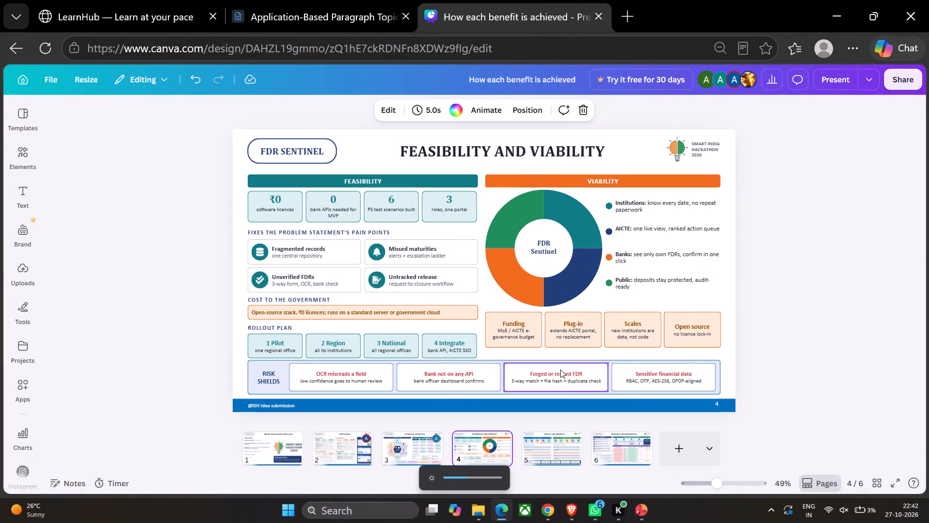
Review the hackathon deck's title, overview, impact and references slides, ending on the title page.
click(603, 438)
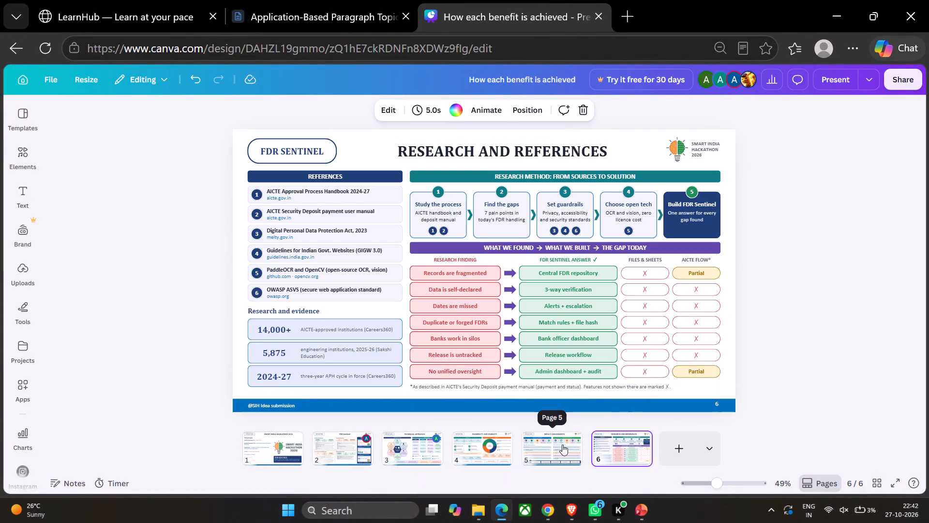
click(562, 445)
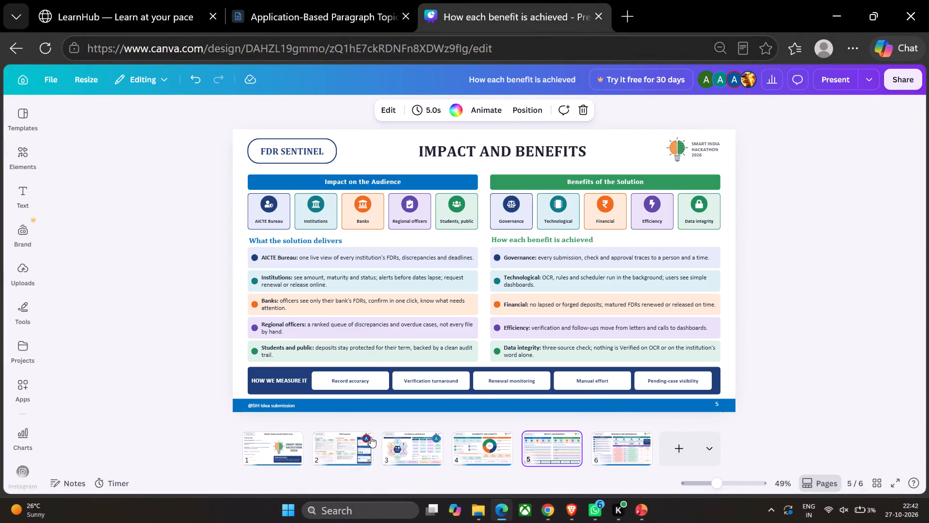
click(340, 454)
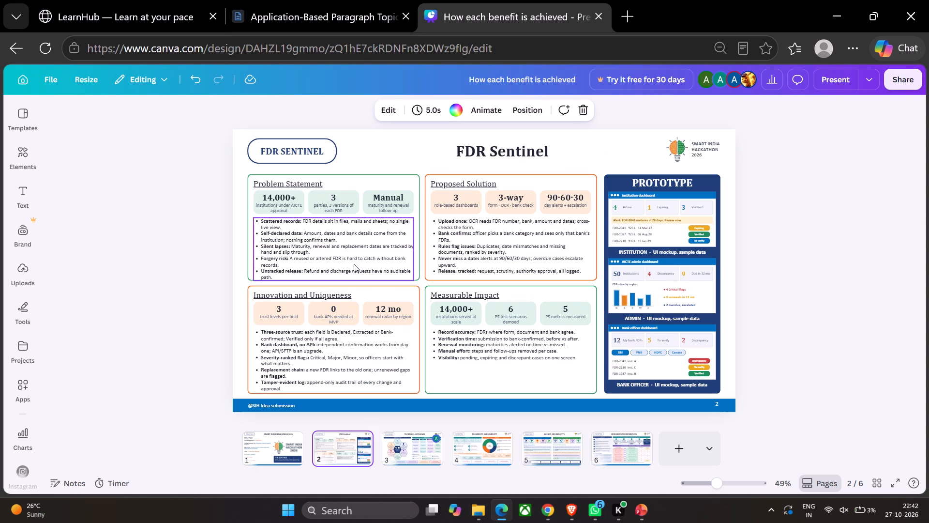
click(294, 438)
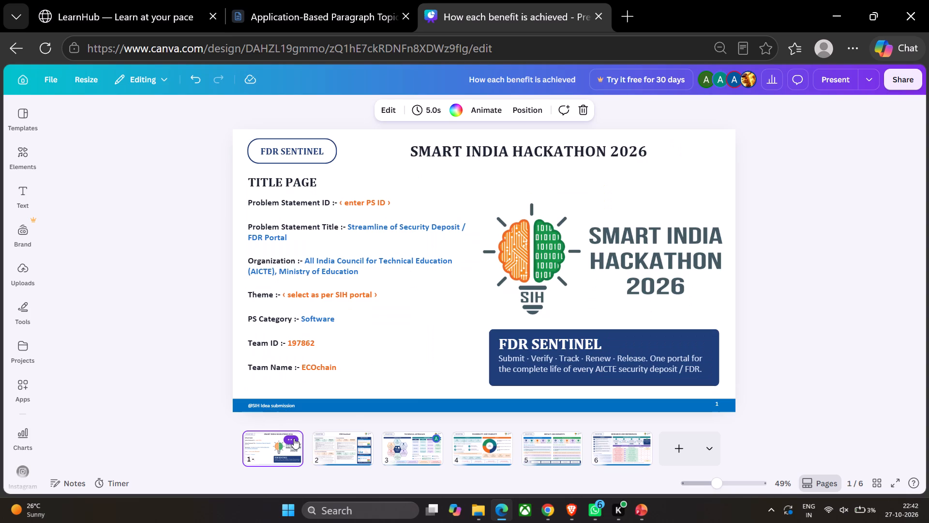
click(348, 438)
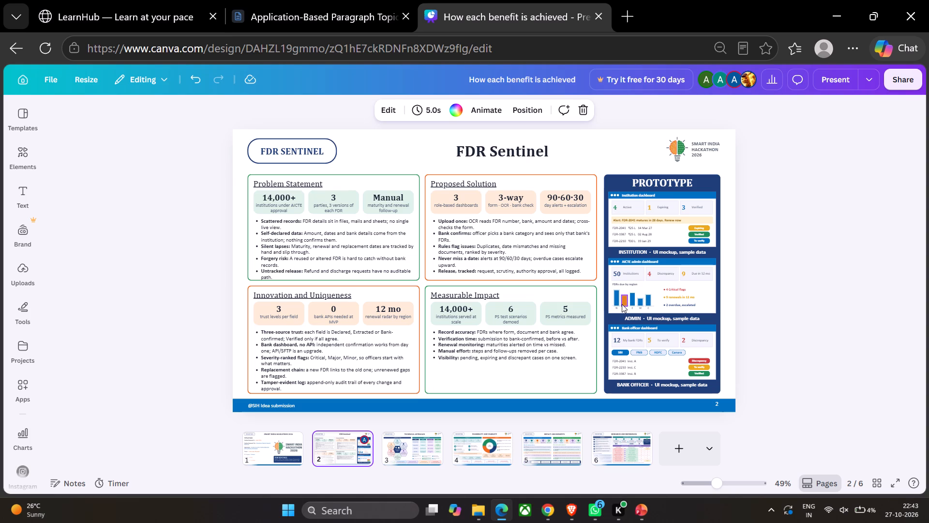
scroll(622, 304, down, 1)
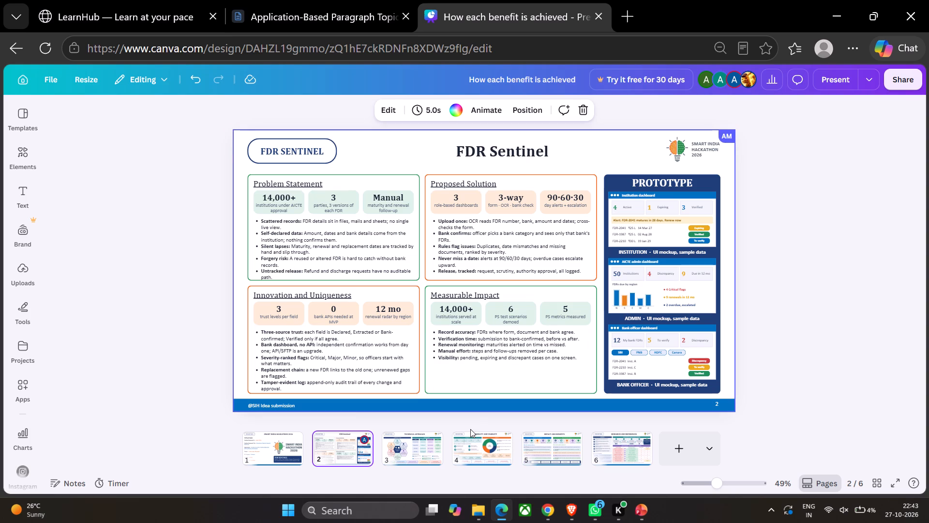
click(280, 453)
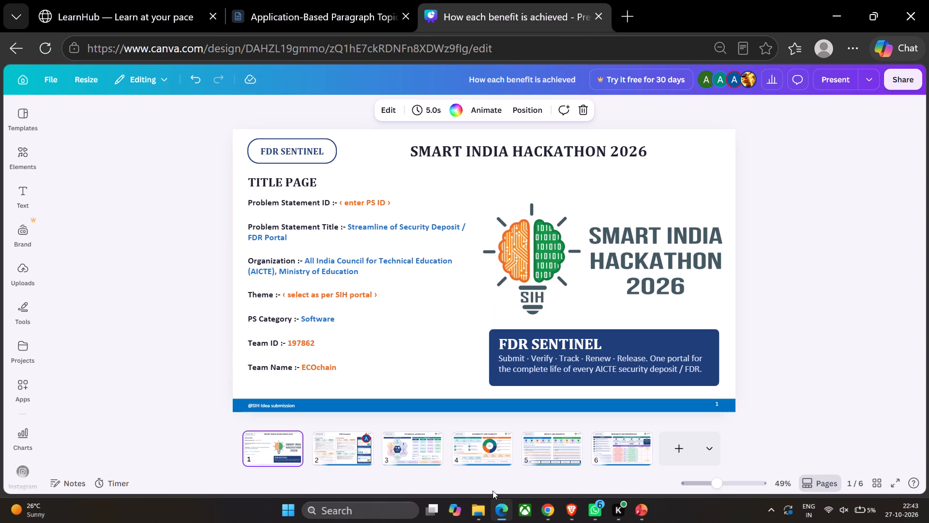
Switch to Chrome and open the Smart India Hackathon page sih.gov.in/sih2026PS in a new tab.
click(546, 508)
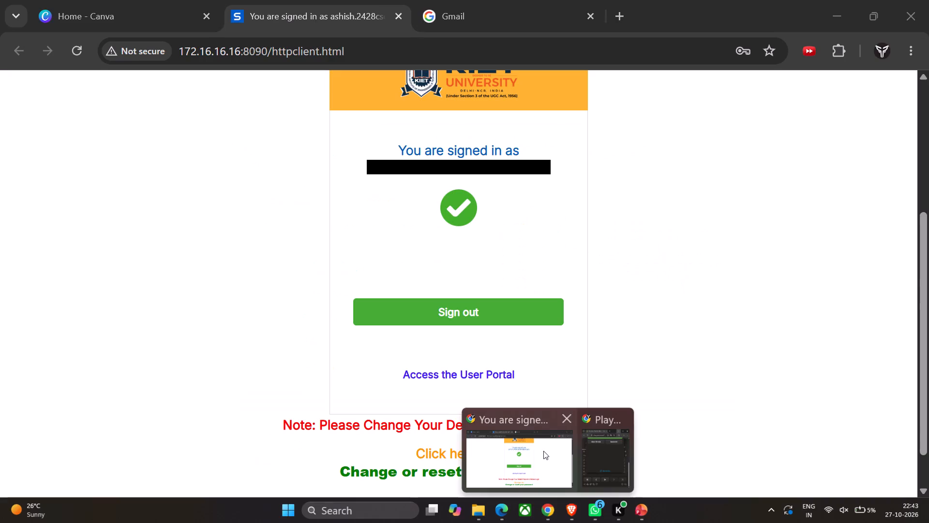
click(526, 463)
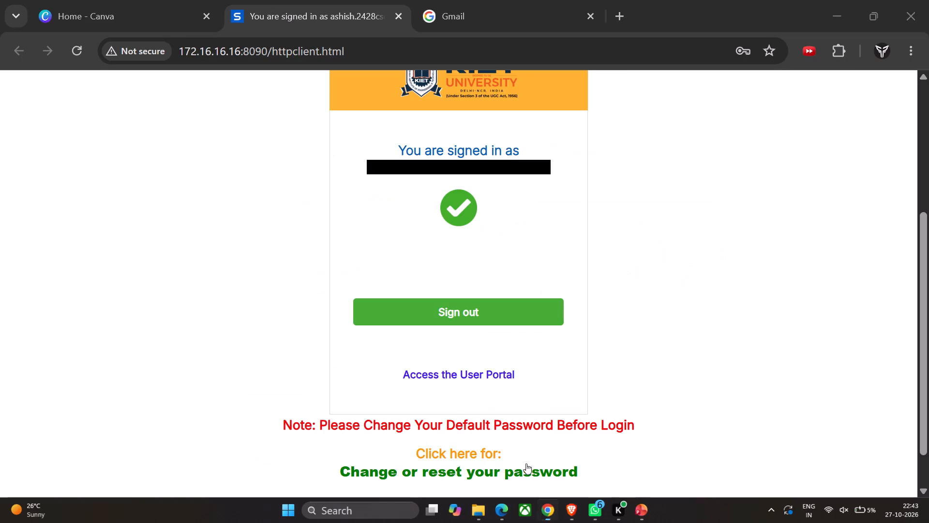
click(613, 12)
text(sih)
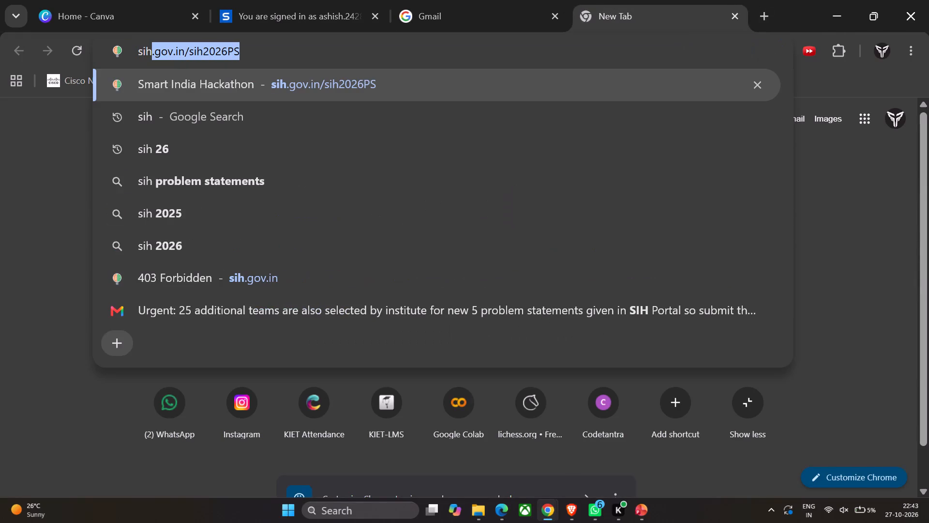
key(Return)
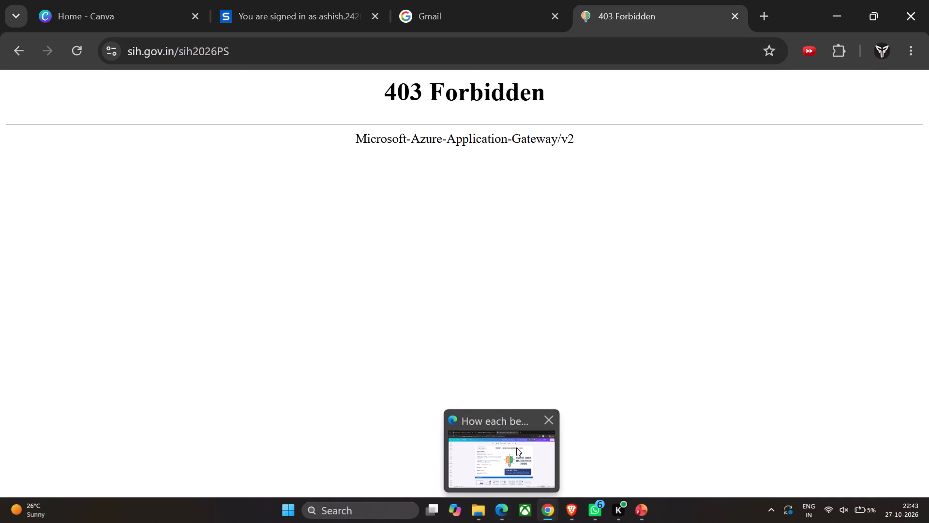
Switch back to the Canva deck in Edge and open page 2 at the empty area below the Measurable Impact card.
click(516, 447)
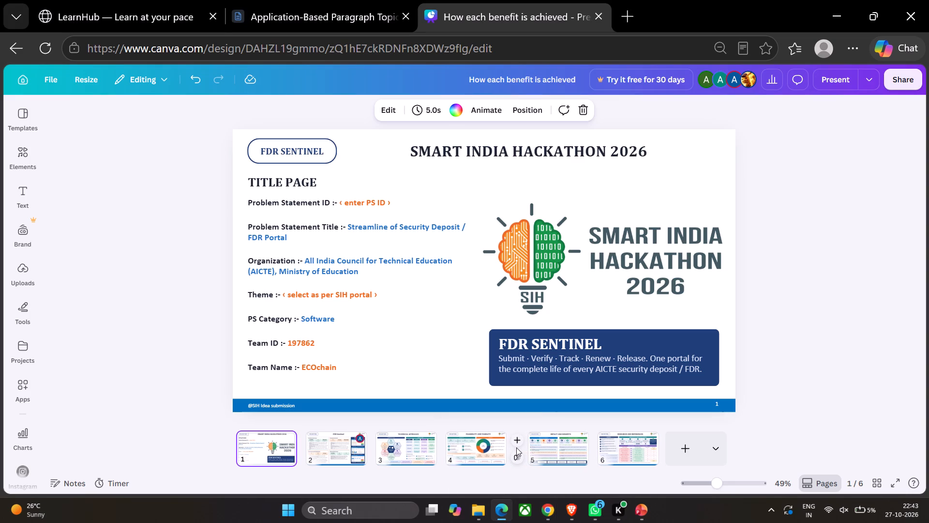
click(340, 445)
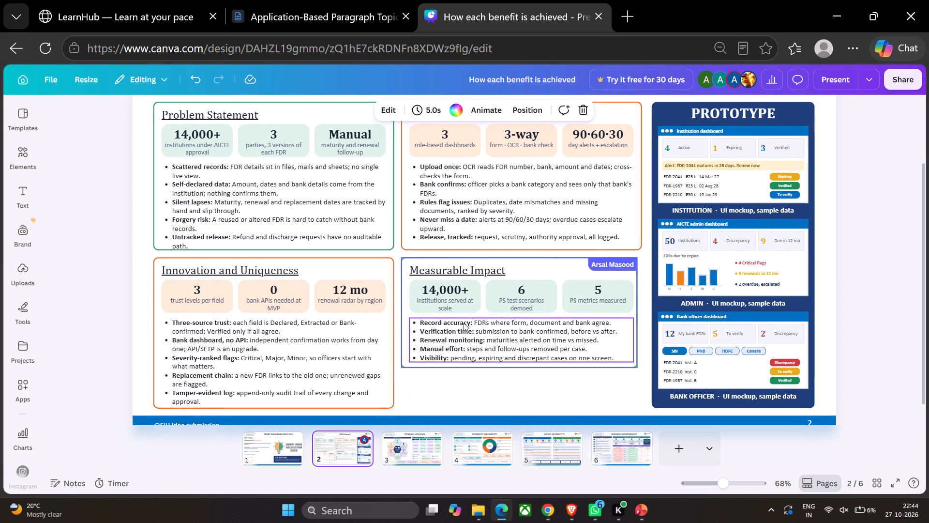
click(432, 388)
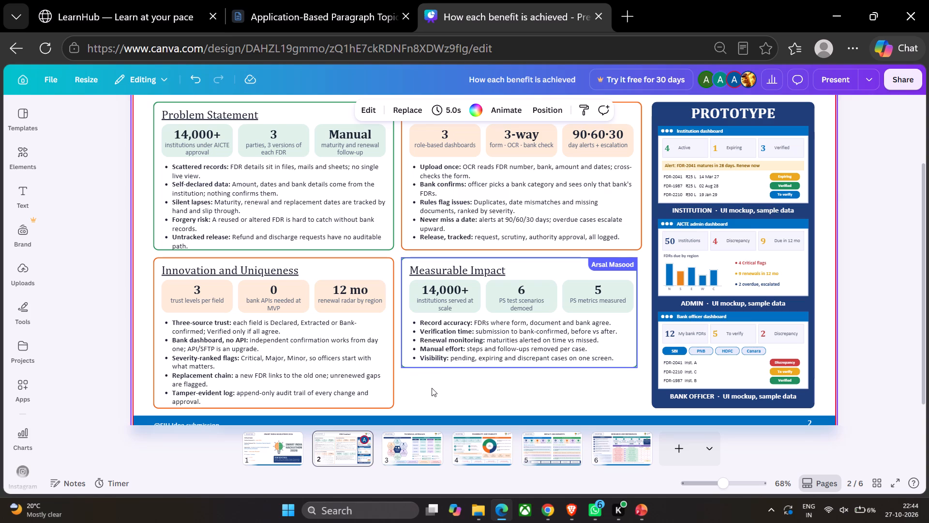
drag(432, 385, 414, 379)
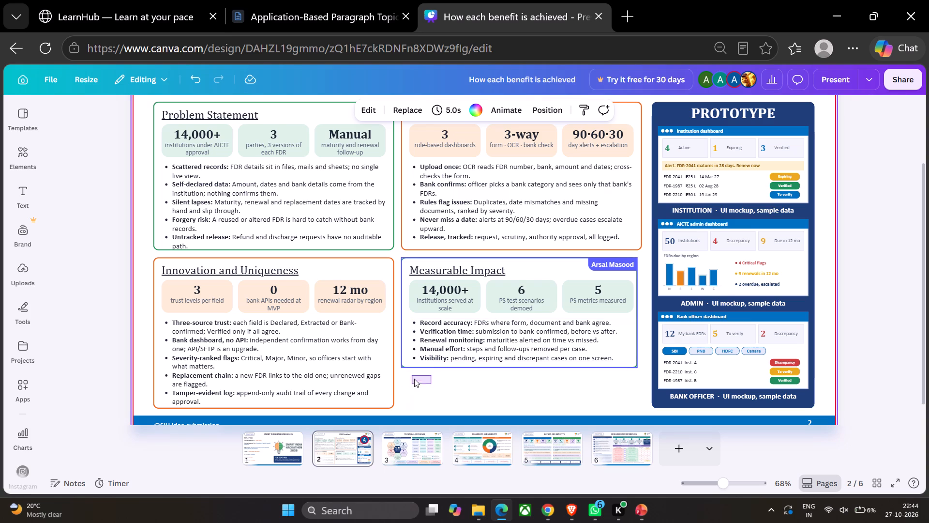
drag(414, 379, 420, 389)
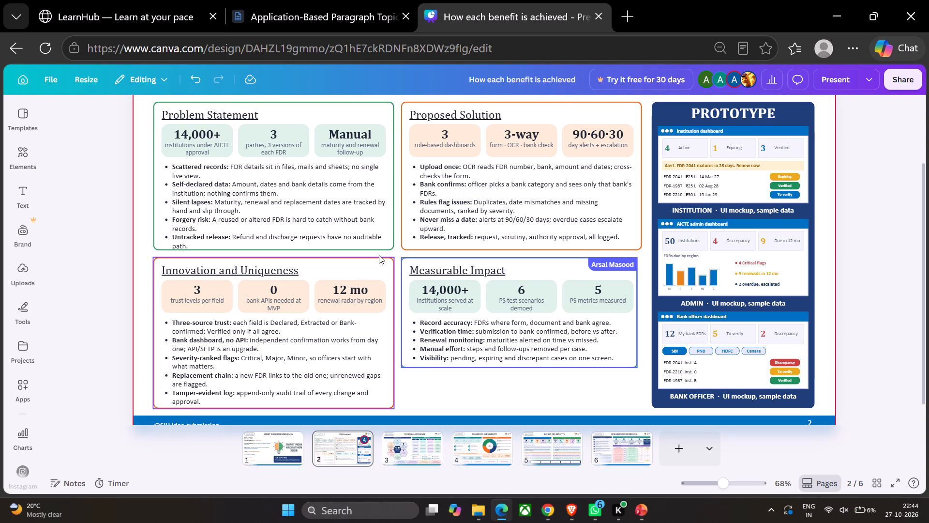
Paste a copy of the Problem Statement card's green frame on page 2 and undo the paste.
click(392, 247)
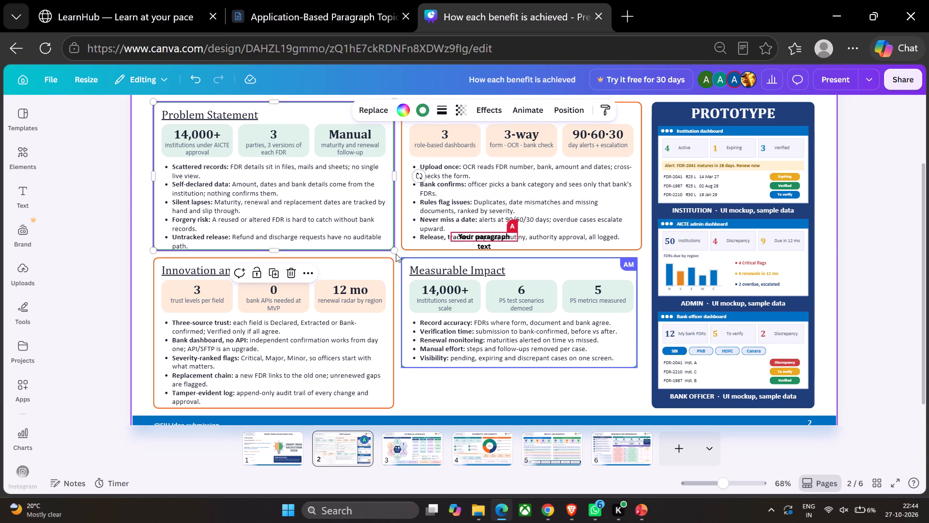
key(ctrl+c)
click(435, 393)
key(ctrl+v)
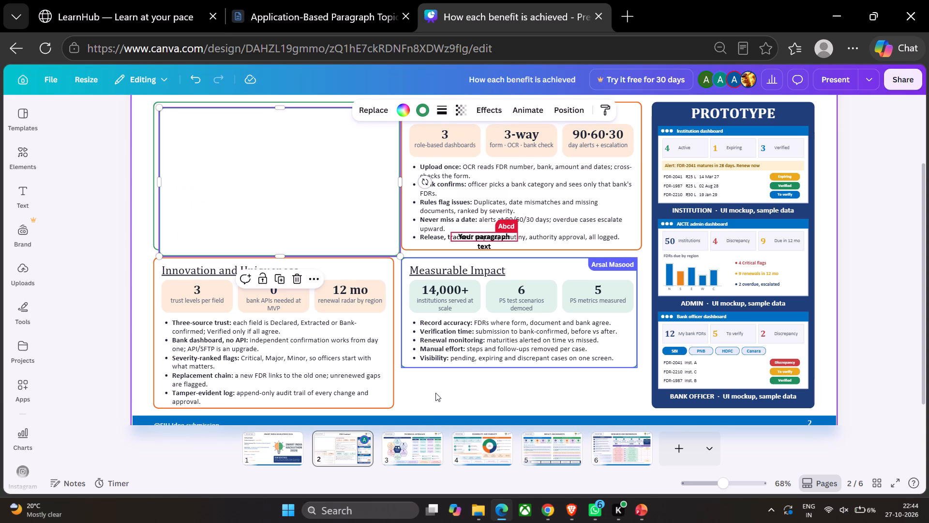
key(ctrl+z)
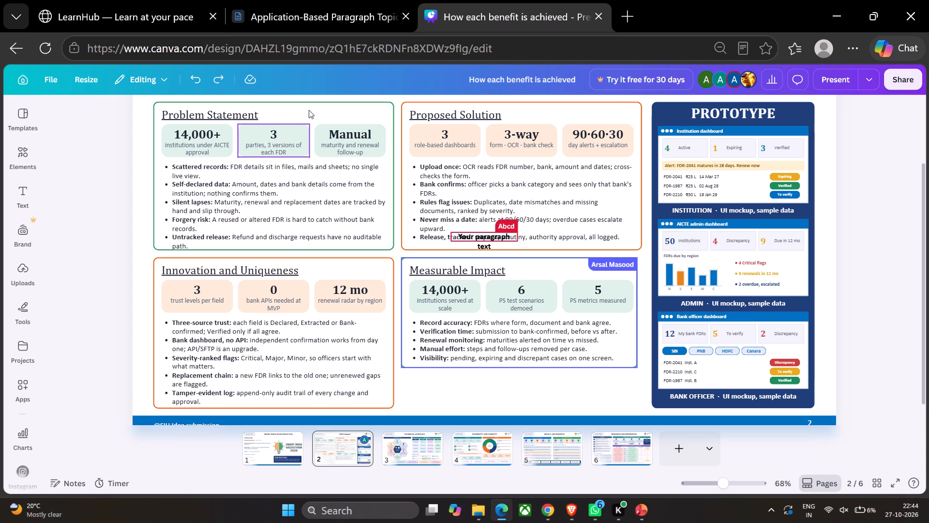
Paste a copy of the Problem Statement card's green frame and move it over the Measurable Impact card.
click(314, 104)
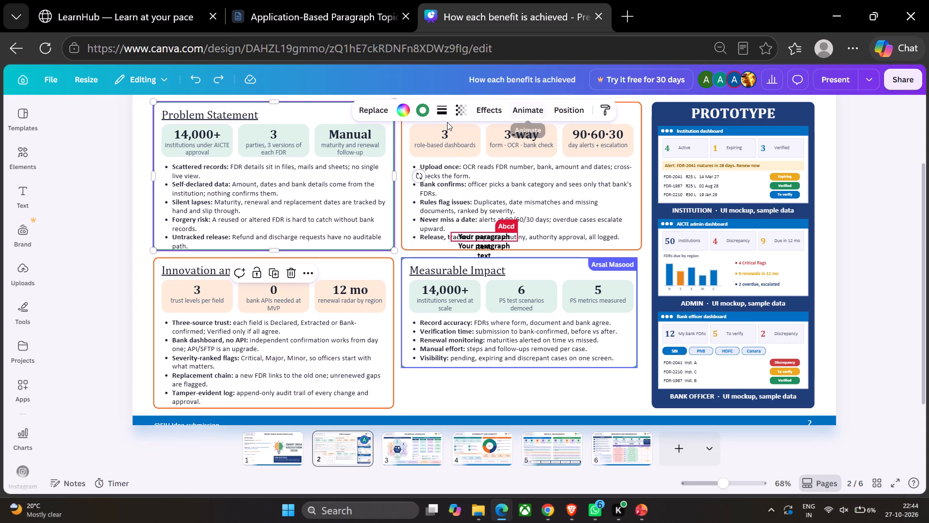
key(ctrl+c)
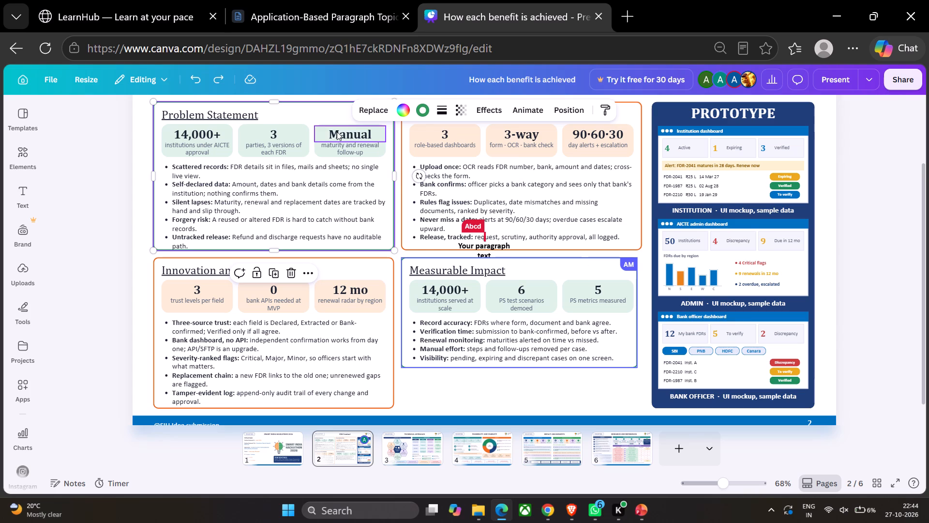
click(455, 392)
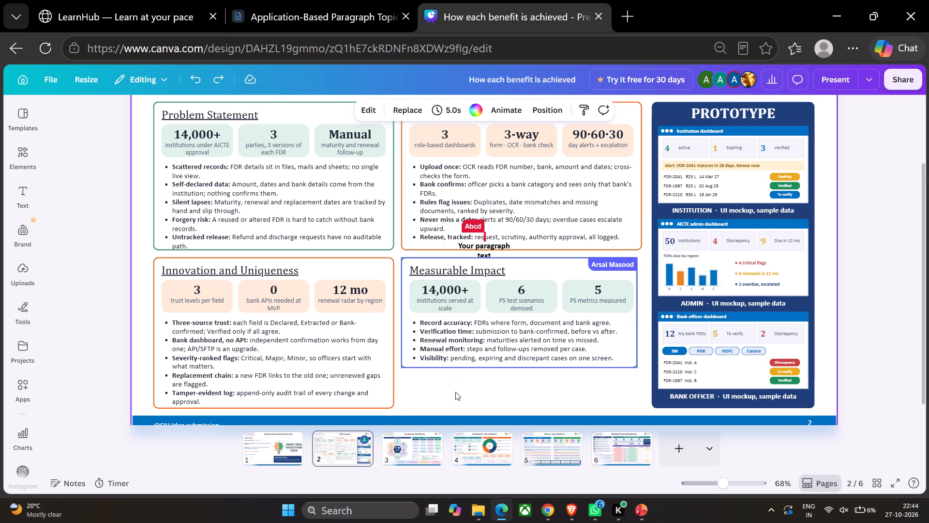
key(ctrl+v)
drag(331, 176, 522, 304)
scroll(421, 312, right, 1)
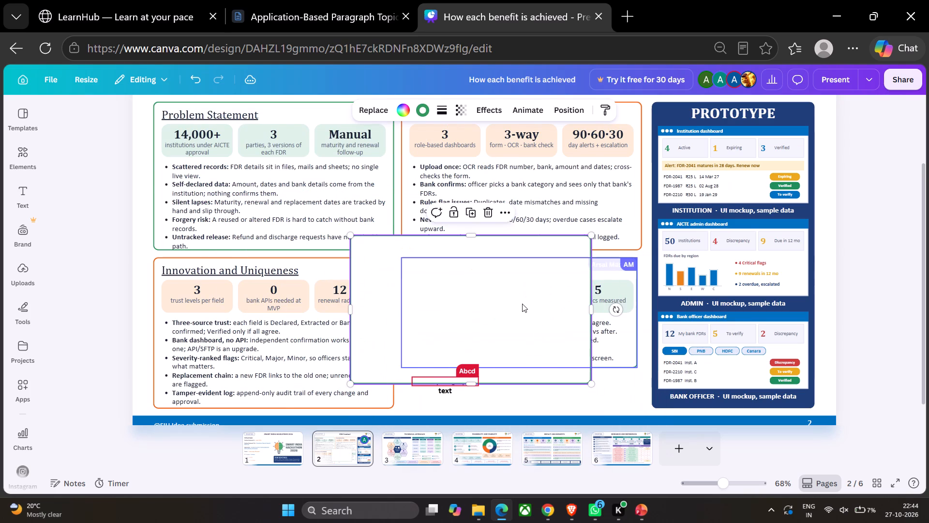
Shrink the copied frame proportionally to about 129 high and place it just below the Measurable Impact card.
drag(593, 385, 459, 268)
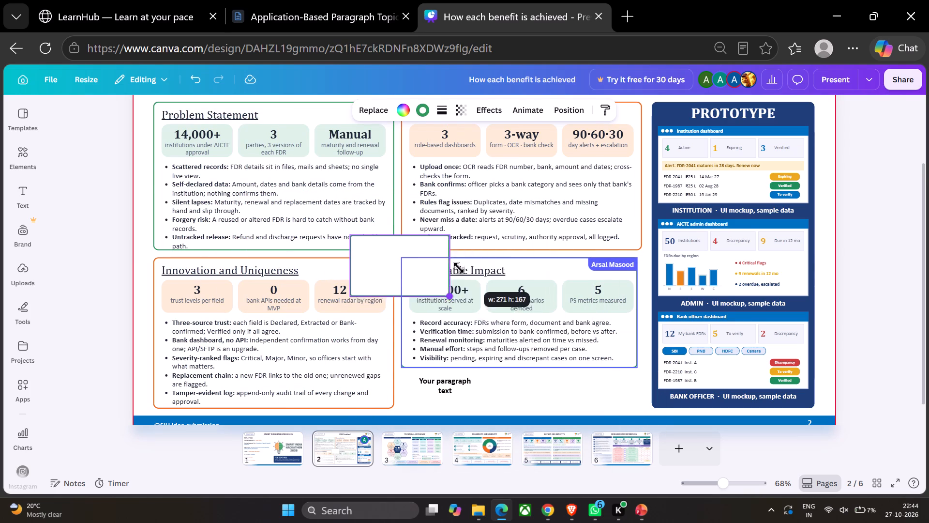
drag(459, 268, 444, 260)
drag(392, 256, 441, 393)
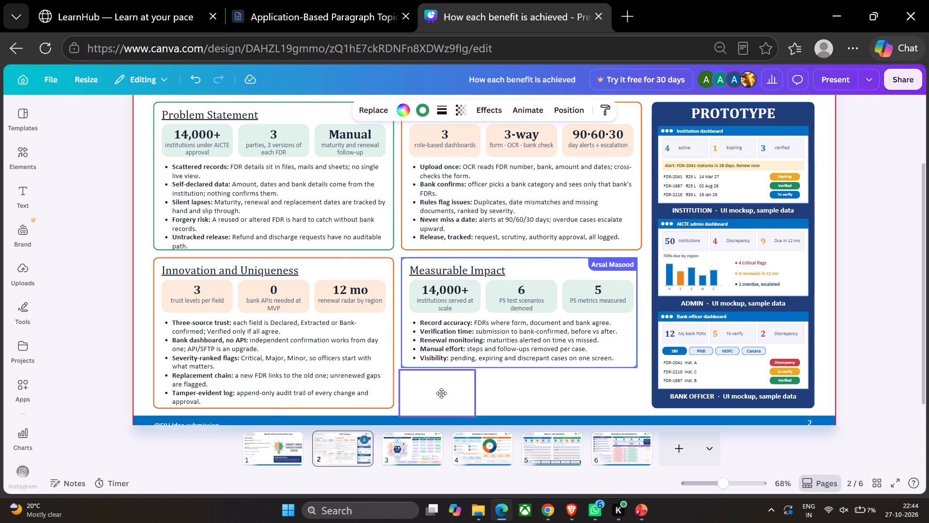
drag(441, 393, 445, 391)
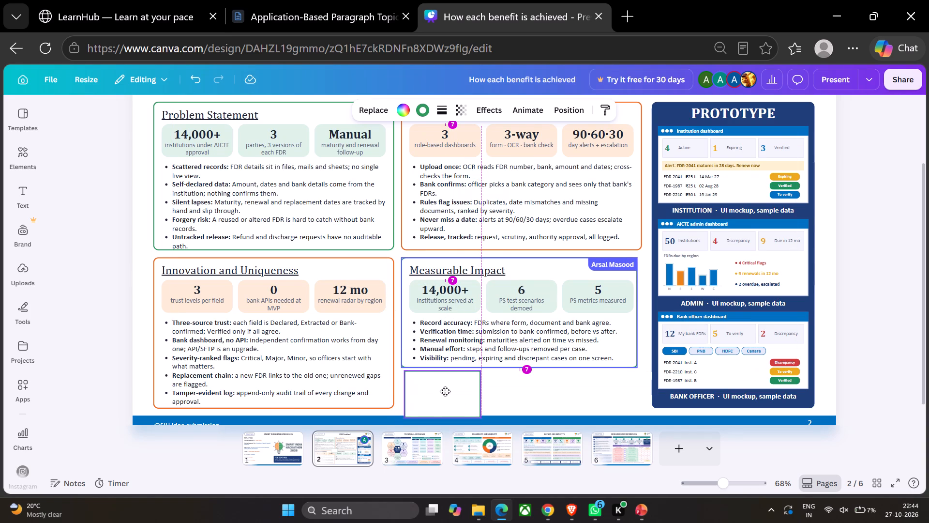
drag(445, 391, 444, 390)
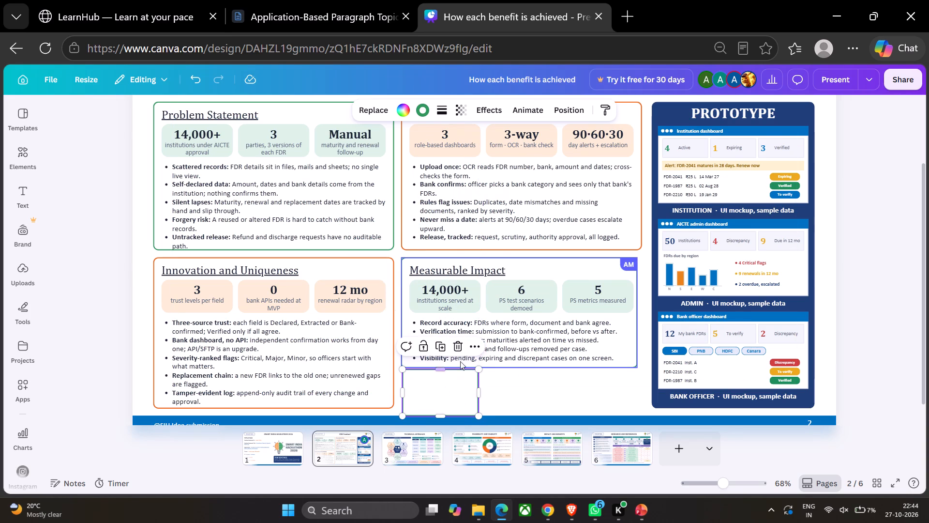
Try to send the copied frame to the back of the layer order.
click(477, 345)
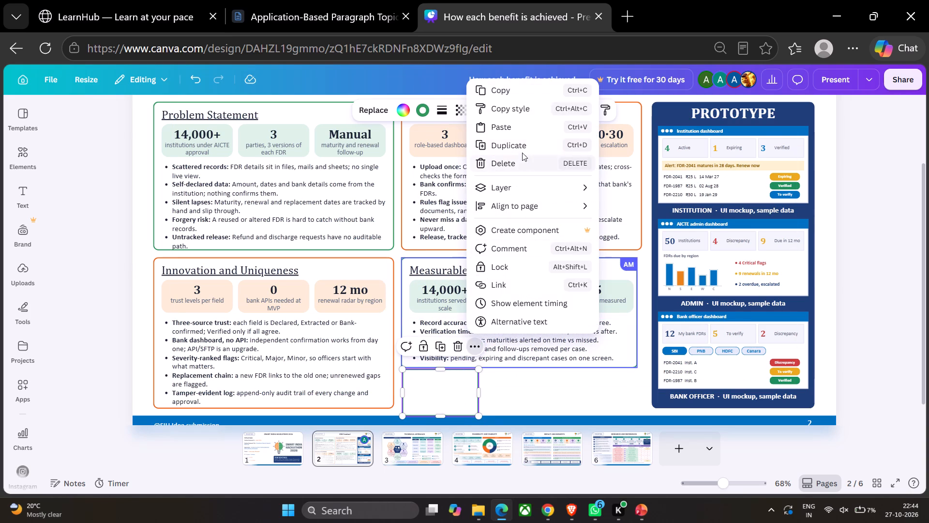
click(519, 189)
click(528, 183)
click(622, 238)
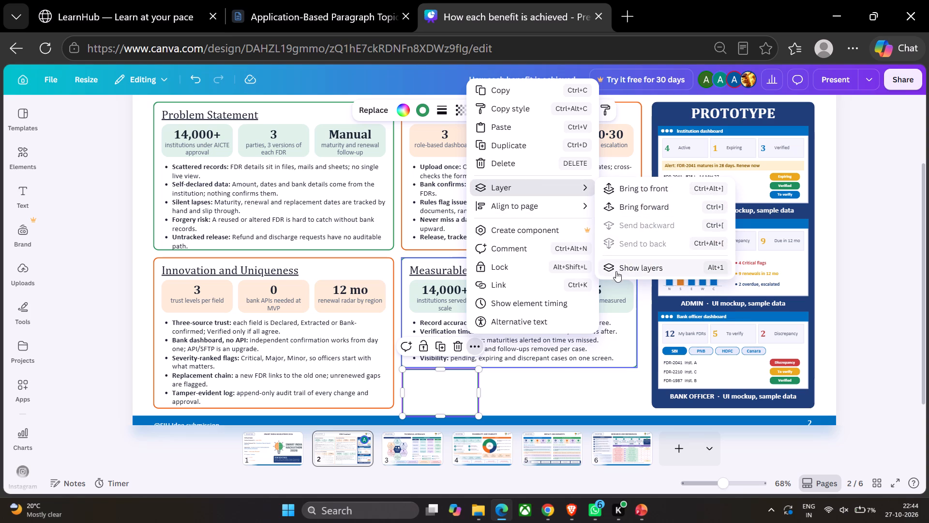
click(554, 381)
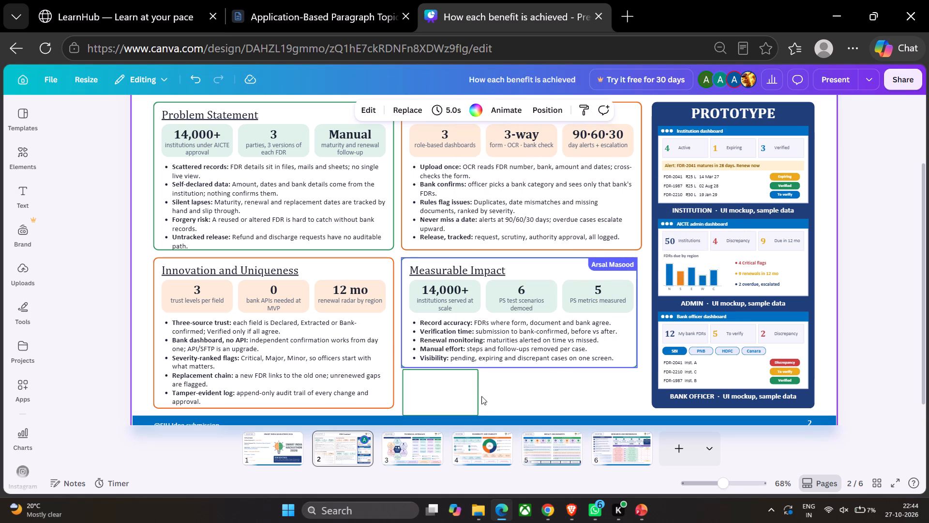
Widen the copied frame to the Measurable Impact card's width and shorten it to end level with the Innovation and Uniqueness card.
click(478, 396)
drag(478, 396, 585, 391)
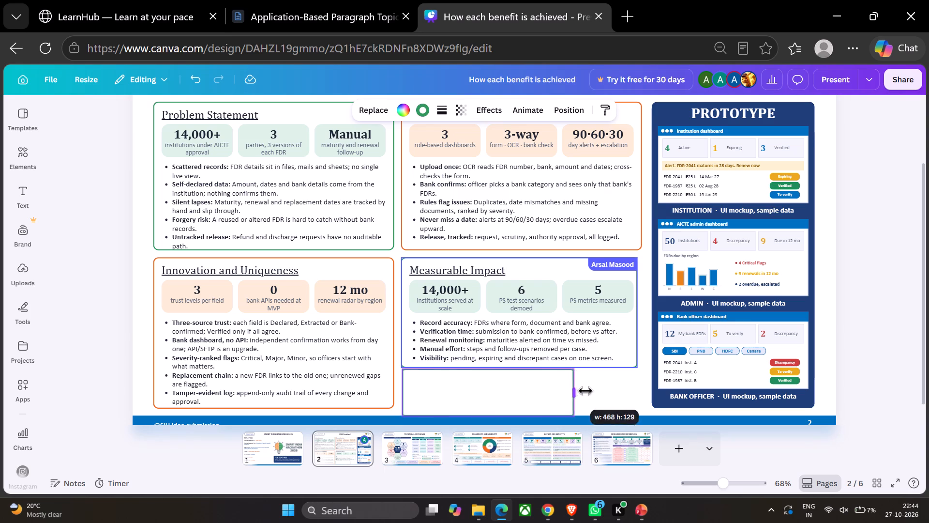
drag(585, 391, 637, 391)
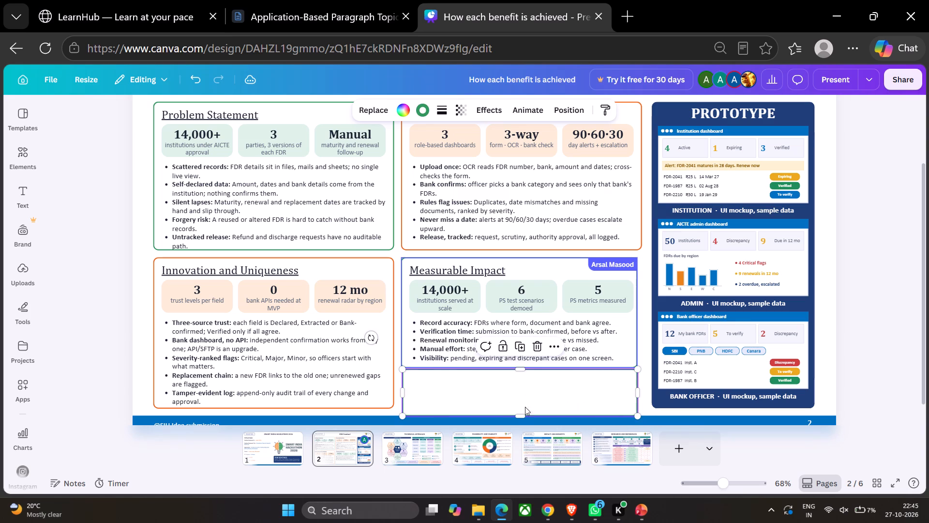
drag(520, 415, 523, 408)
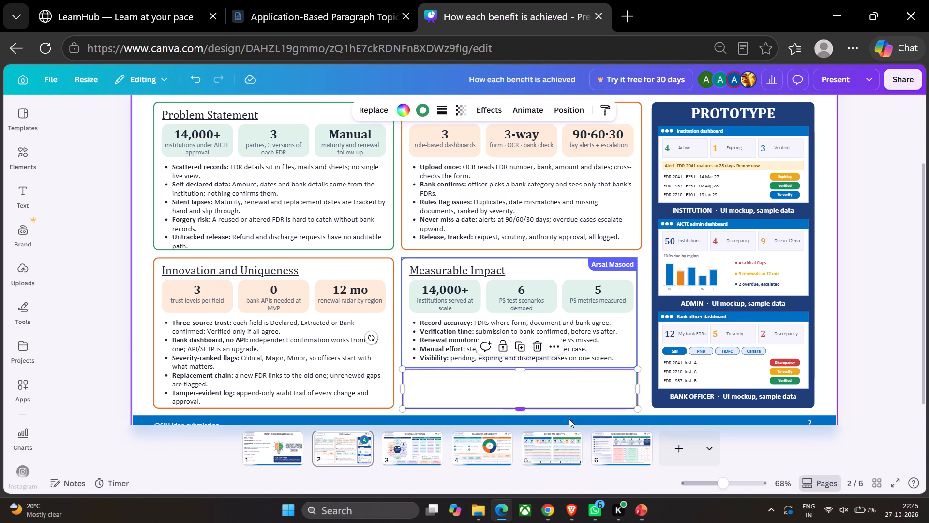
Move the copied green frame slightly down to leave a small gap below the Measurable Impact card.
click(646, 405)
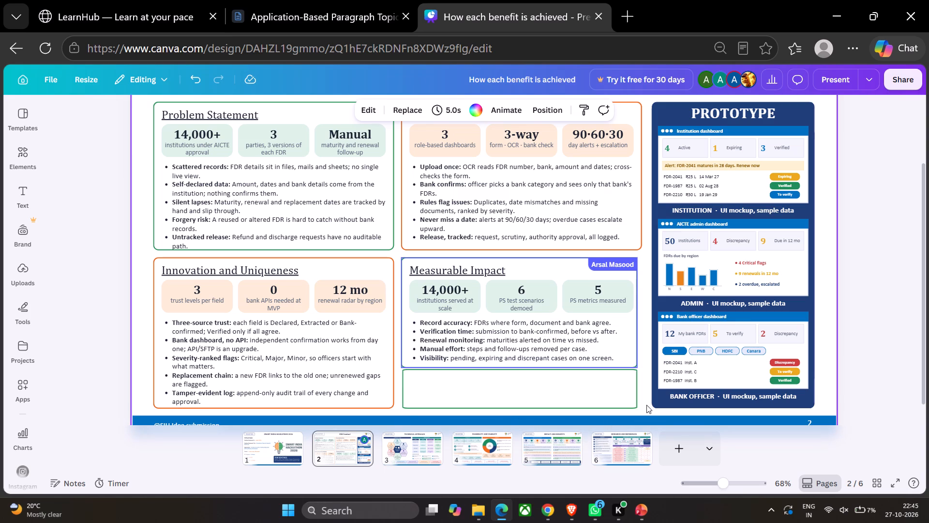
click(569, 389)
click(566, 390)
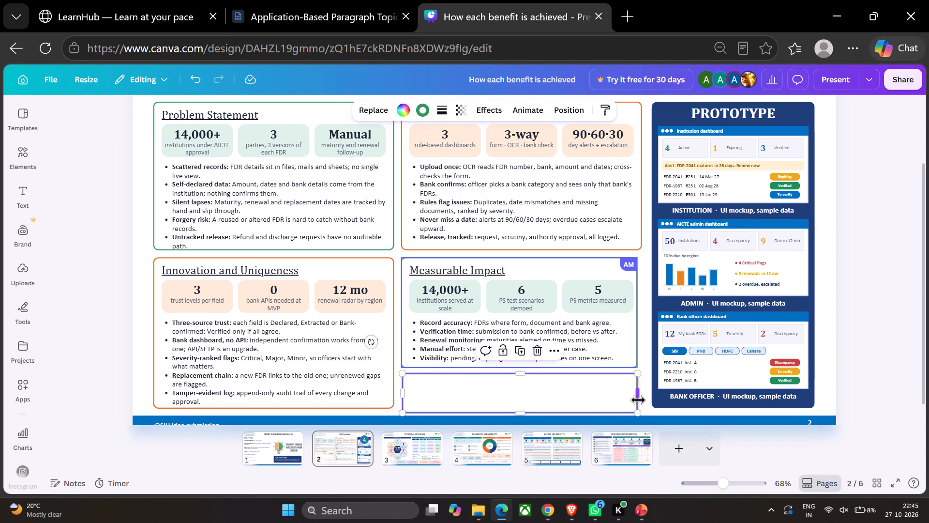
click(644, 402)
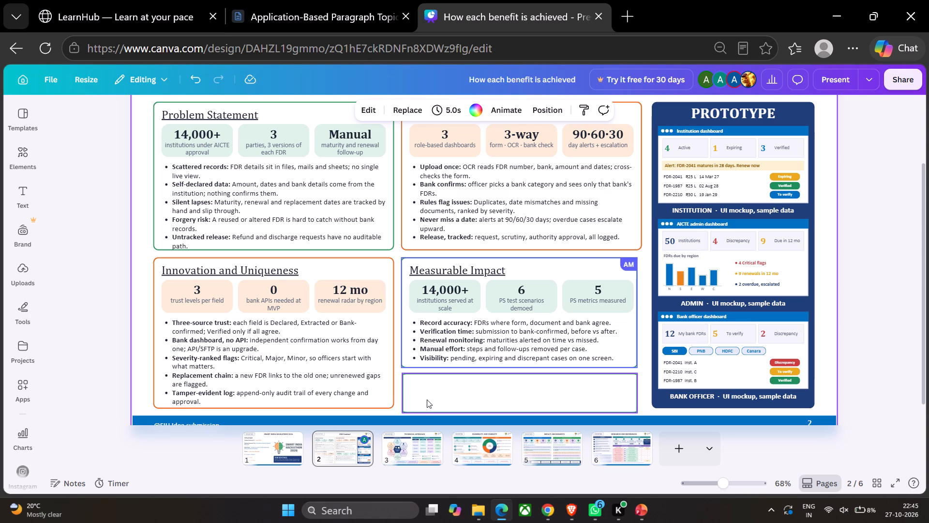
Examine how the new empty frame sits among the cards and prototype column on page 2.
scroll(427, 400, up, 1)
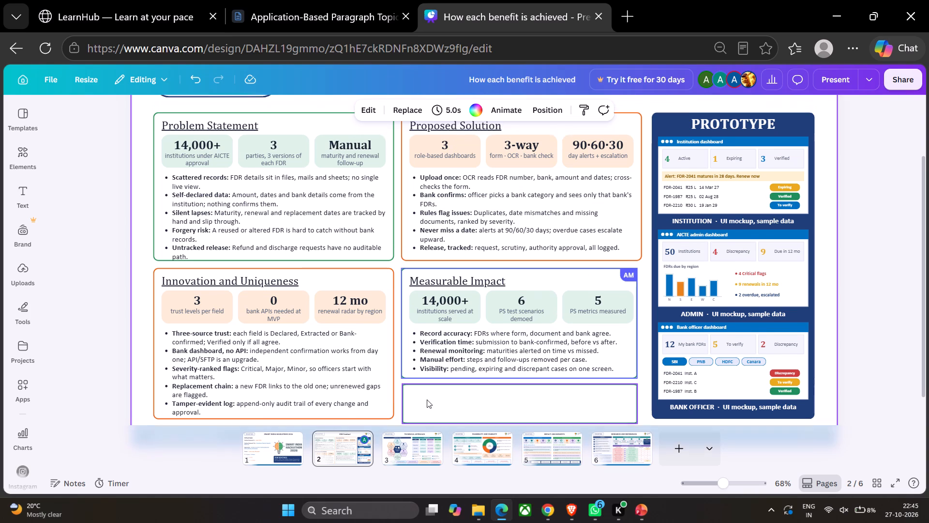
scroll(427, 400, up, 1)
scroll(427, 400, down, 1)
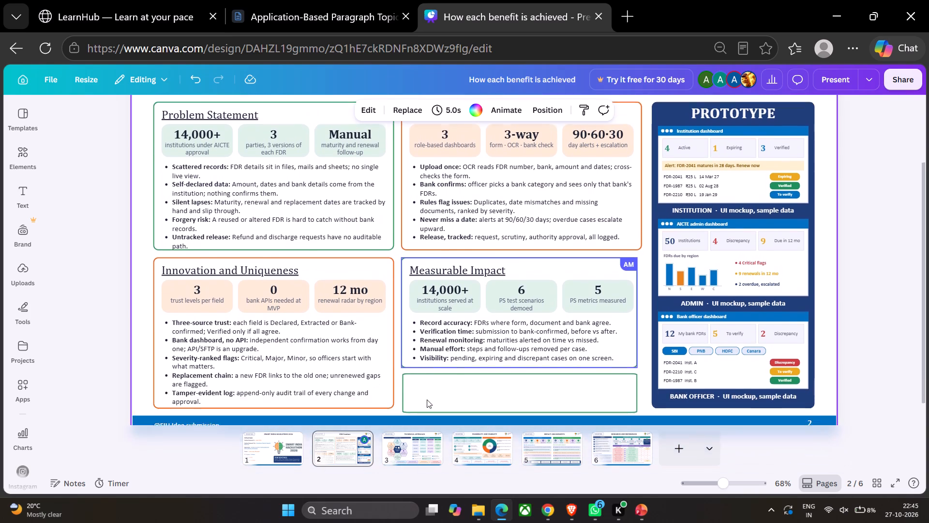
scroll(427, 400, up, 2)
scroll(427, 400, down, 1)
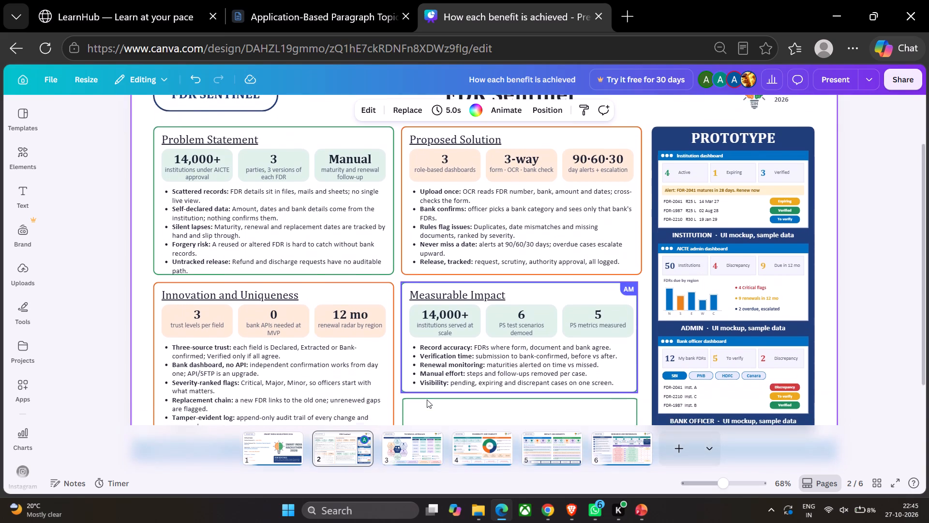
scroll(427, 400, down, 1)
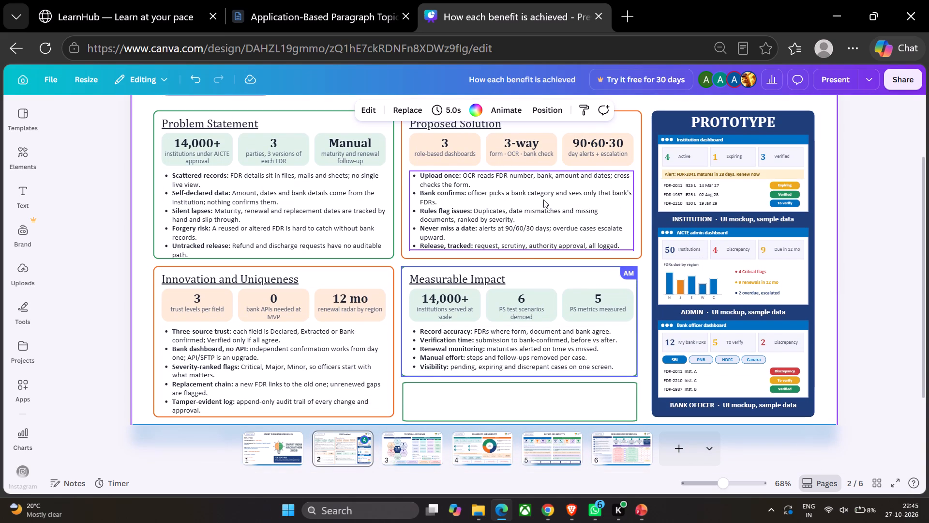
scroll(530, 240, up, 1)
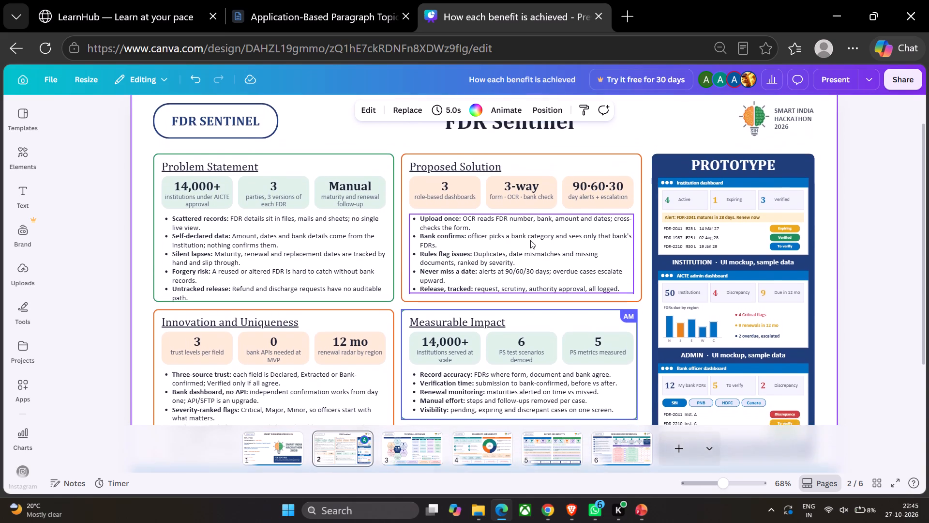
scroll(530, 240, down, 1)
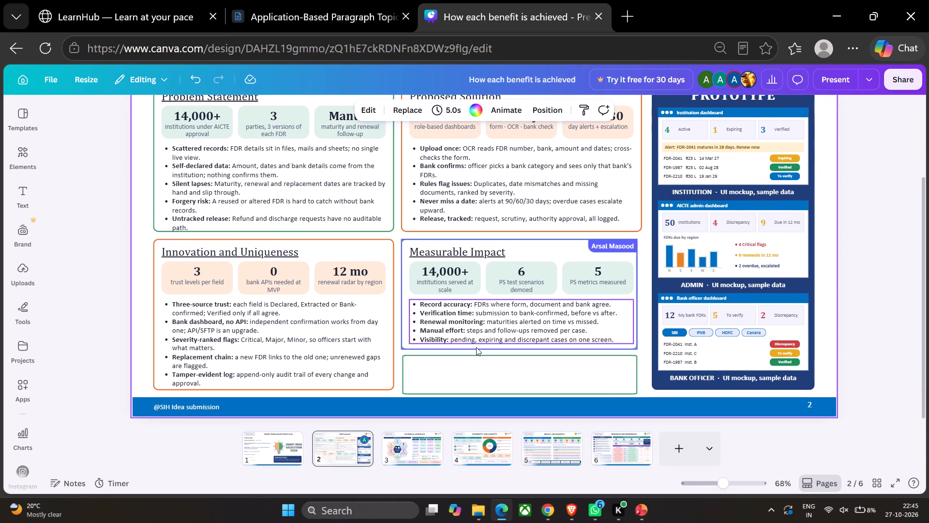
Add a new text box to page 2.
click(454, 381)
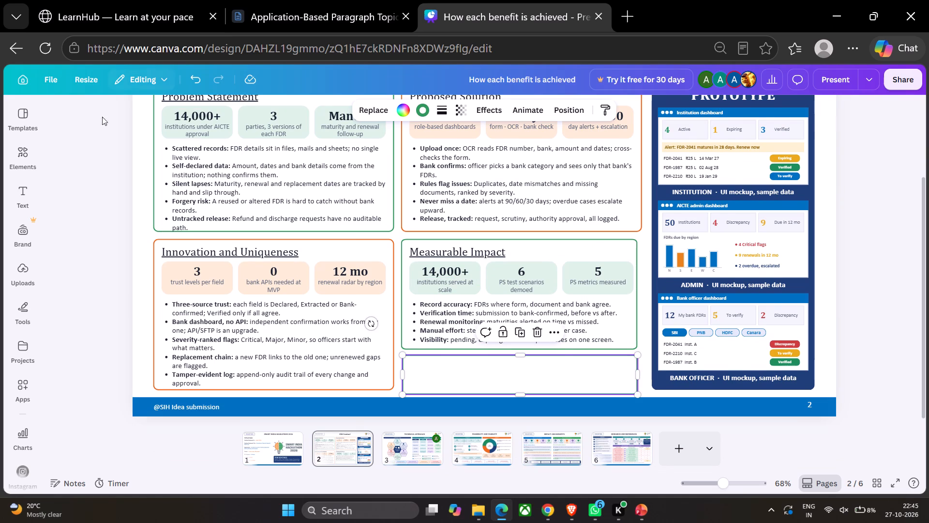
scroll(99, 146, up, 2)
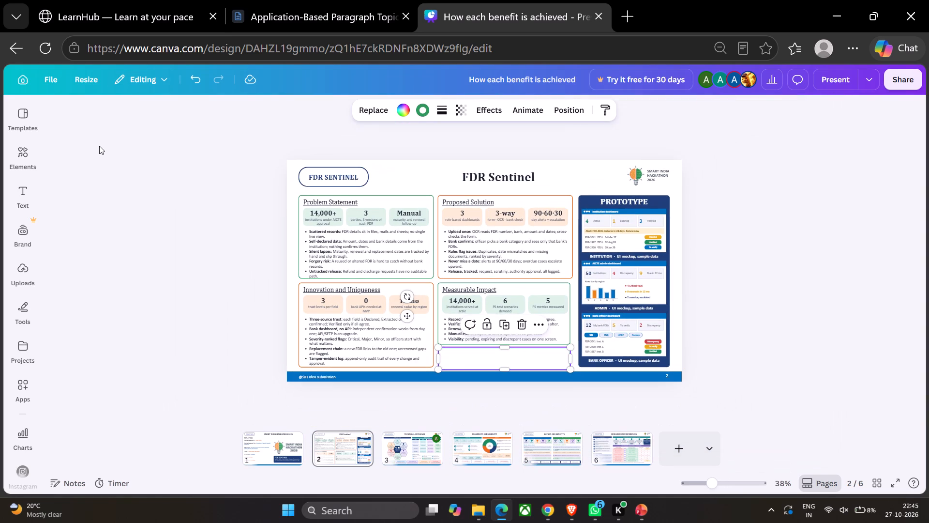
click(12, 206)
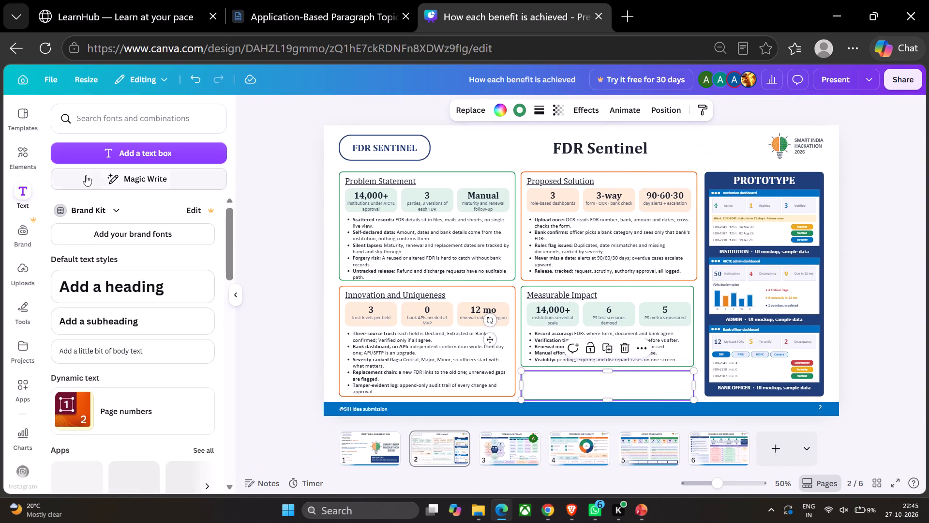
scroll(118, 263, down, 1)
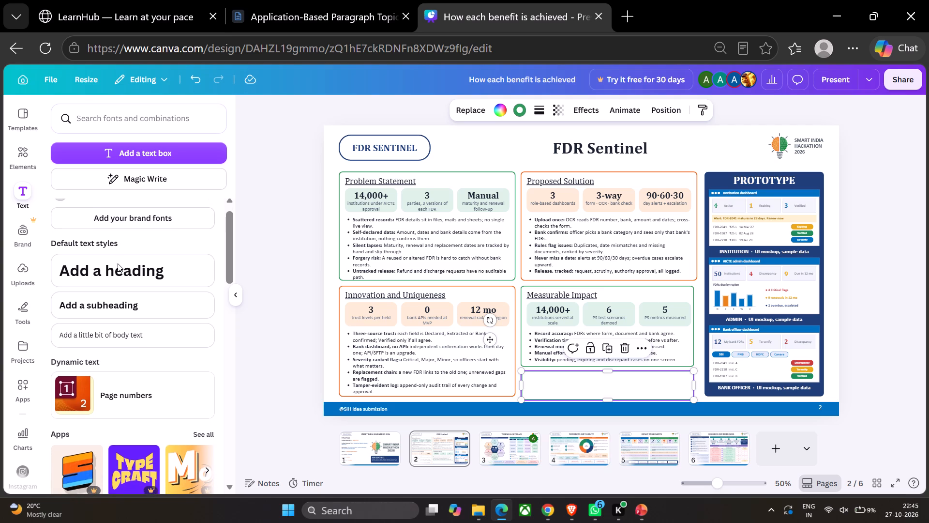
scroll(118, 263, down, 1)
scroll(118, 263, up, 1)
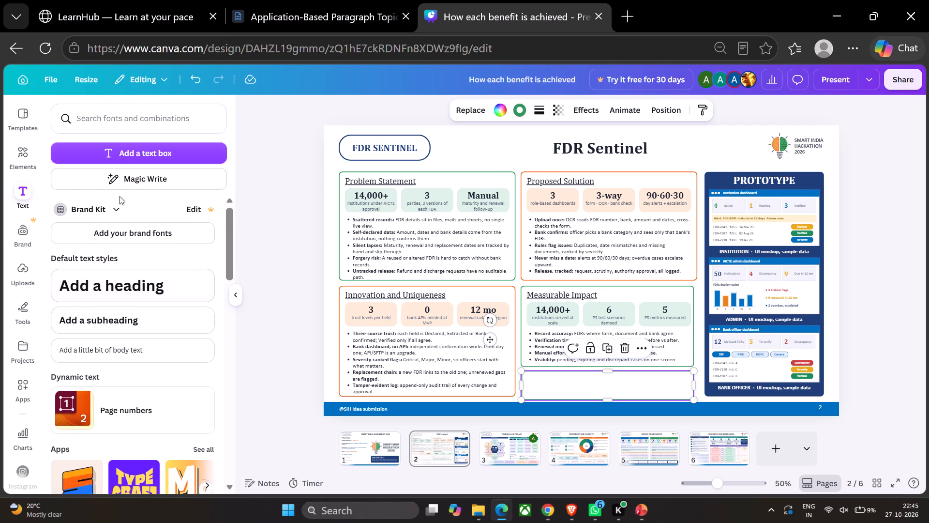
click(134, 153)
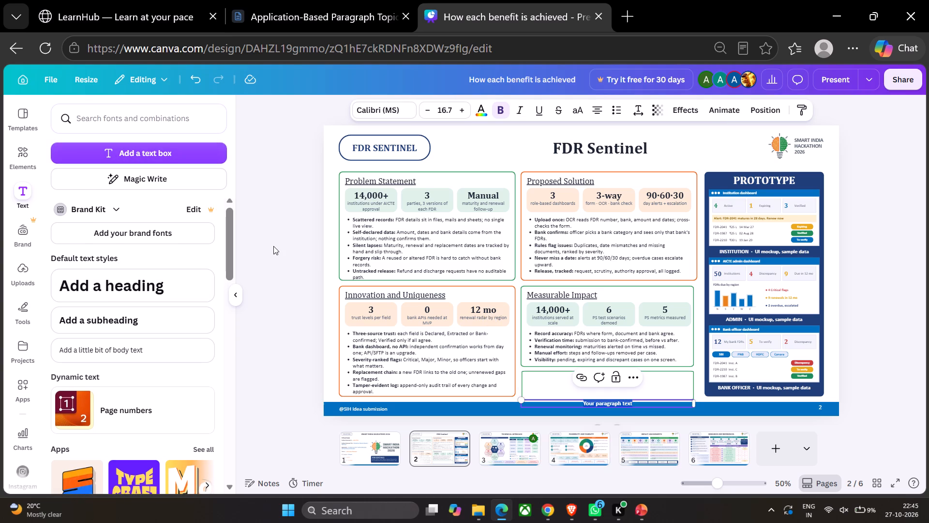
Move the new text box up from the blue footer into the empty frame below Measurable Impact.
scroll(273, 246, down, 1)
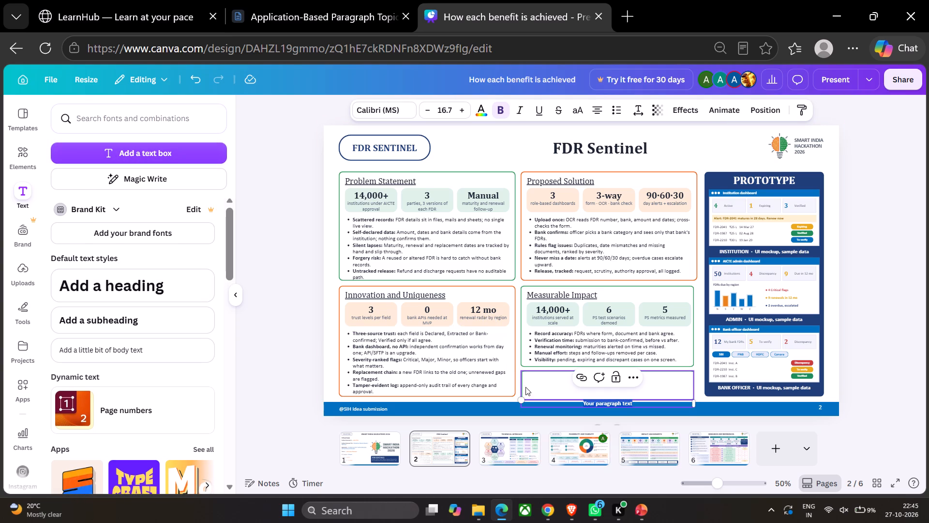
click(535, 388)
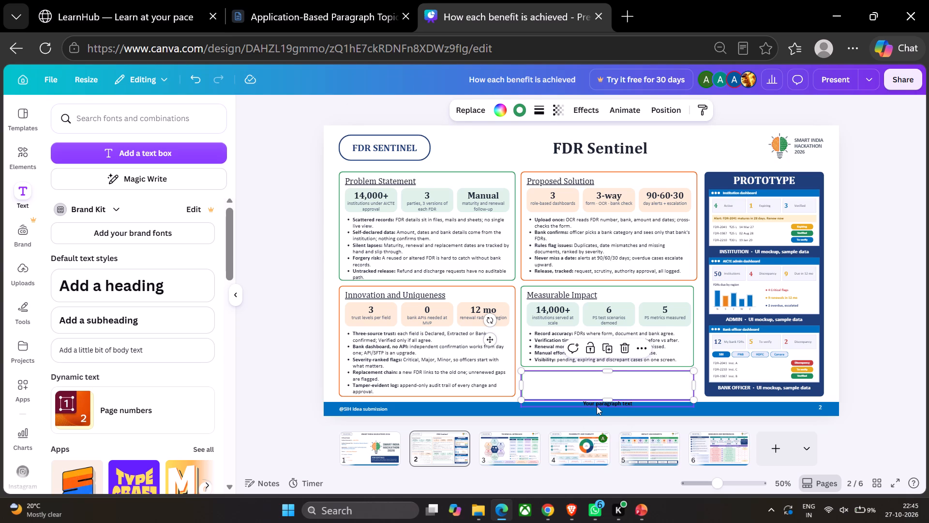
double_click(597, 406)
click(601, 402)
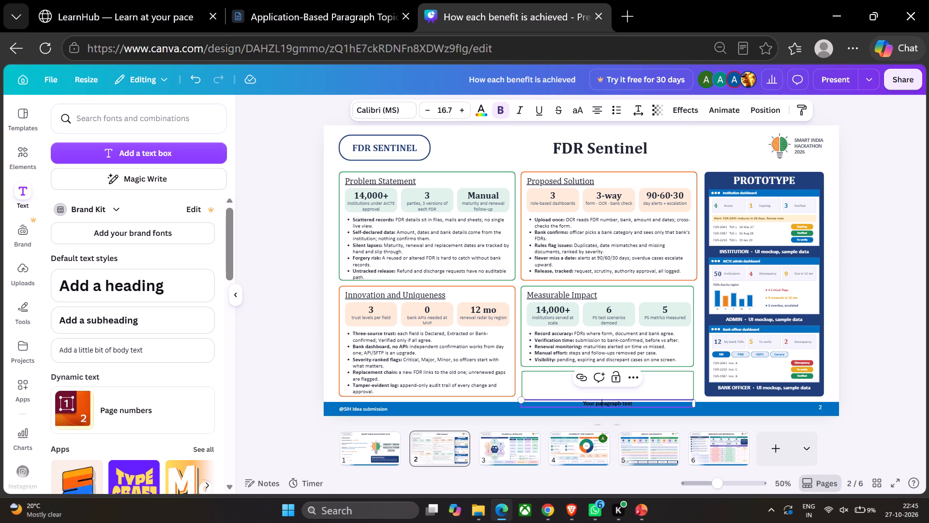
click(644, 403)
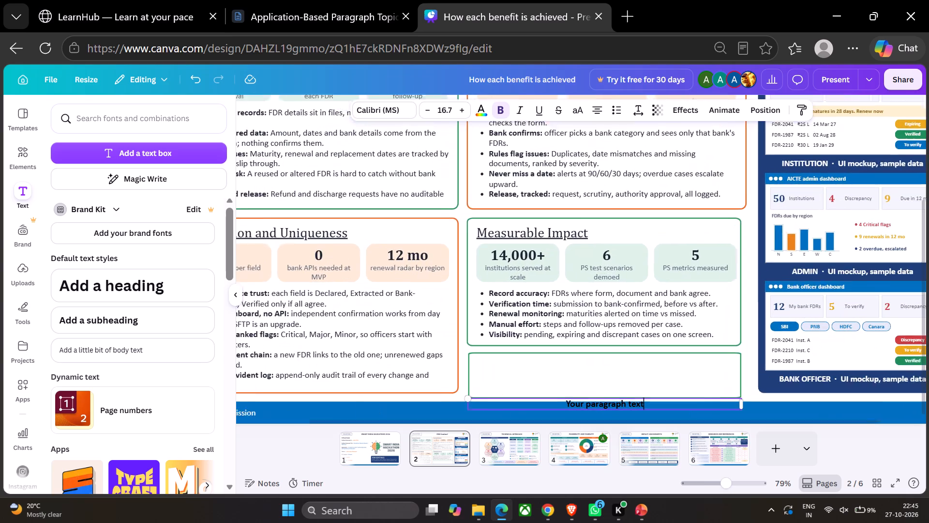
click(670, 401)
drag(670, 401, 659, 382)
click(675, 414)
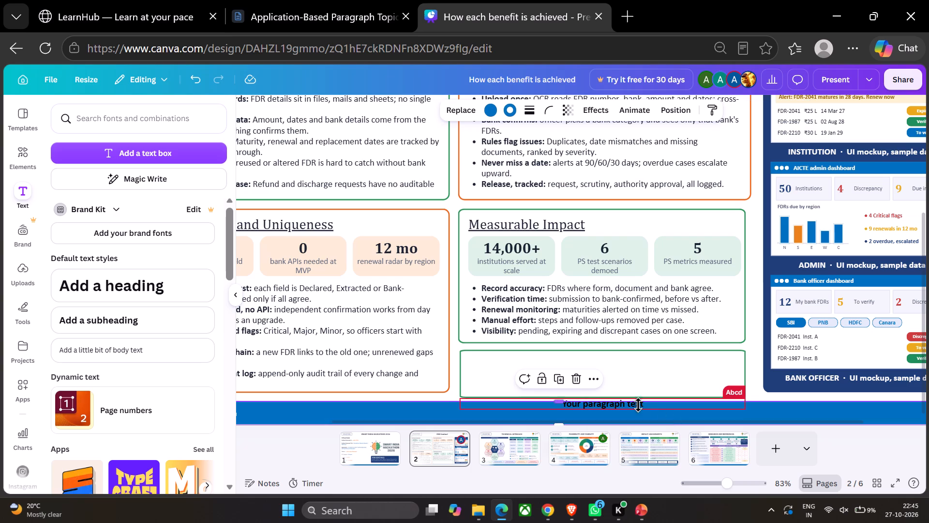
click(611, 420)
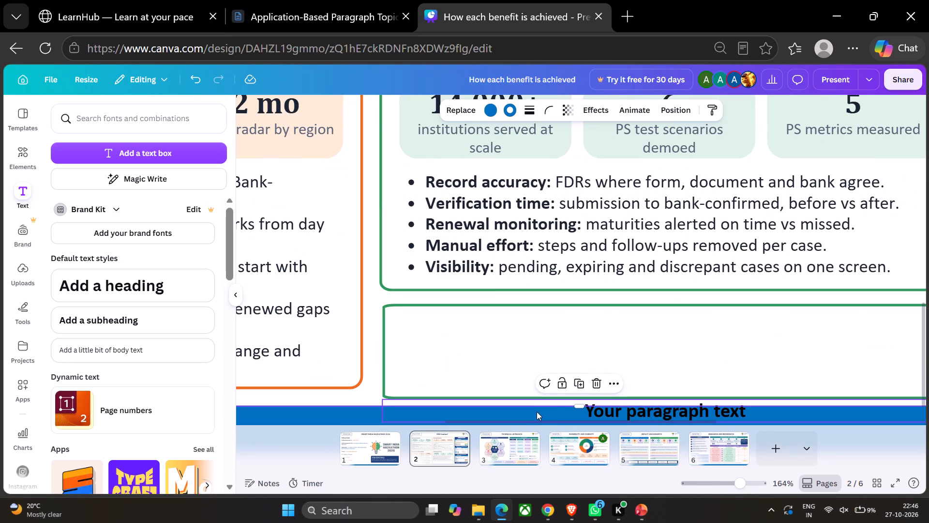
click(537, 411)
drag(537, 411, 524, 328)
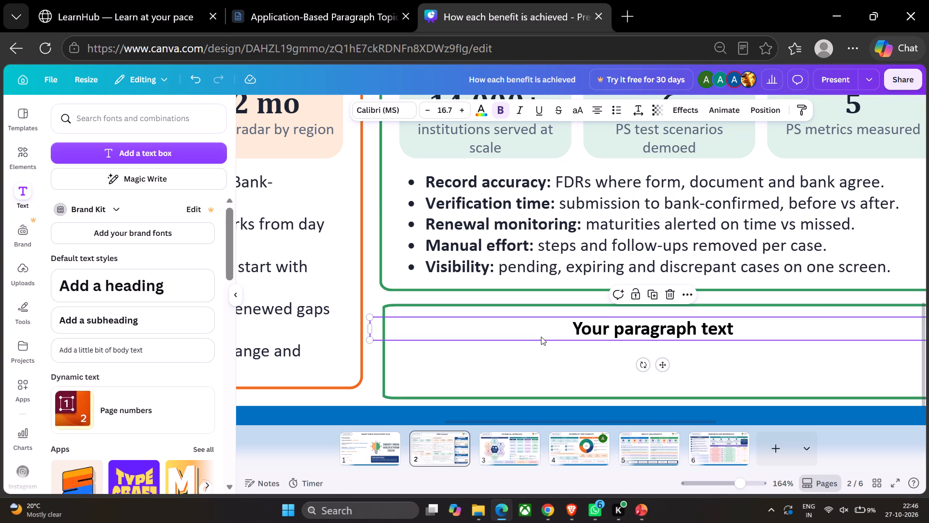
Resize the text box to fit inside the frame's width, scaling its text to size 17.9.
drag(370, 340, 395, 386)
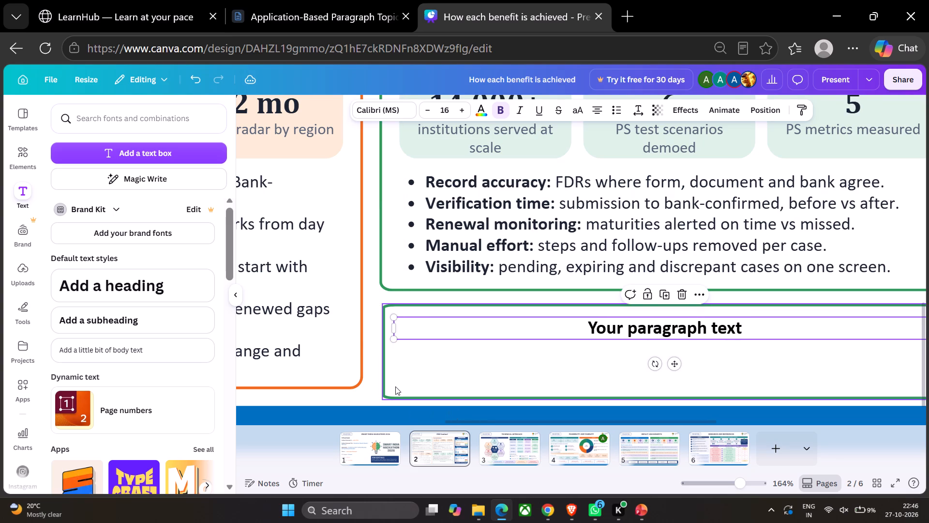
scroll(395, 386, down, 2)
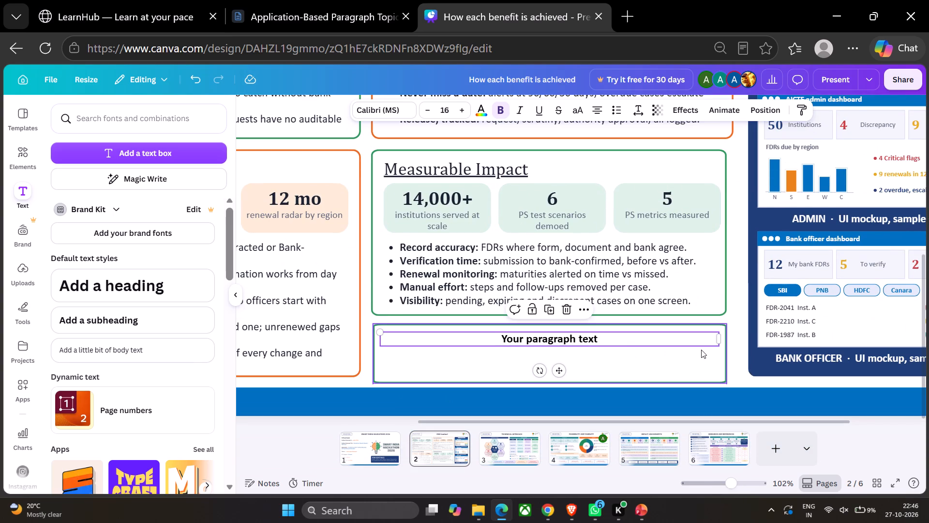
drag(719, 339, 702, 341)
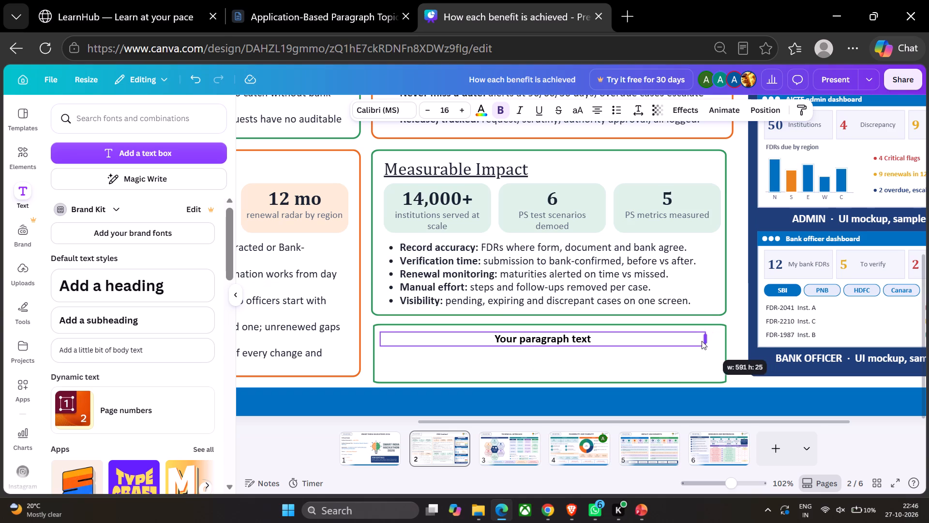
drag(702, 341, 662, 340)
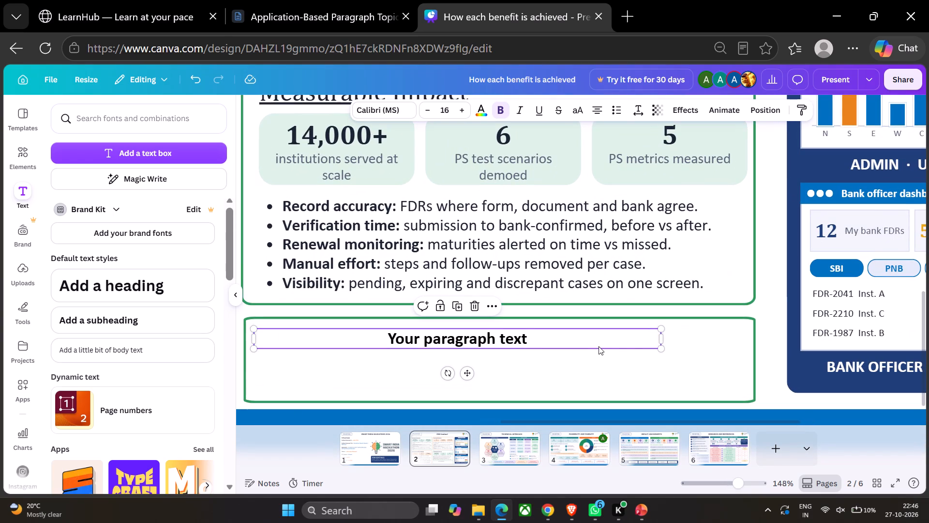
click(606, 336)
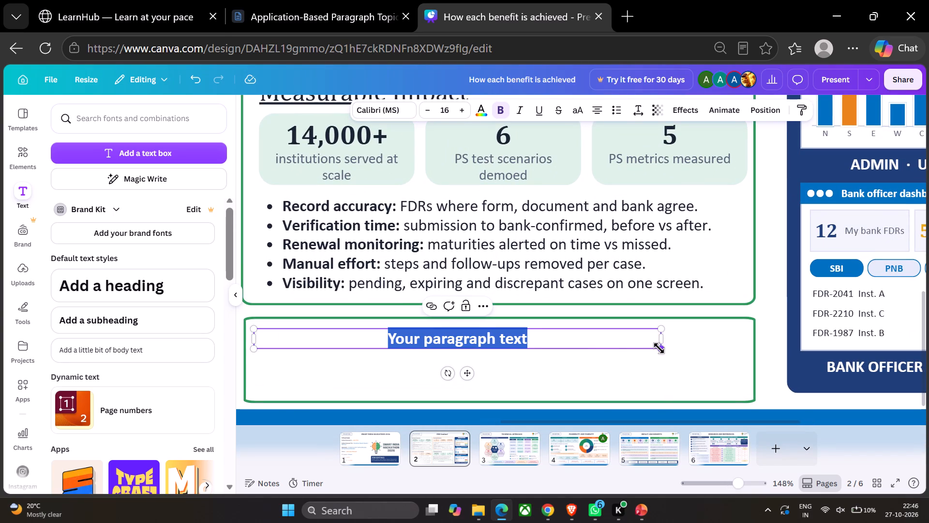
drag(659, 348, 702, 401)
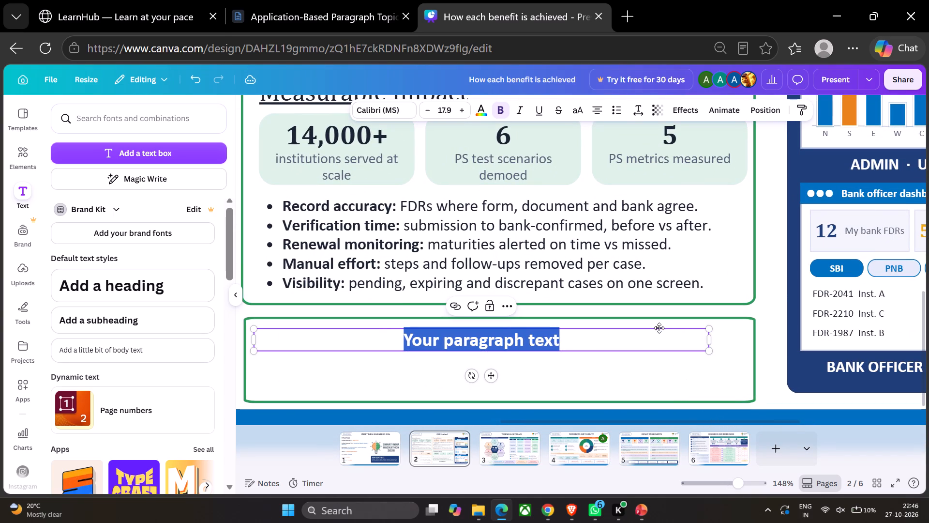
Replace the placeholder text in the new text box with "Demo Link:-".
click(649, 350)
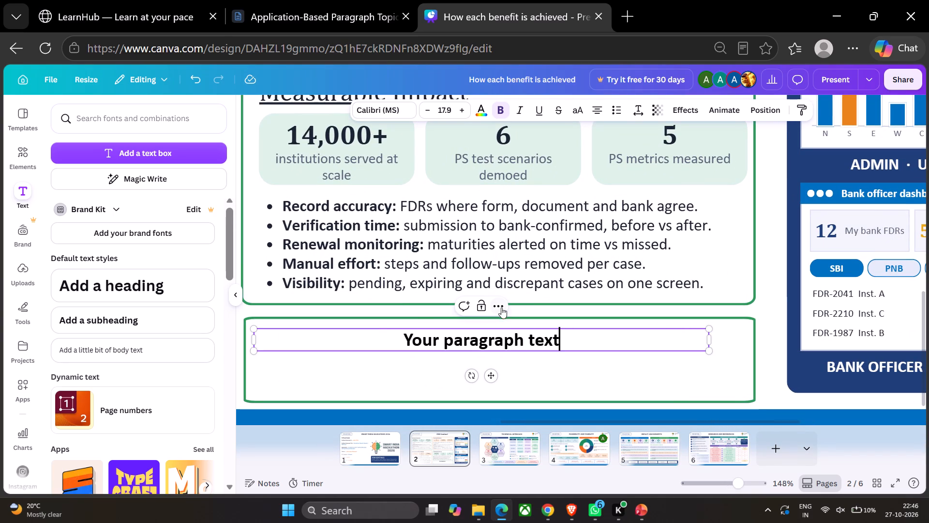
click(500, 305)
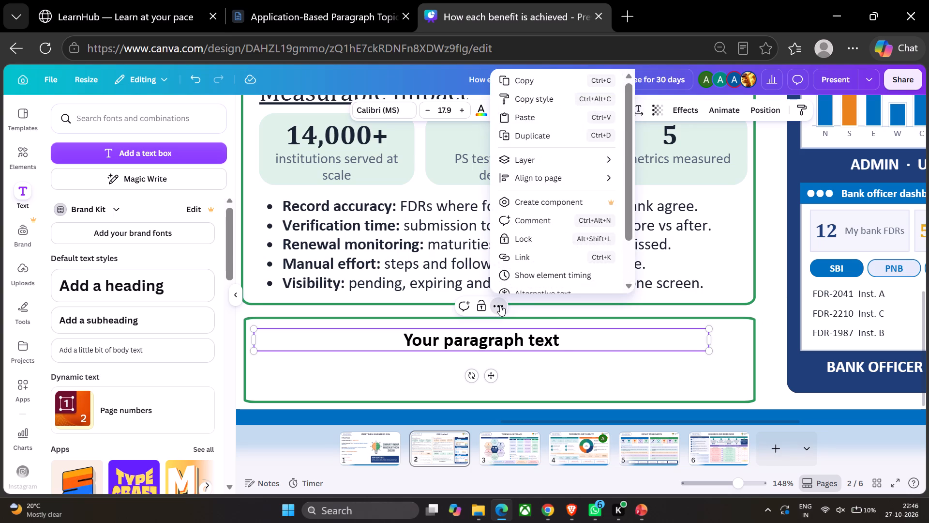
click(564, 341)
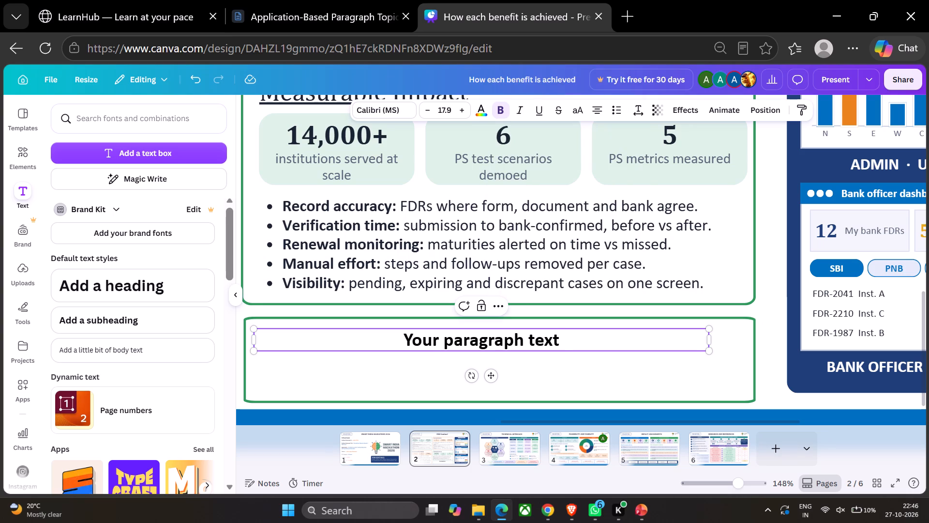
key(BackSpace)
key(BackSpace)
key(BackSpace)
key(BackSpace)
key(BackSpace)
key(BackSpace)
key(BackSpace)
key(BackSpace)
key(BackSpace)
key(BackSpace)
key(BackSpace)
key(BackSpace)
key(BackSpace)
key(BackSpace)
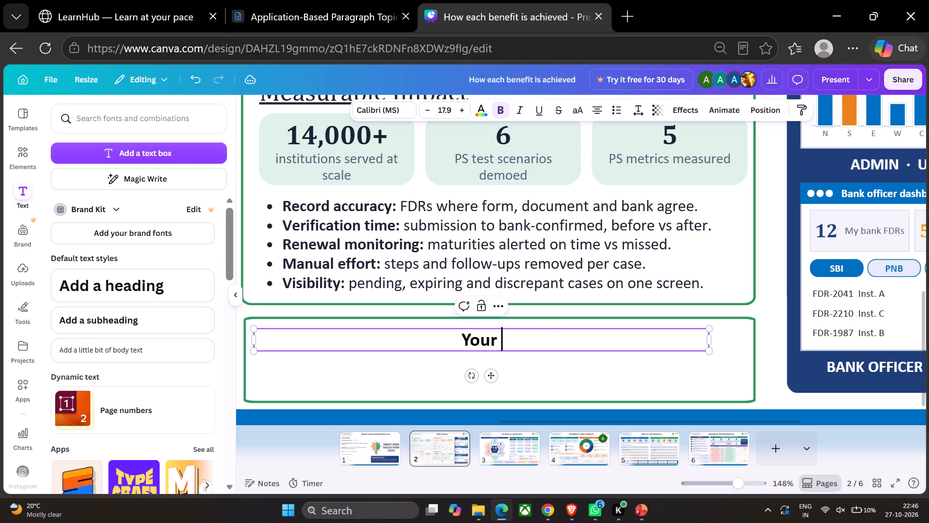
key(BackSpace)
key(BackSpace)
key(BackSpace)
key(BackSpace)
key(BackSpace)
key(shift+d)
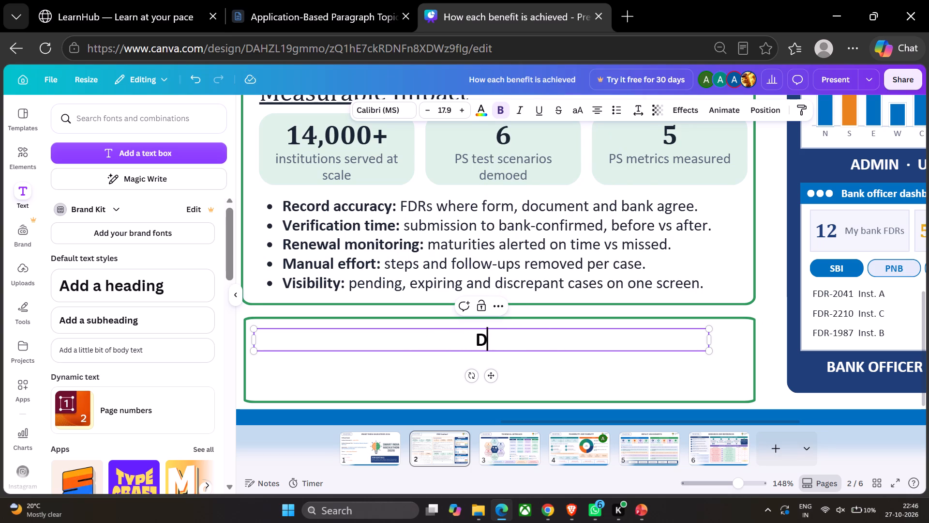
text(emo Link)
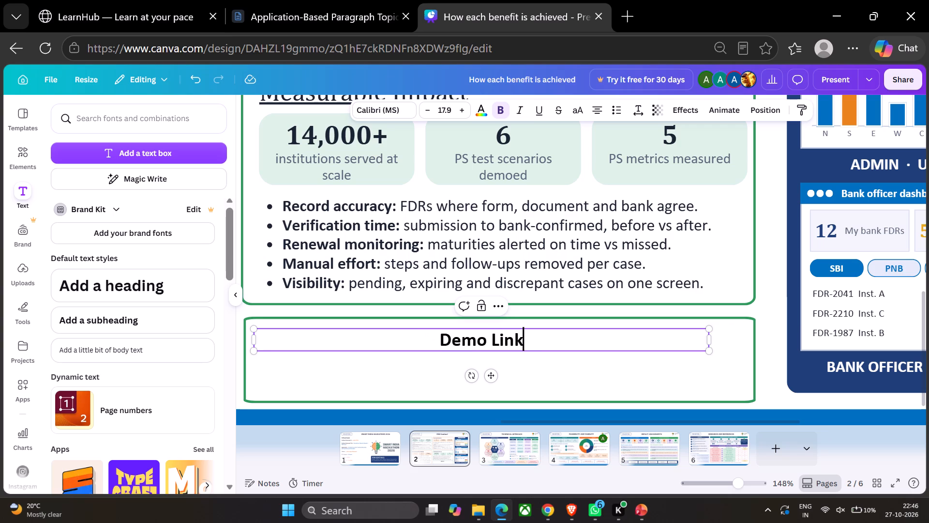
text(:-)
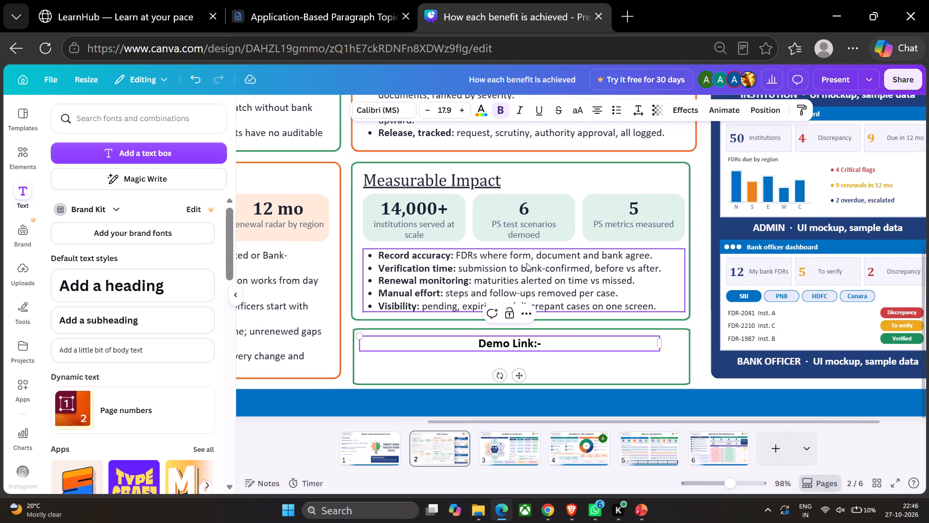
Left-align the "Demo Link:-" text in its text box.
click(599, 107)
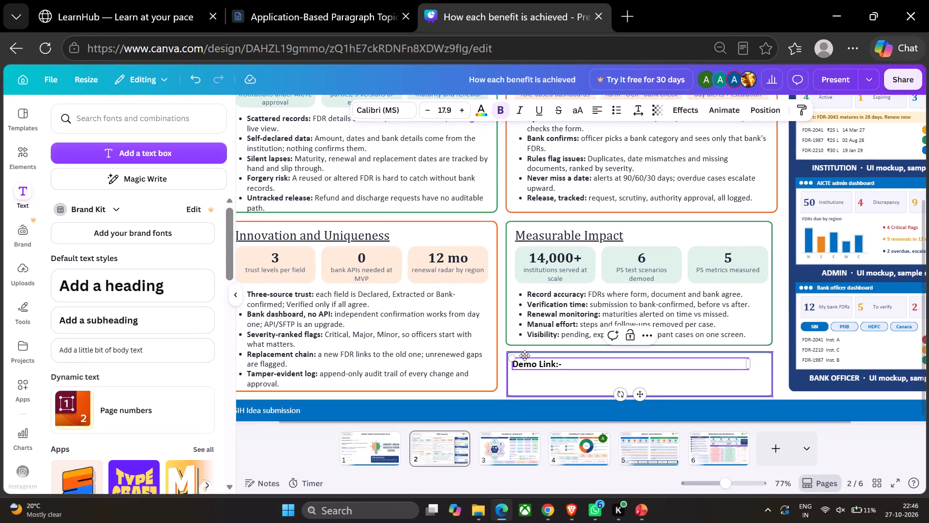
Shorten the green frame around Demo Link and move it down to line up with the bottom of the Innovation and Uniqueness box.
double_click(544, 397)
drag(544, 397, 548, 385)
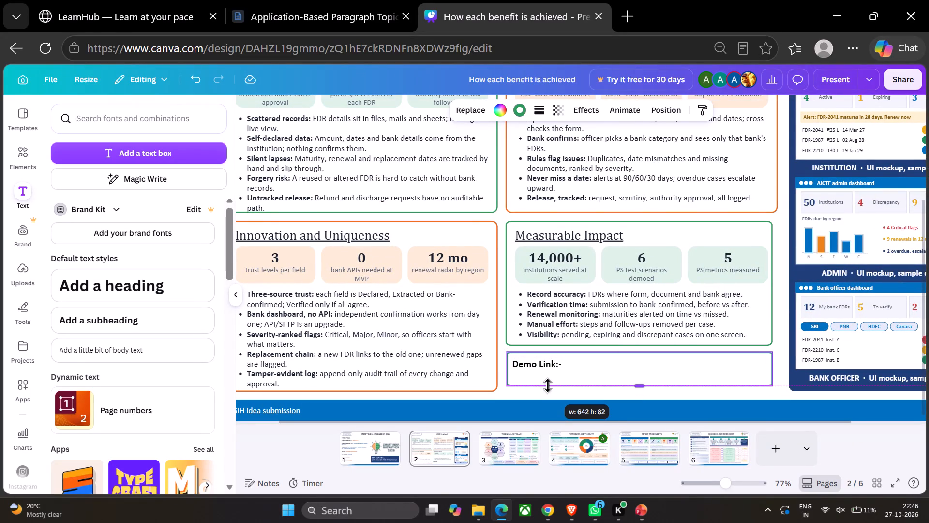
drag(548, 385, 547, 382)
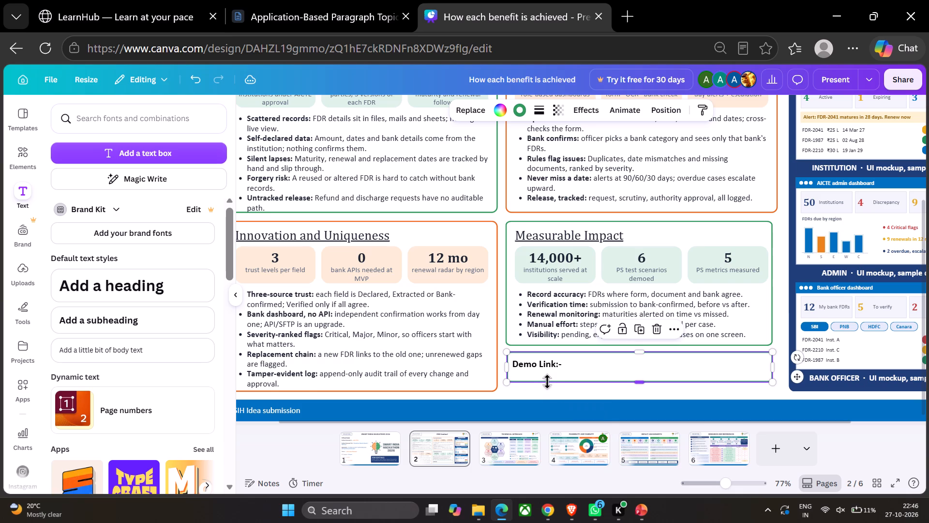
drag(554, 372, 553, 378)
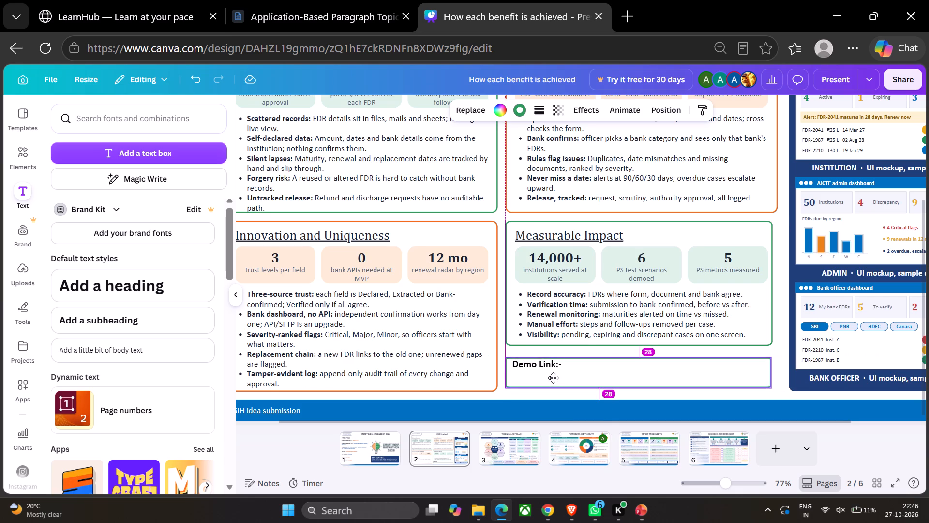
drag(553, 378, 553, 381)
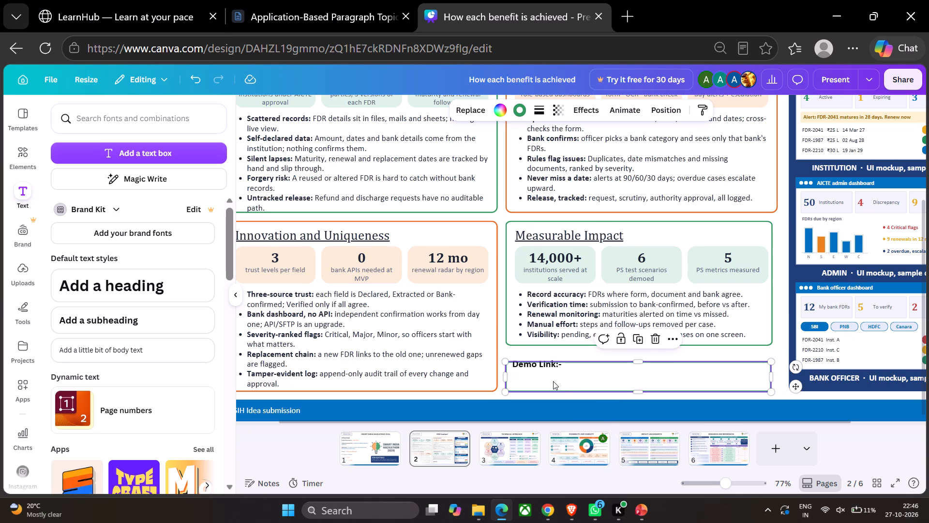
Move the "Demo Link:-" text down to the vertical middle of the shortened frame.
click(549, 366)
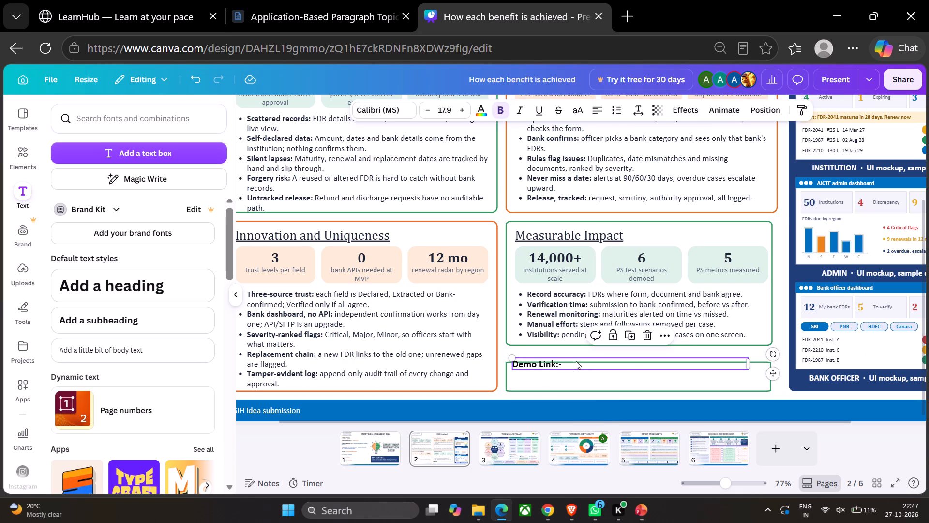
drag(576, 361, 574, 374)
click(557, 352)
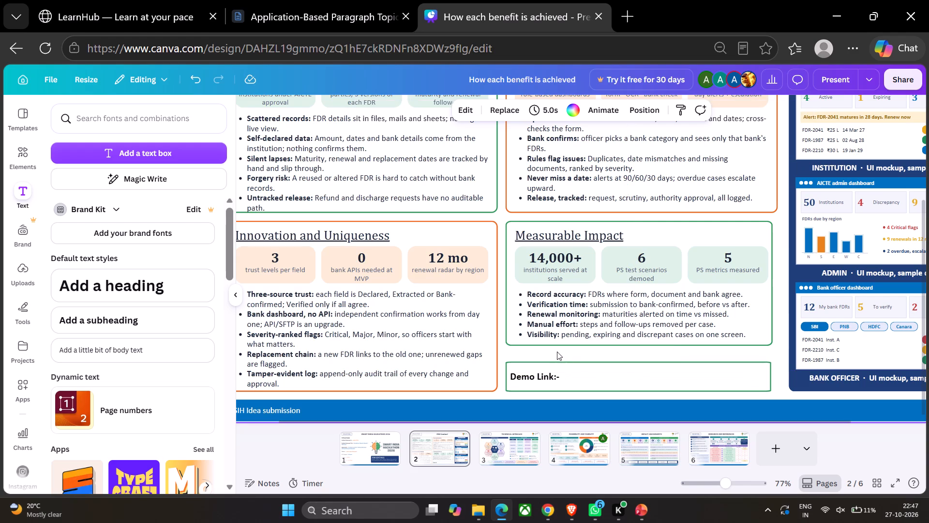
Duplicate the Measurable Impact heading and place the copy just above the Demo Link frame, aligned with the original.
click(548, 231)
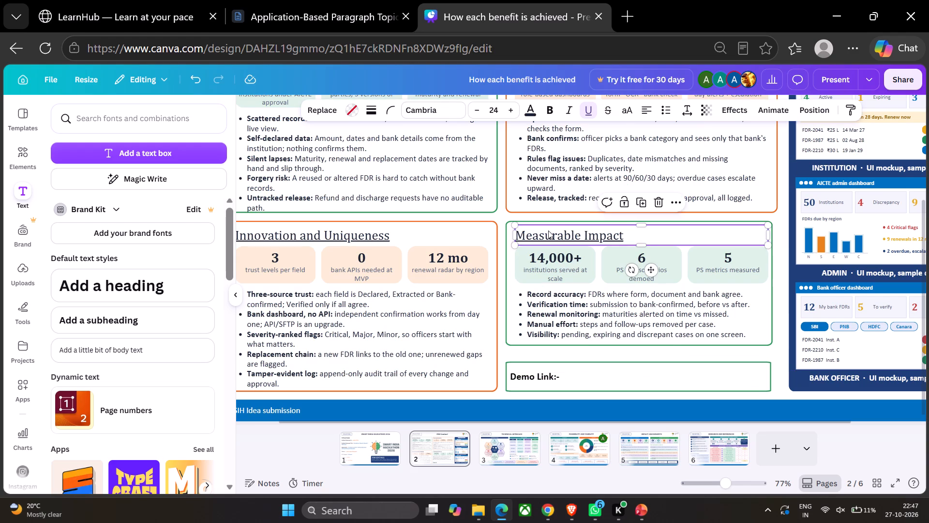
click(643, 203)
drag(646, 242, 638, 320)
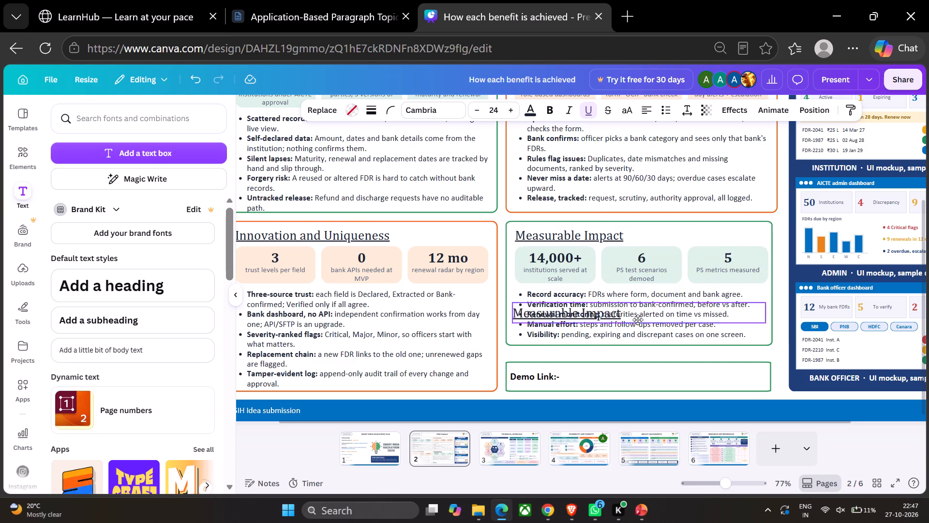
drag(638, 320, 640, 350)
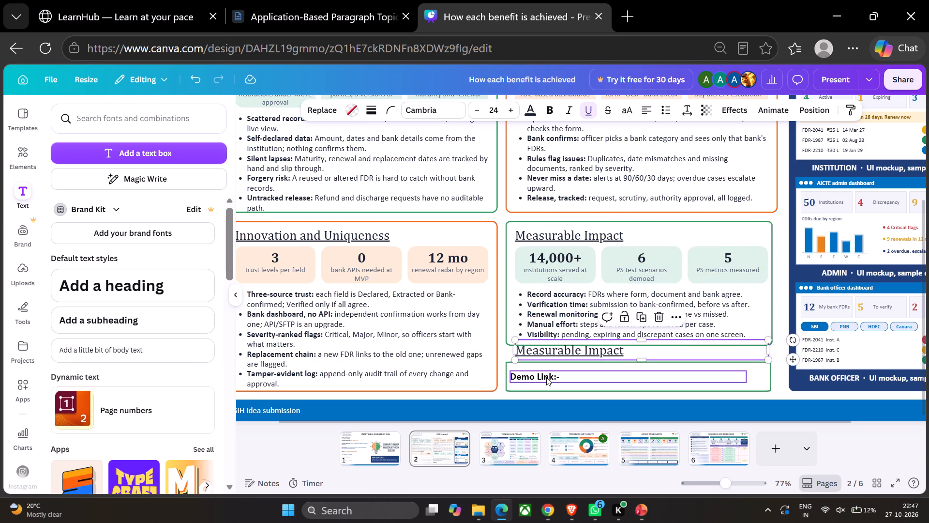
Cut the "Demo Link:-" text out of its text box and clear away the emptied box.
triple_click(546, 377)
key(ctrl+x)
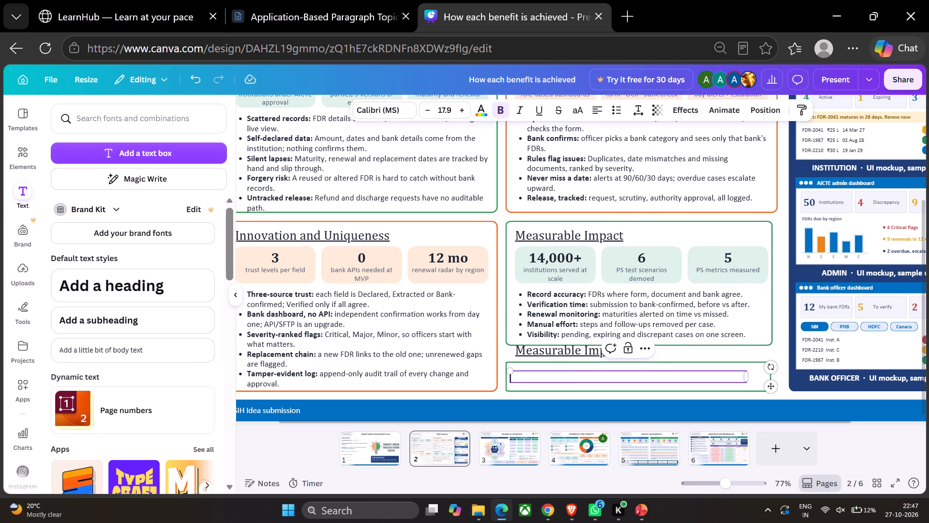
click(556, 375)
key(Delete)
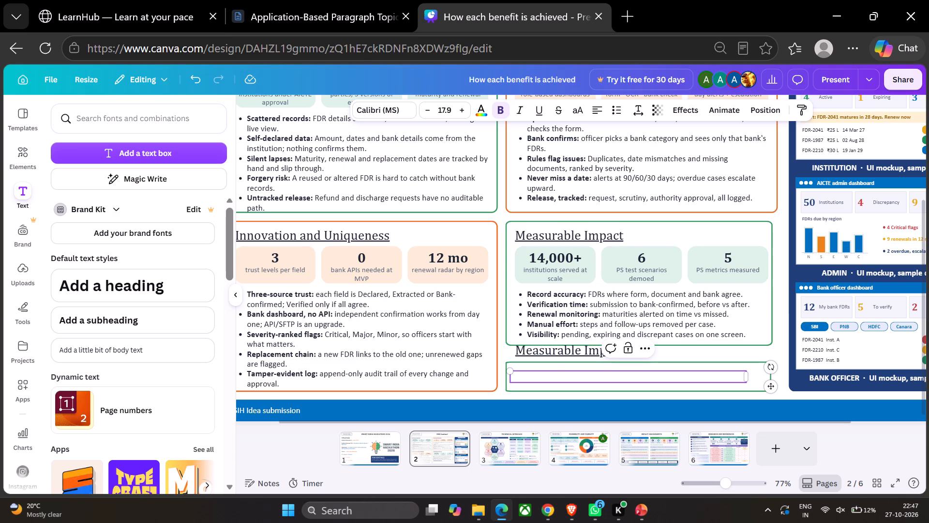
double_click(570, 377)
click(565, 371)
key(Delete)
click(746, 380)
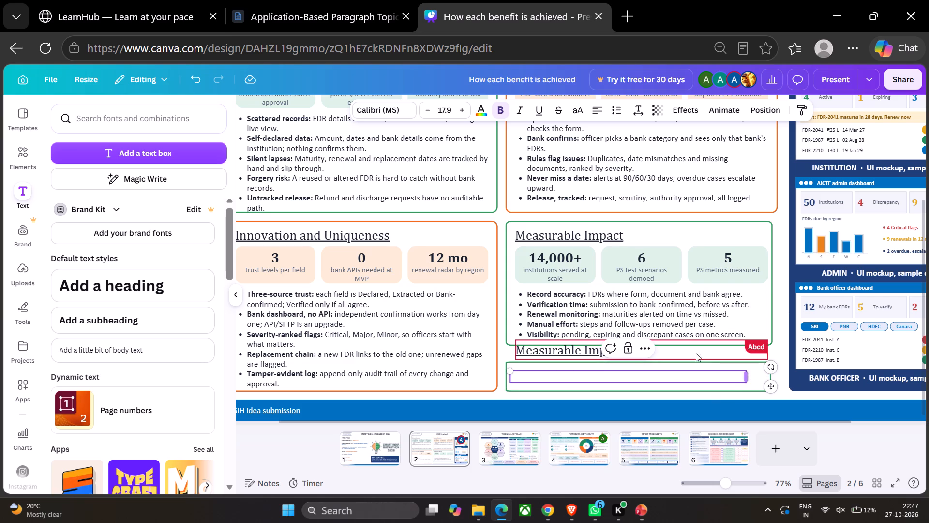
Replace the duplicated heading's text with the cut "Demo Link:-", keeping the underlined Cambria heading style.
triple_click(684, 345)
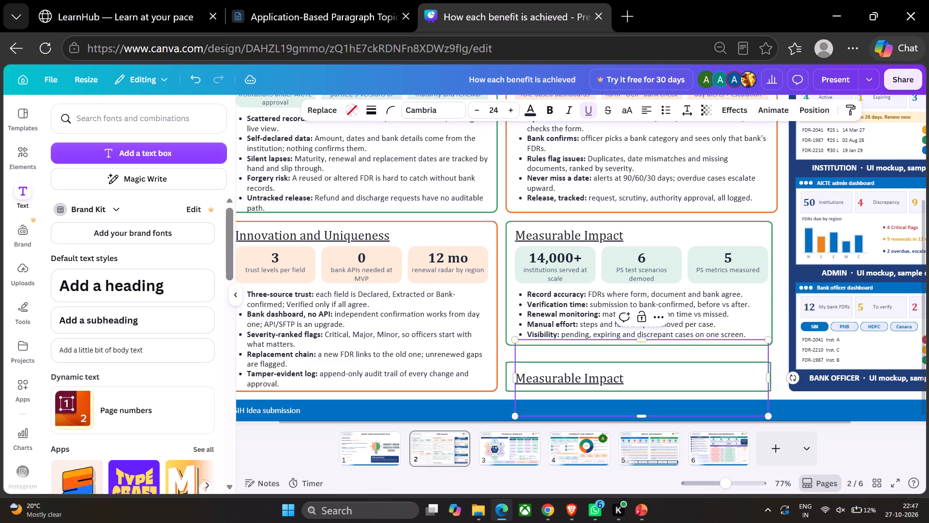
triple_click(623, 375)
key(ctrl+v)
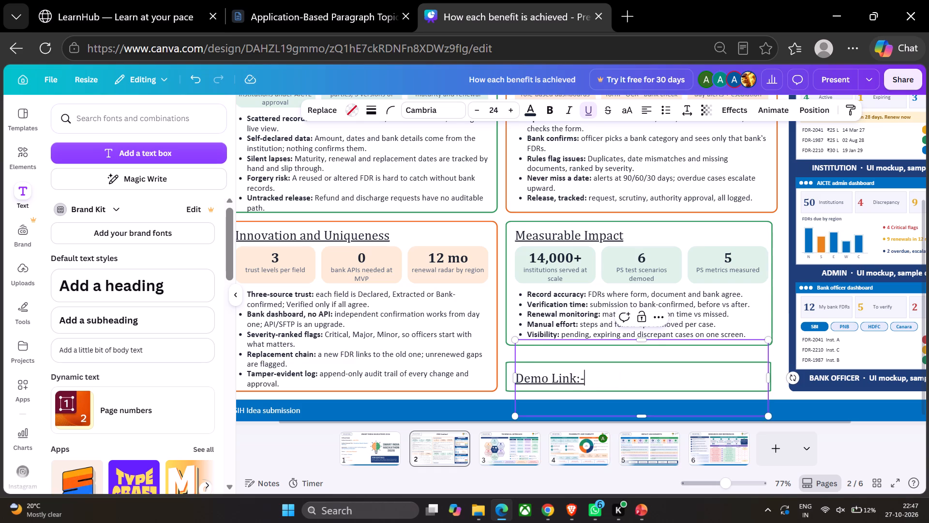
click(612, 383)
drag(612, 383, 610, 381)
drag(610, 381, 628, 381)
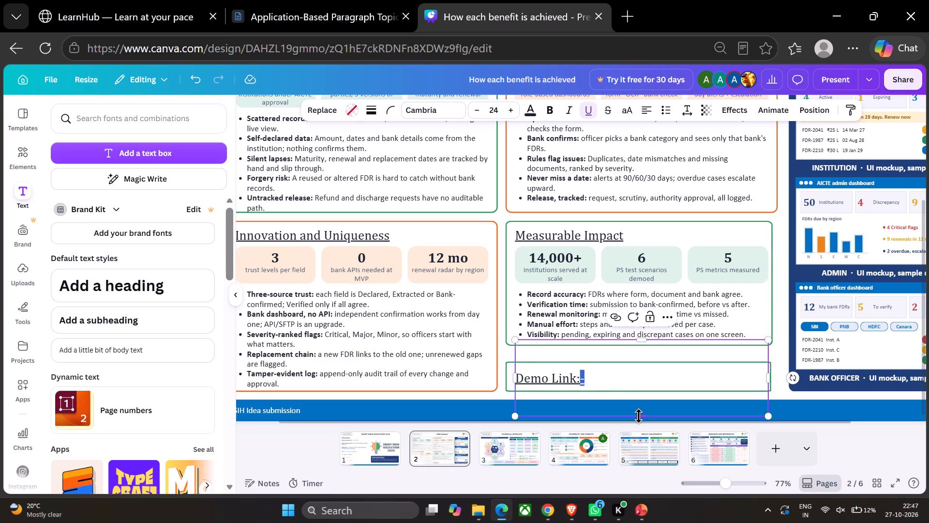
Try to shrink the oversized "Demo Link:-" heading box so it fits inside its frame.
drag(638, 415, 641, 380)
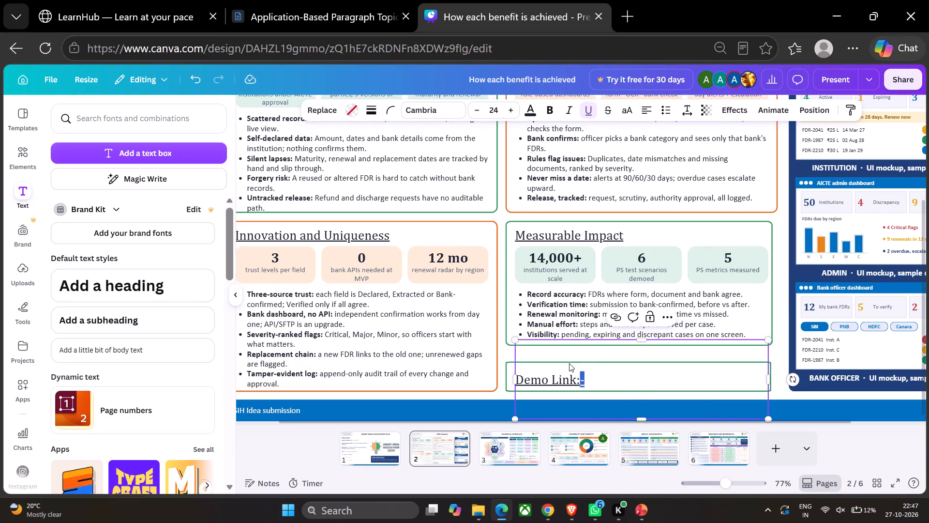
click(569, 363)
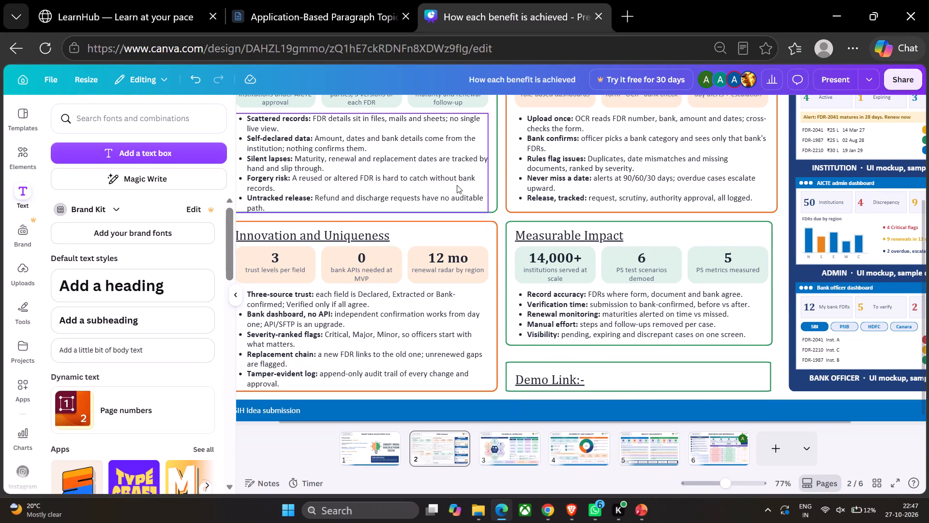
scroll(457, 185, up, 3)
scroll(446, 198, down, 1)
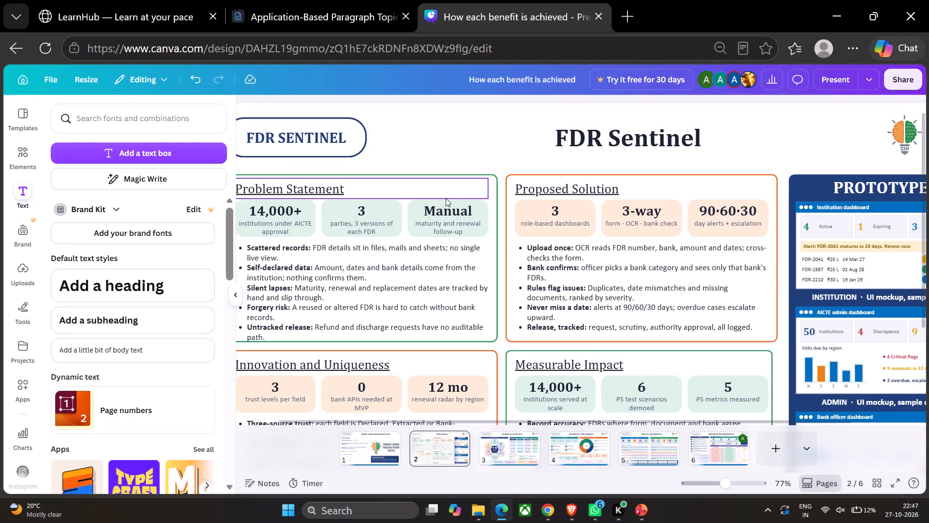
scroll(496, 107, down, 4)
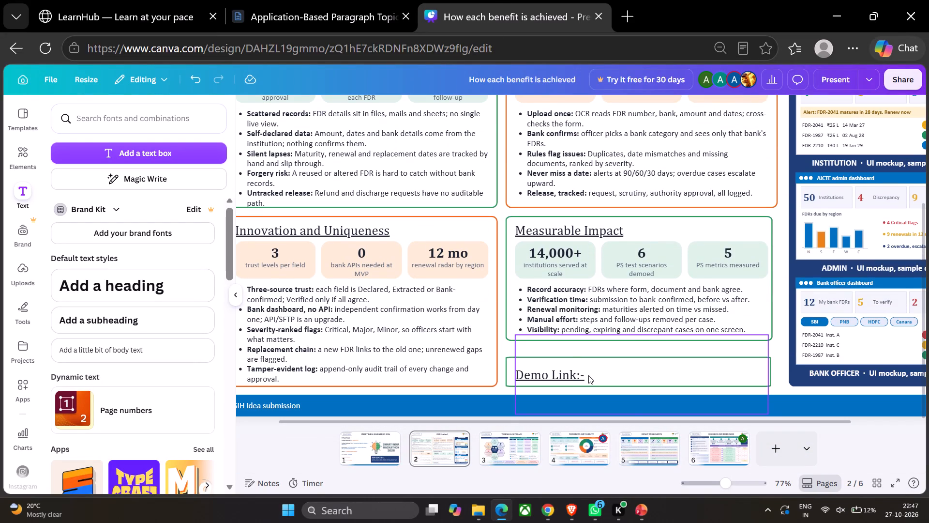
click(588, 375)
drag(769, 415, 699, 392)
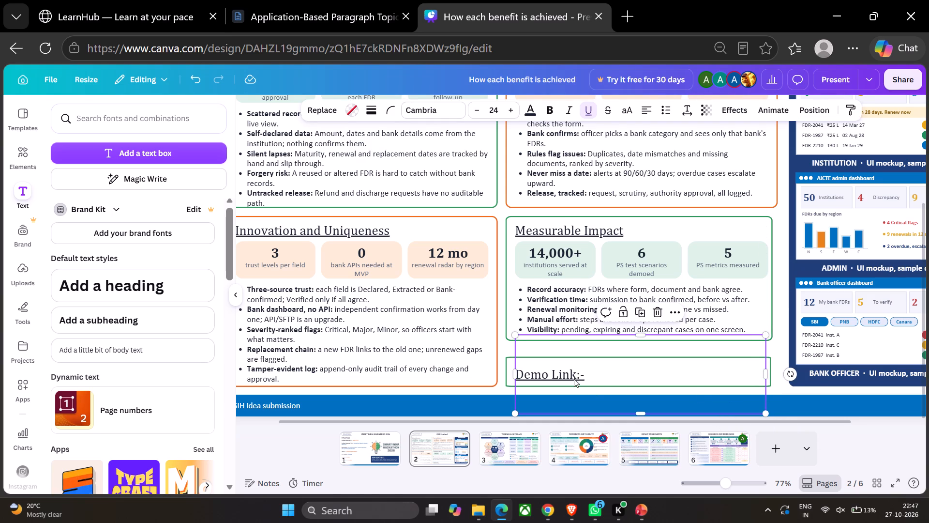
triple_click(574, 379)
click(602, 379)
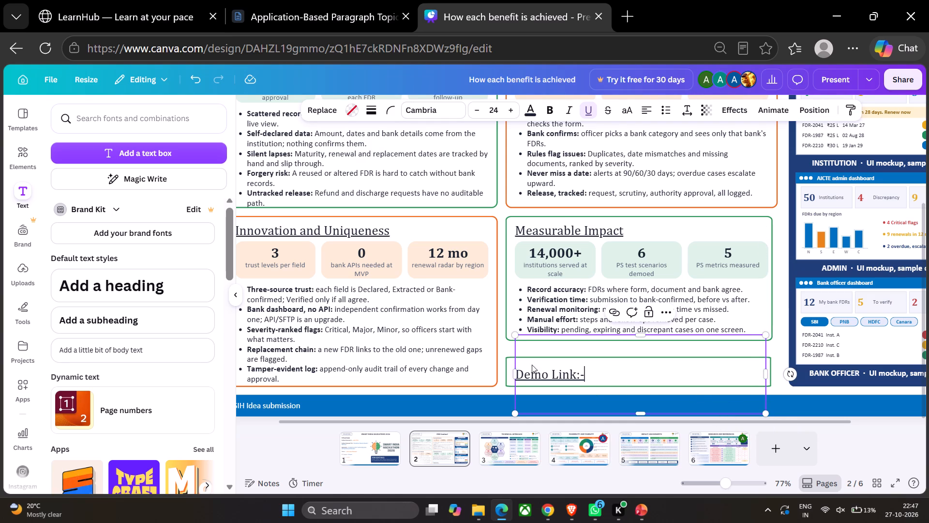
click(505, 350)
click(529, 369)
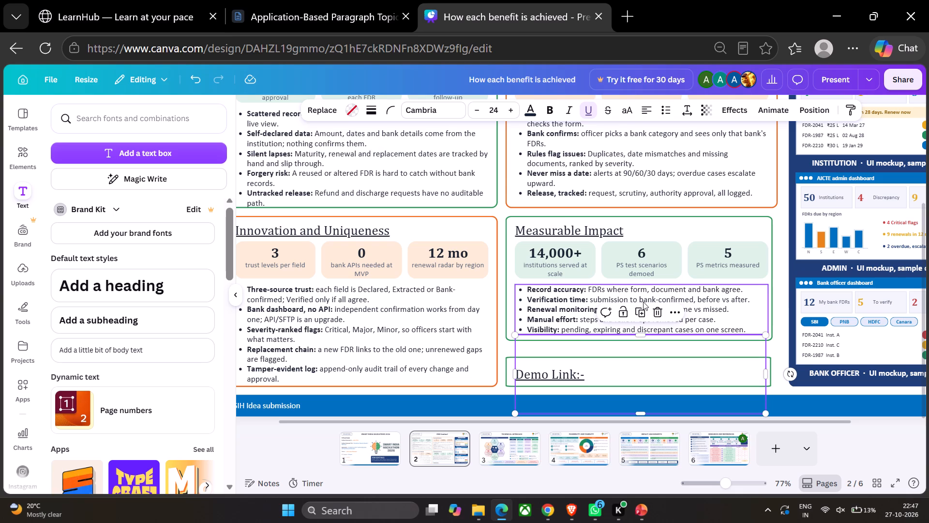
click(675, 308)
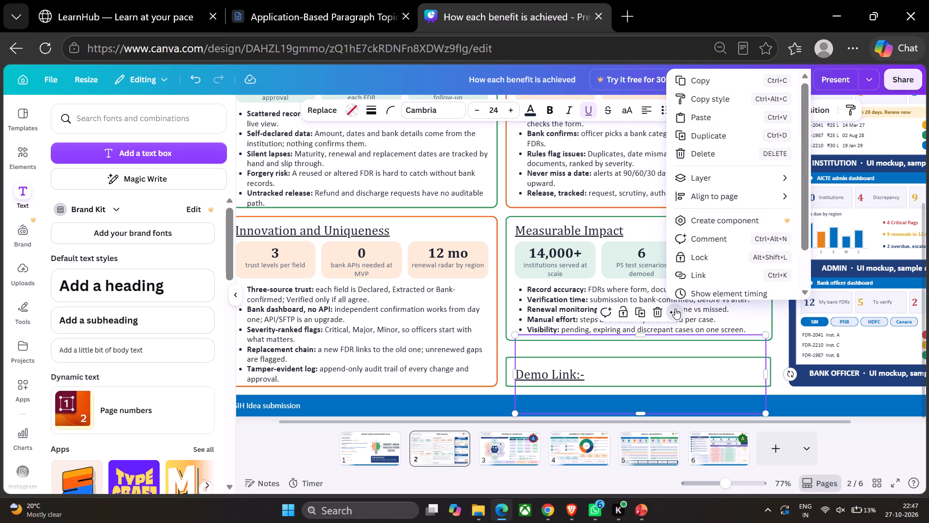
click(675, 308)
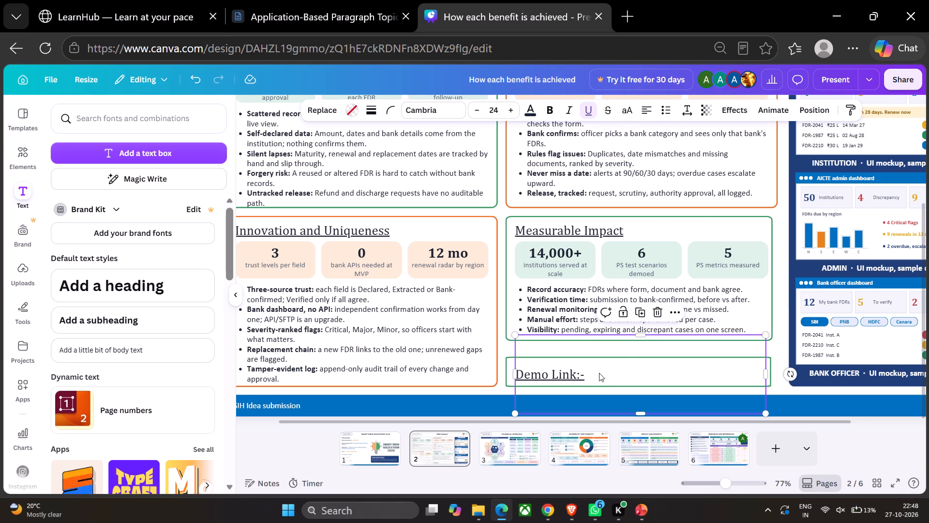
Nudge the "Demo Link:-" heading slightly up and toward the left edge within its frame.
click(599, 373)
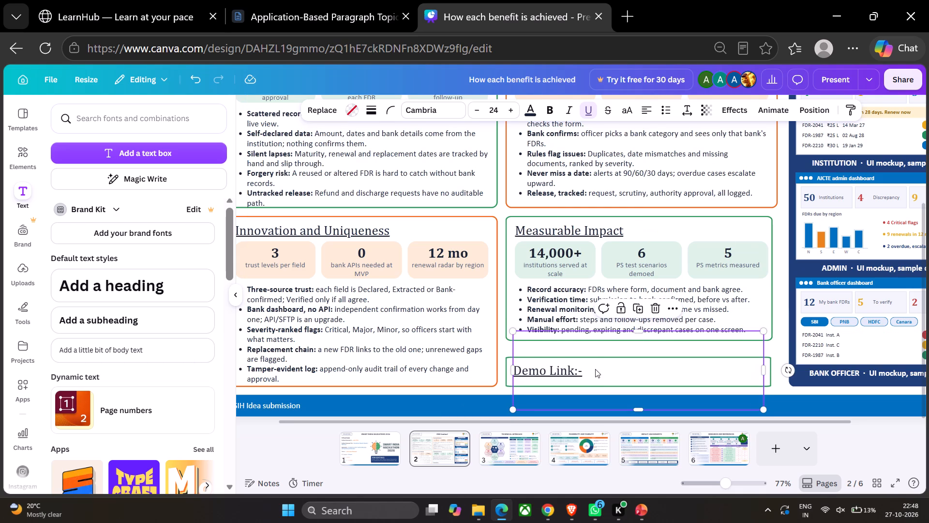
click(504, 349)
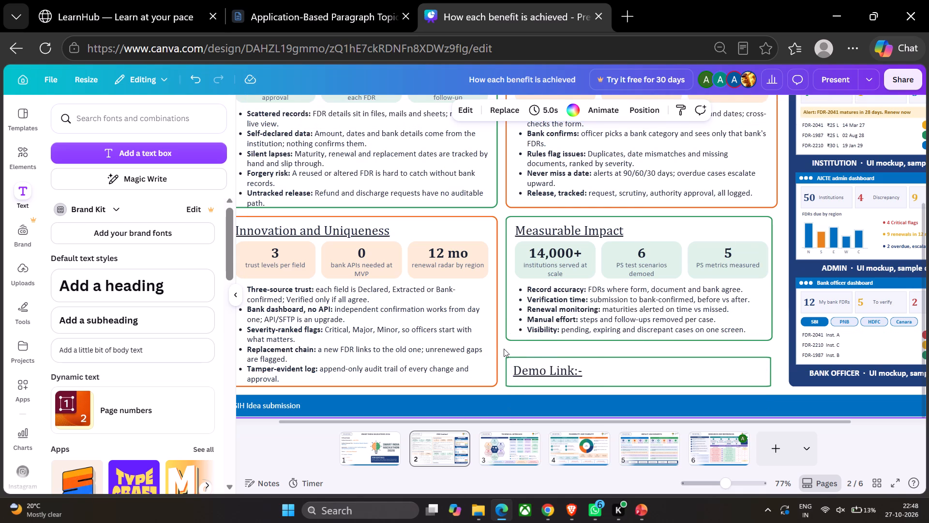
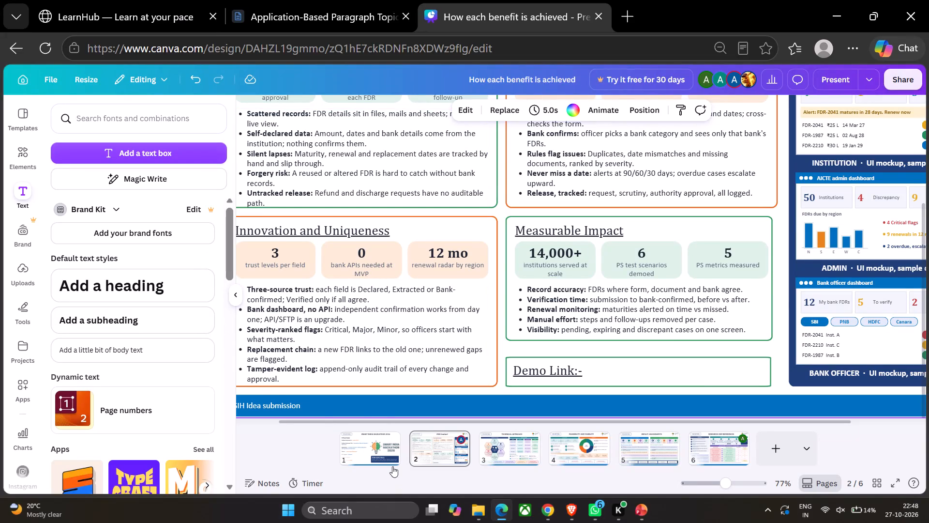
Examine the numbered references and their source websites on page 6, Research and References.
click(488, 456)
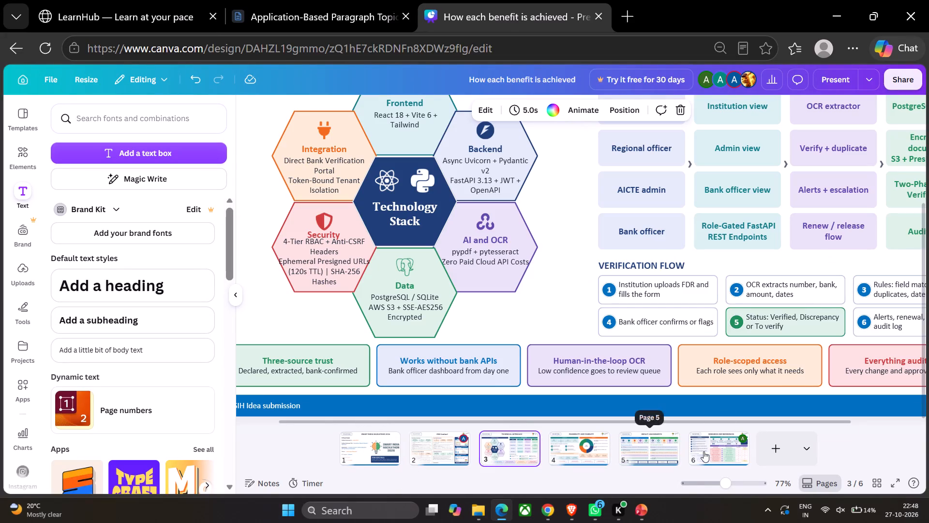
click(704, 451)
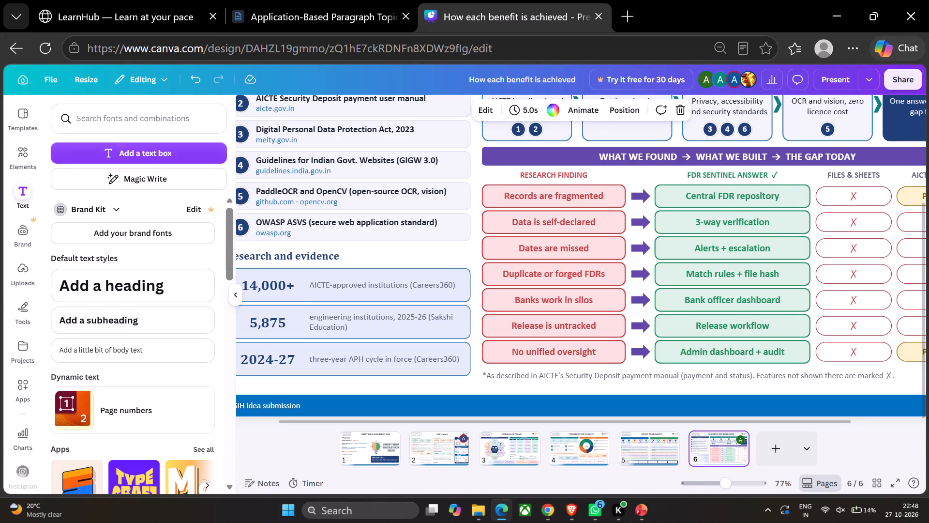
scroll(96, 193, up, 4)
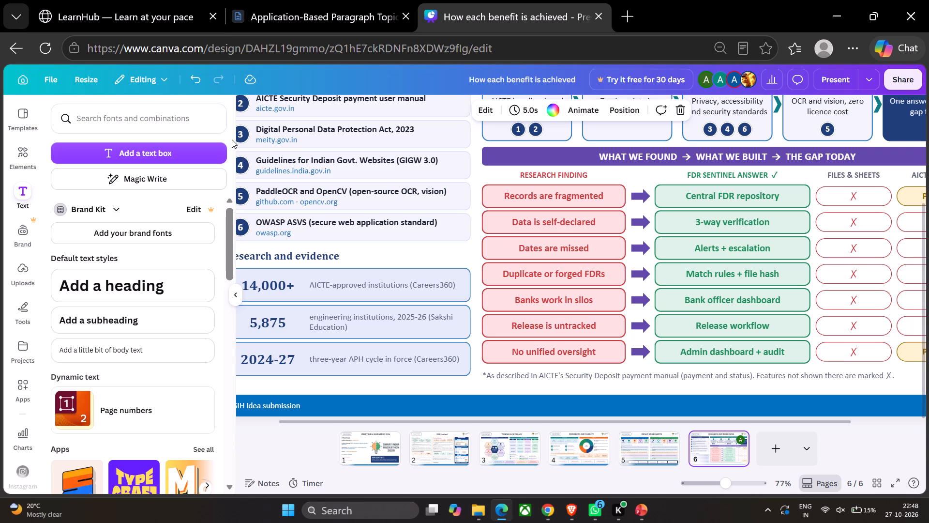
click(287, 442)
click(19, 109)
click(19, 109)
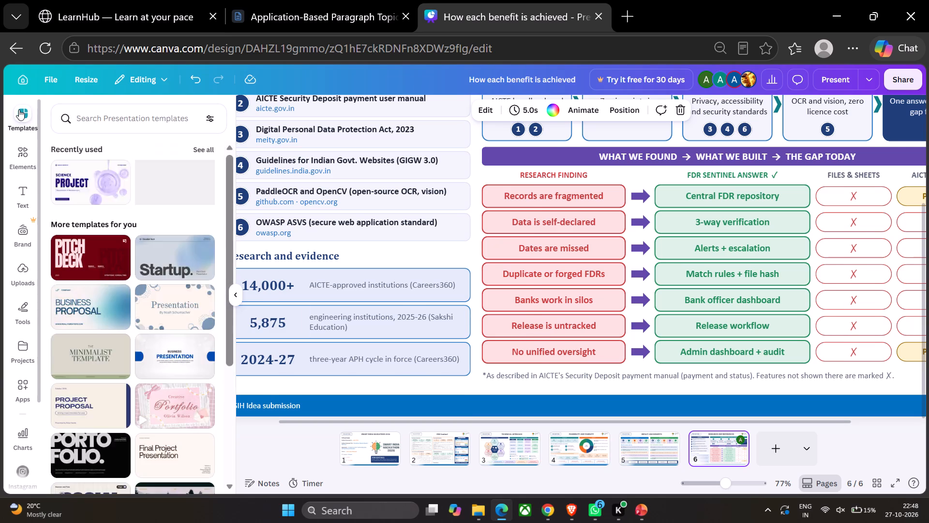
scroll(131, 185, up, 3)
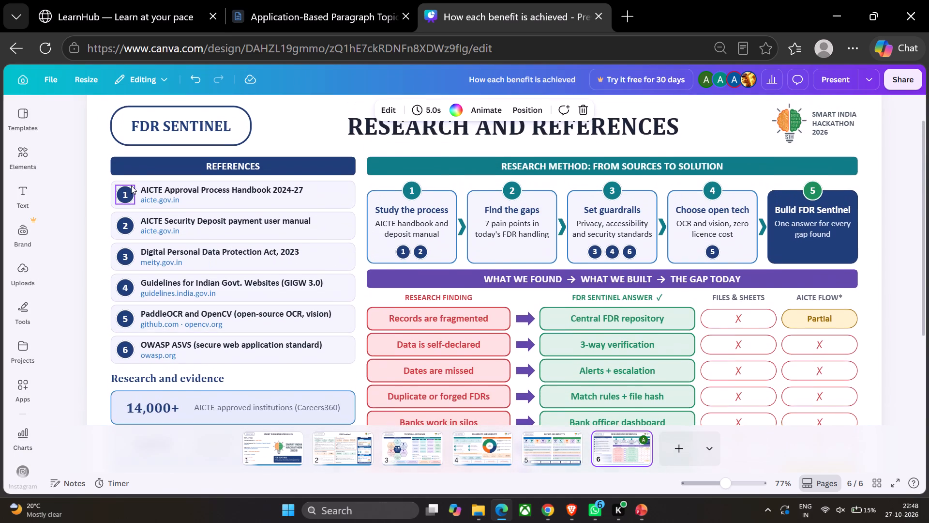
scroll(131, 185, down, 1)
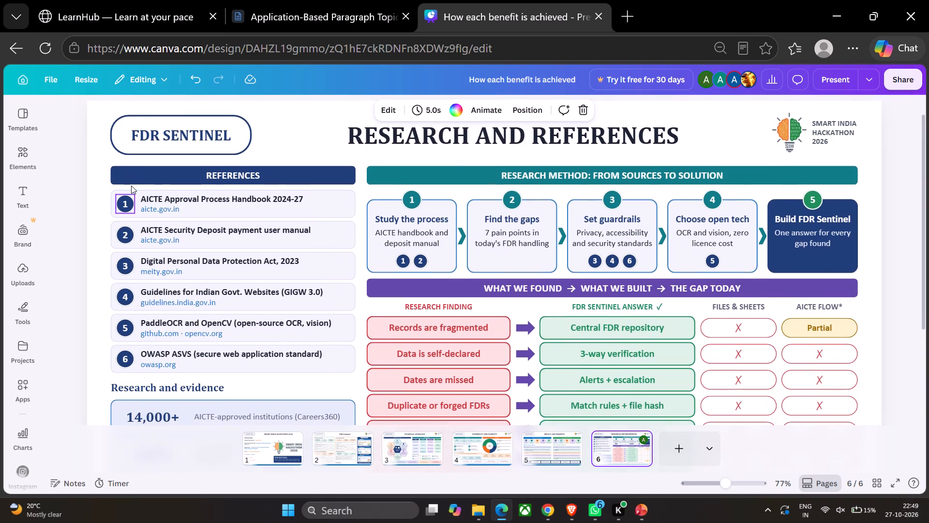
scroll(131, 185, down, 2)
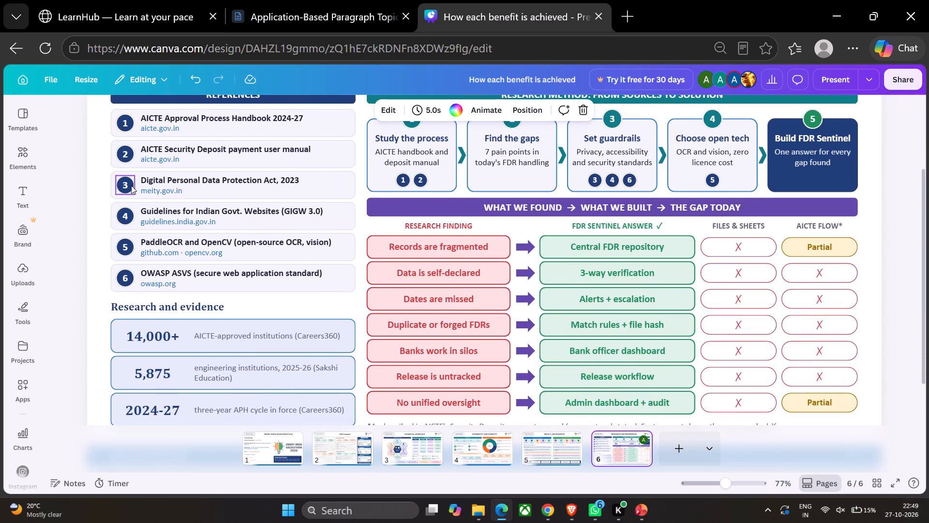
scroll(131, 185, up, 1)
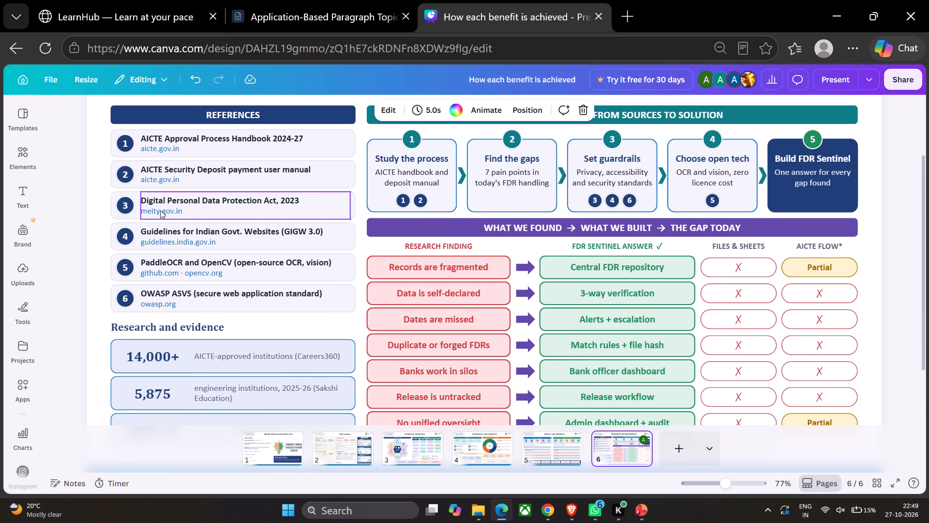
scroll(160, 210, down, 1)
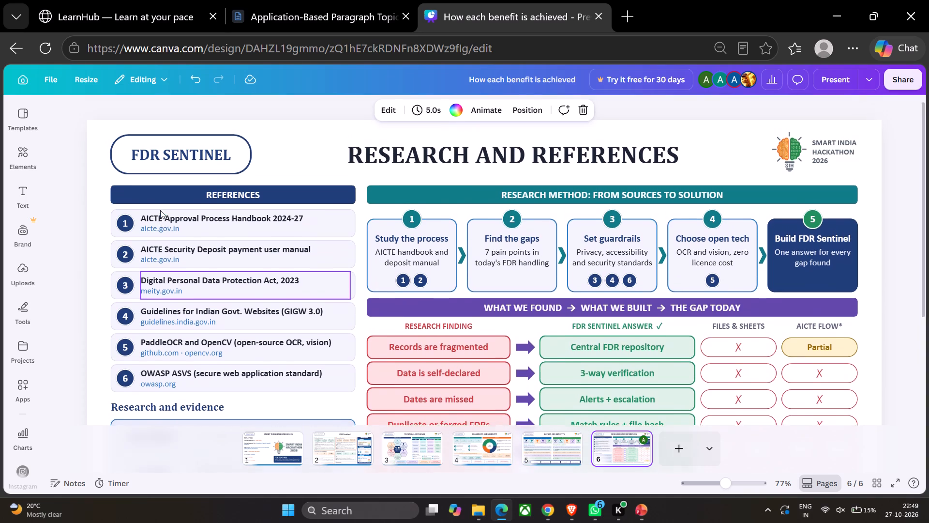
scroll(160, 210, down, 1)
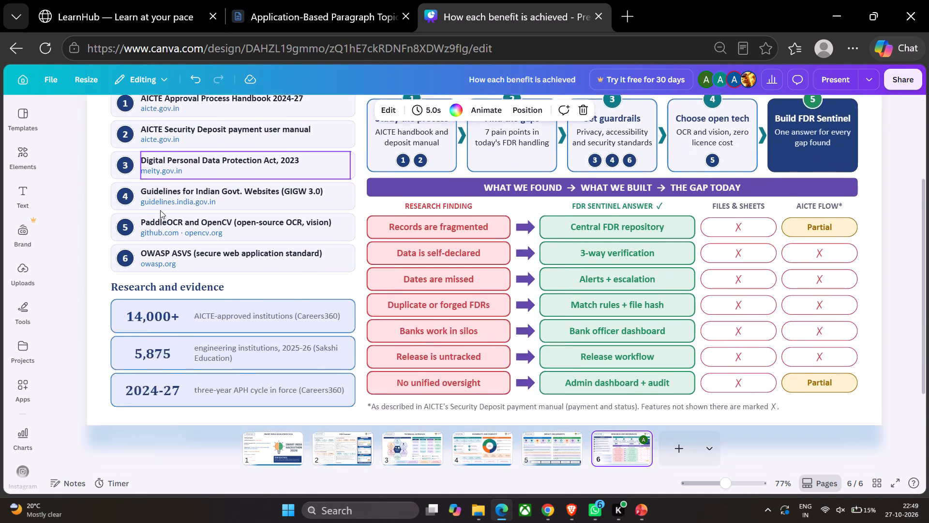
scroll(160, 210, down, 1)
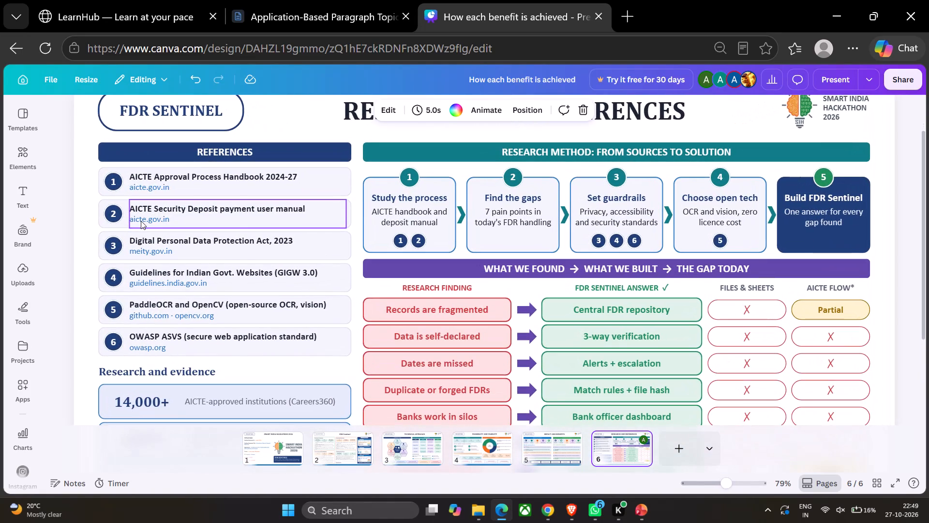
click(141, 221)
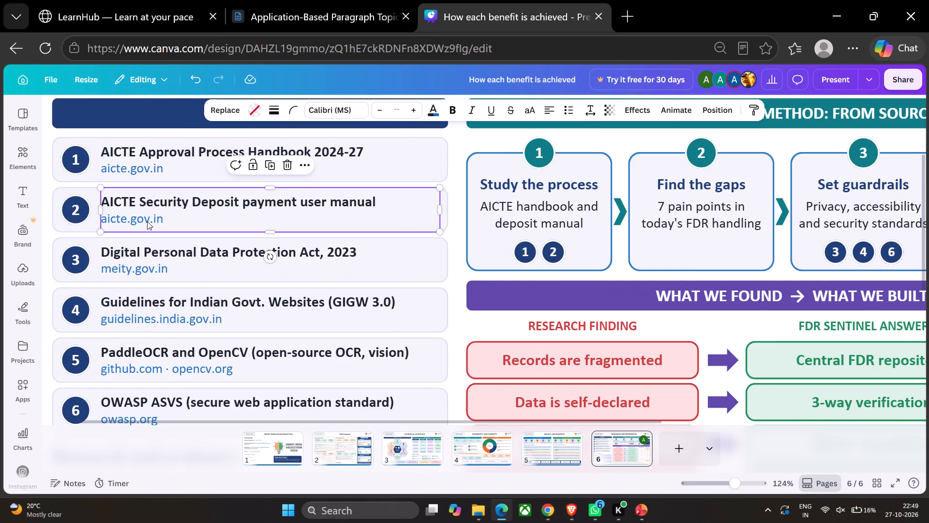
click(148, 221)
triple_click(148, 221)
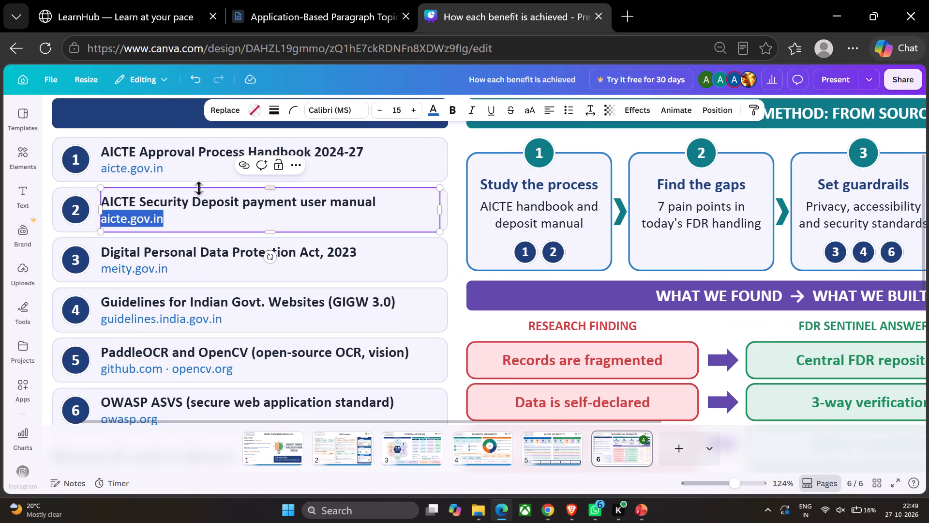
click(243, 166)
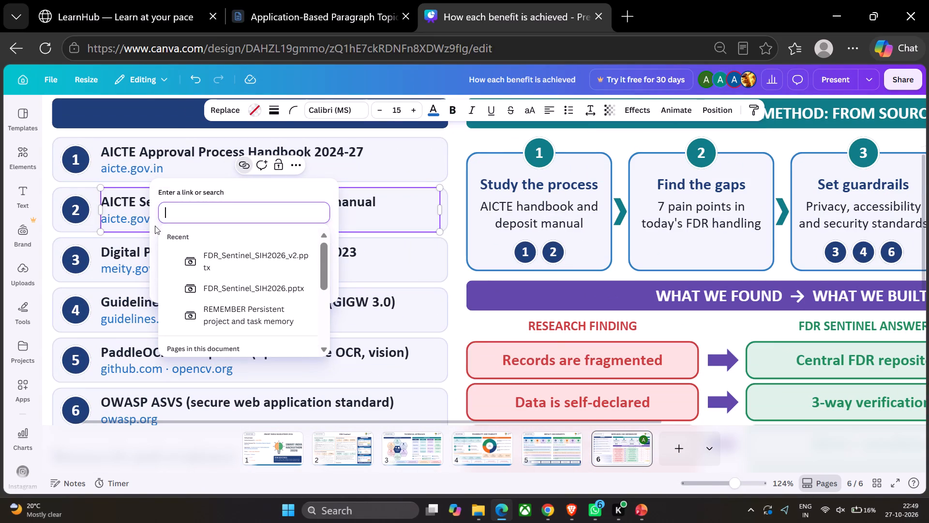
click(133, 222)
Copy the "aicte.gov.in" text from reference 2 and open that address in a new browser tab.
right_click(133, 222)
click(133, 222)
double_click(133, 222)
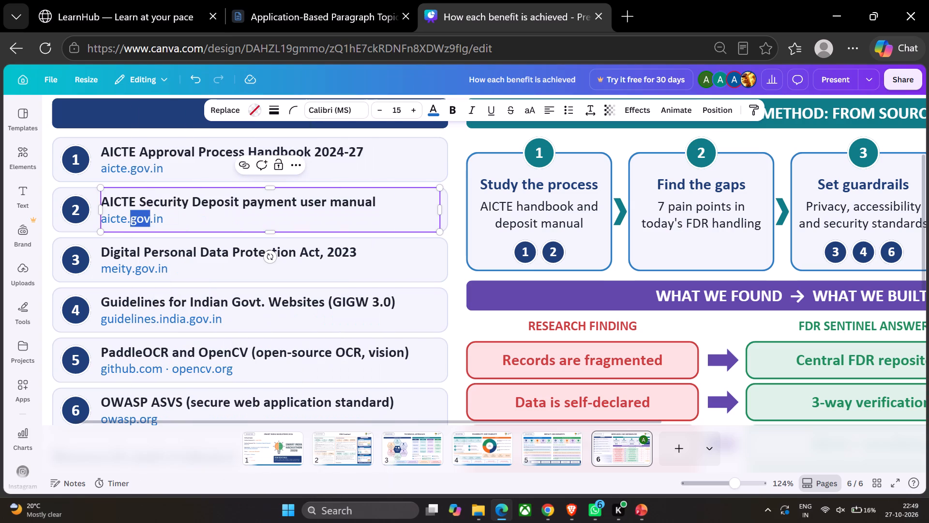
key(ctrl+c)
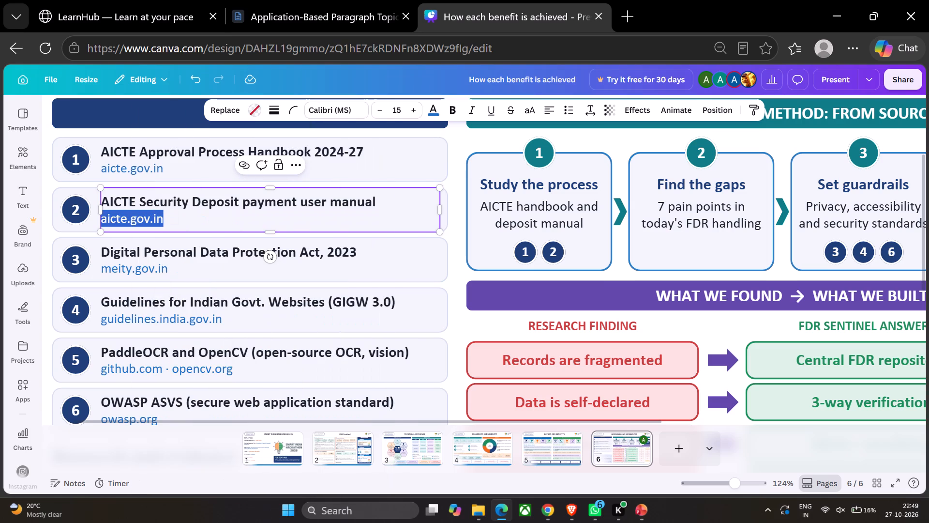
click(629, 10)
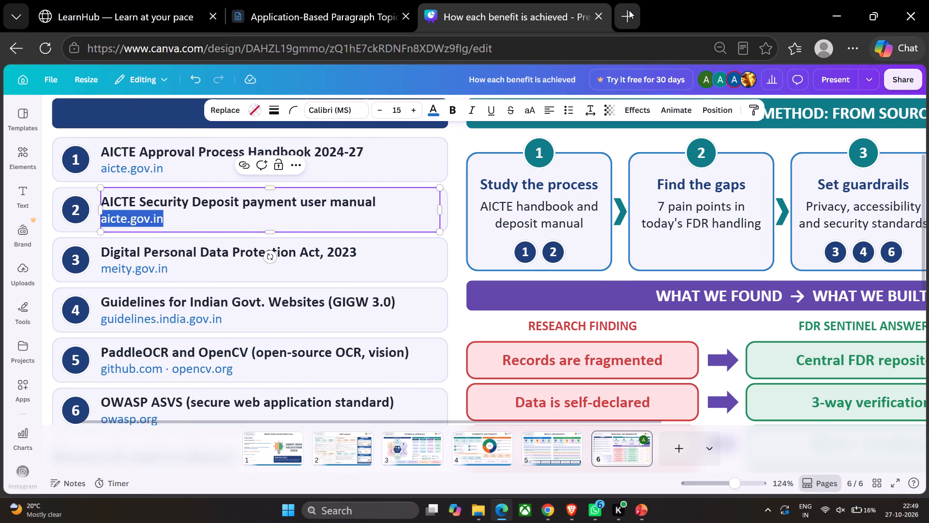
key(ctrl+v)
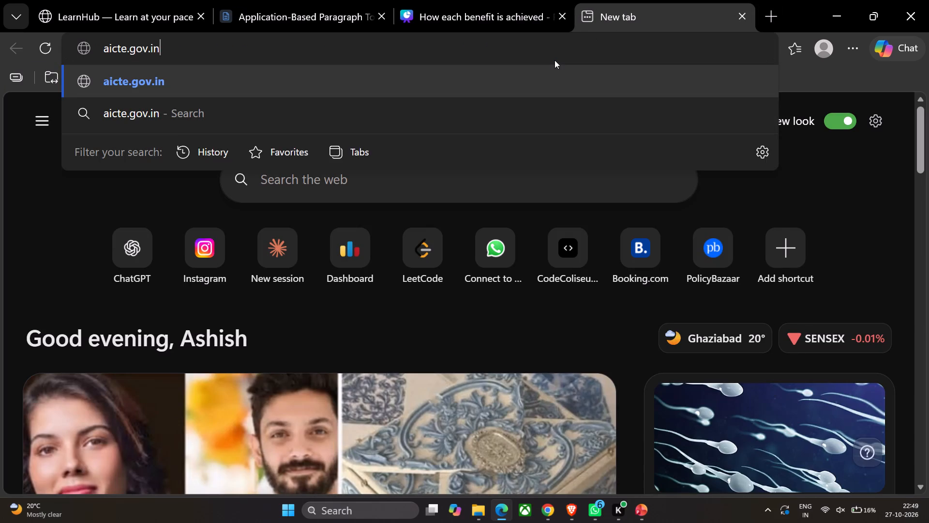
key(Return)
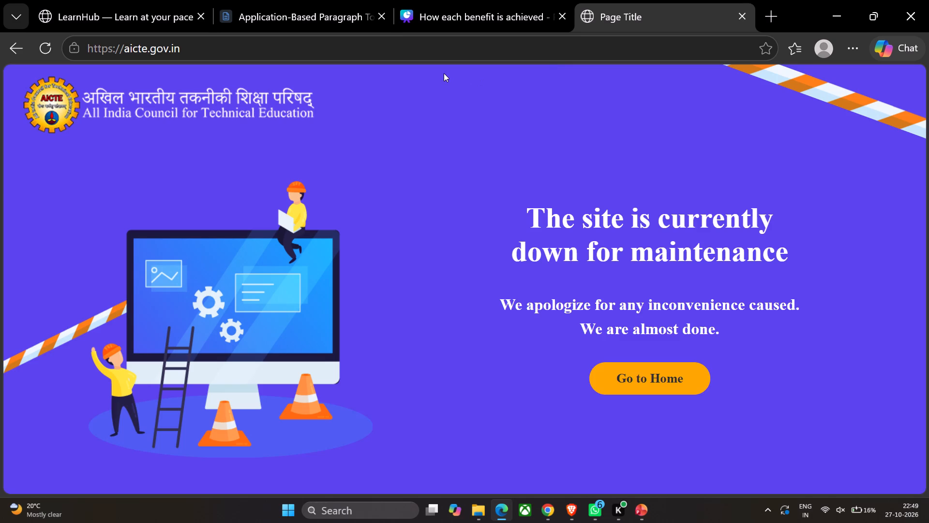
scroll(191, 152, down, 1)
triple_click(121, 48)
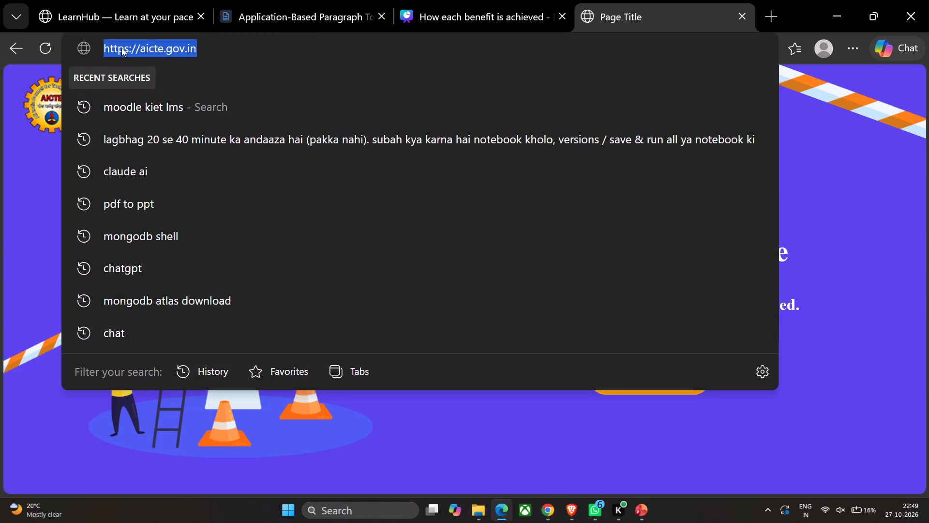
key(ctrl+x)
click(459, 7)
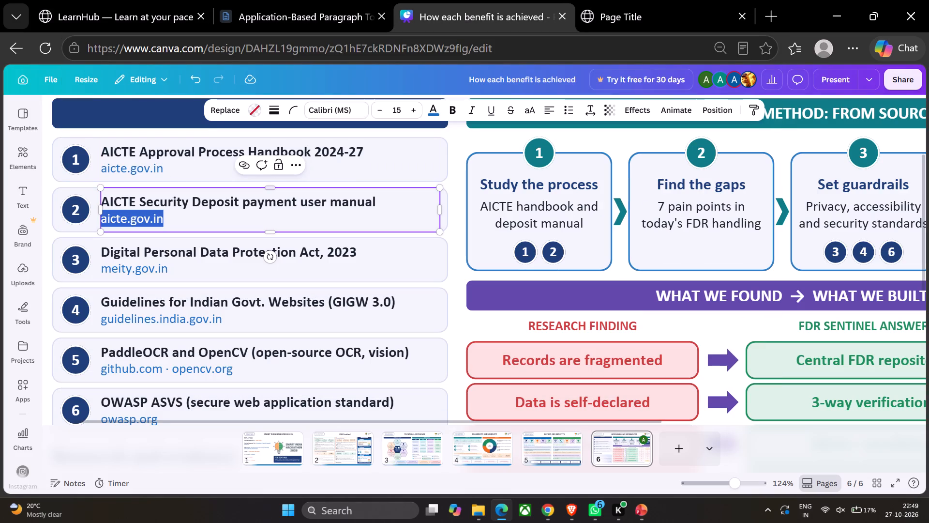
double_click(139, 222)
triple_click(139, 222)
click(244, 159)
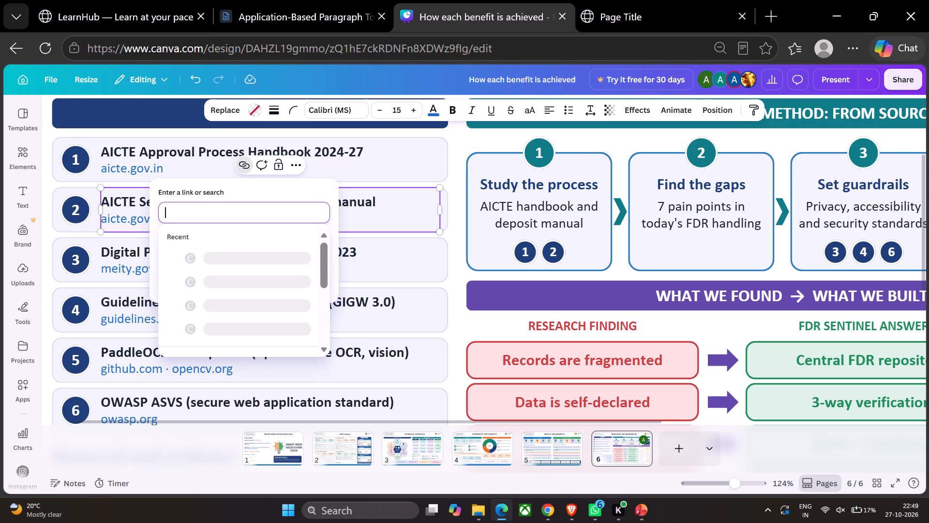
key(ctrl+v)
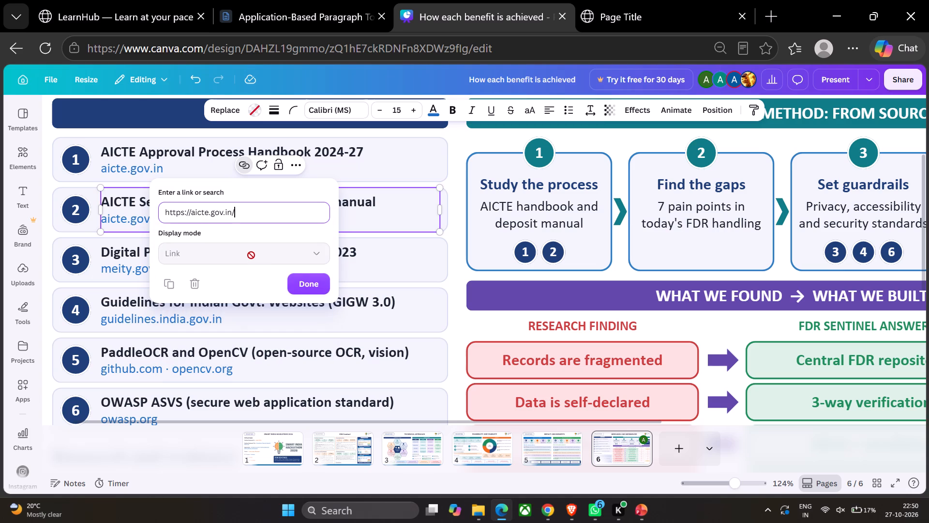
click(306, 284)
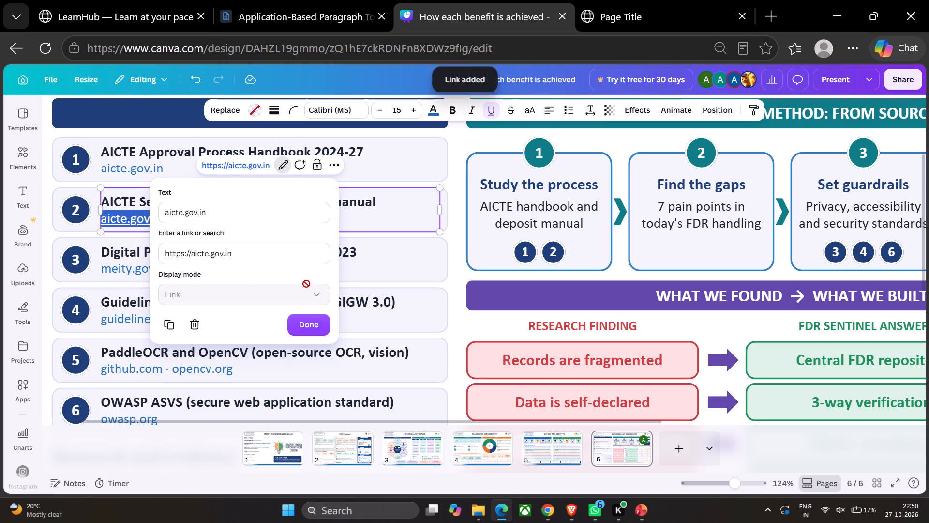
click(298, 324)
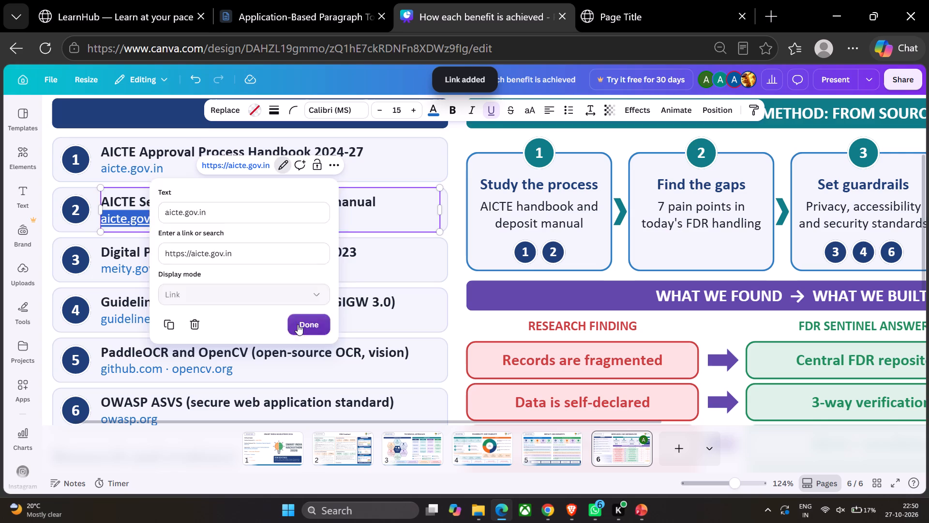
triple_click(156, 271)
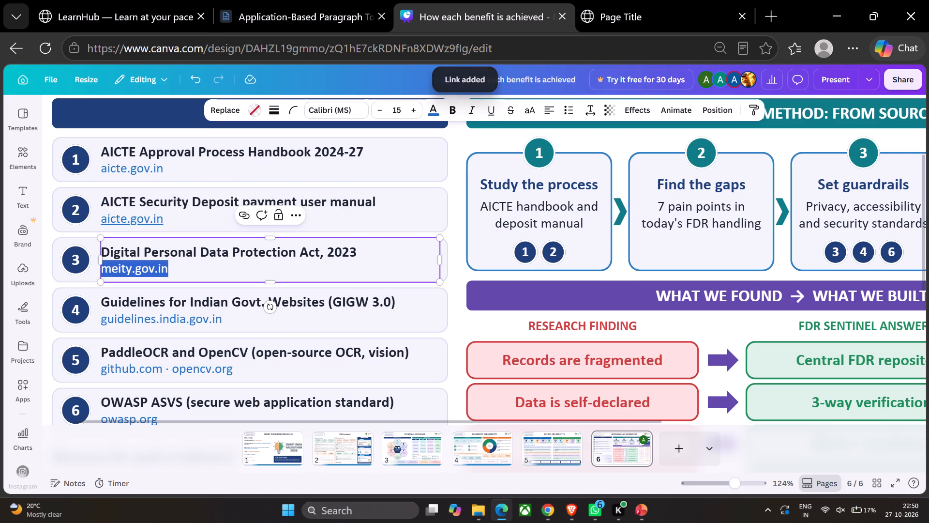
triple_click(140, 171)
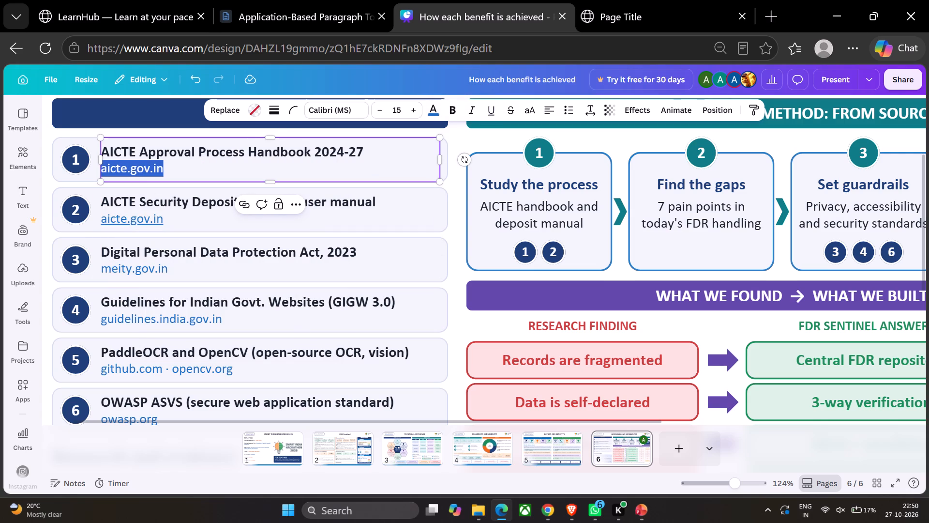
click(150, 167)
double_click(150, 167)
triple_click(150, 167)
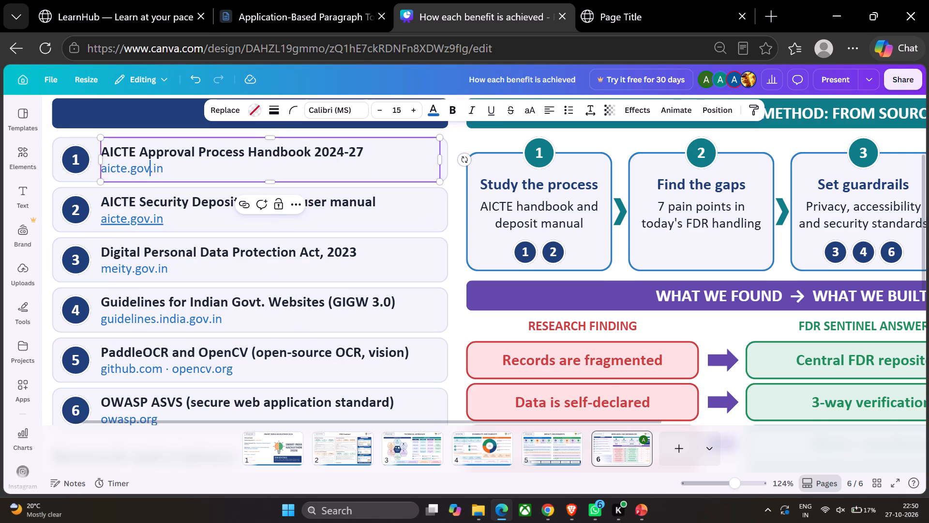
click(239, 204)
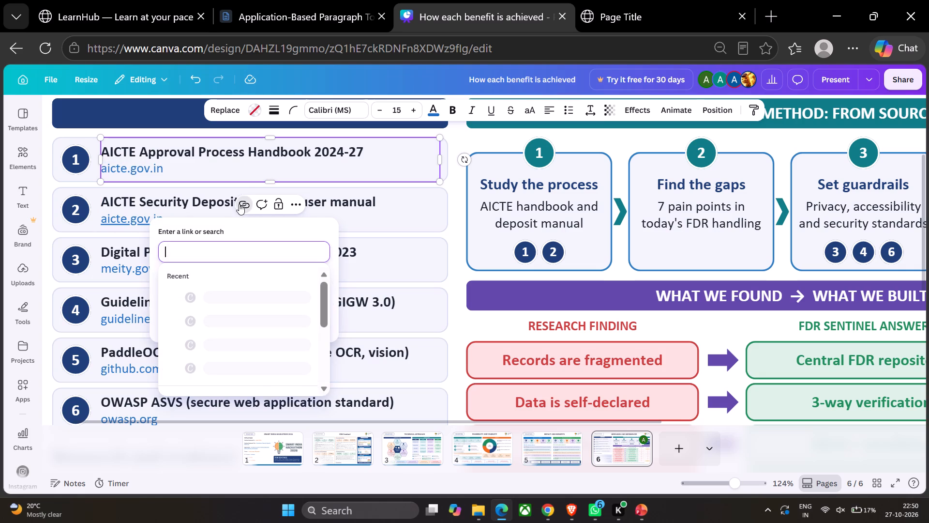
key(ctrl+v)
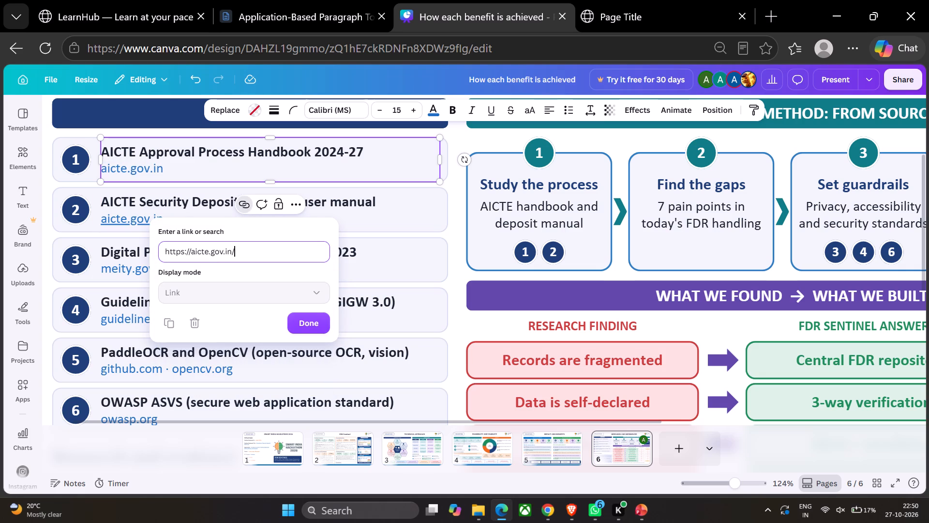
click(297, 321)
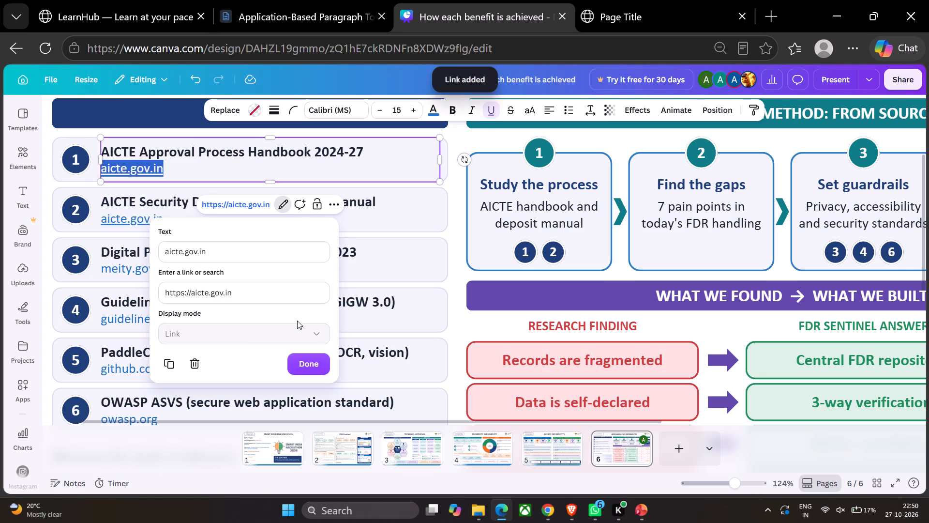
click(307, 364)
scroll(307, 364, down, 1)
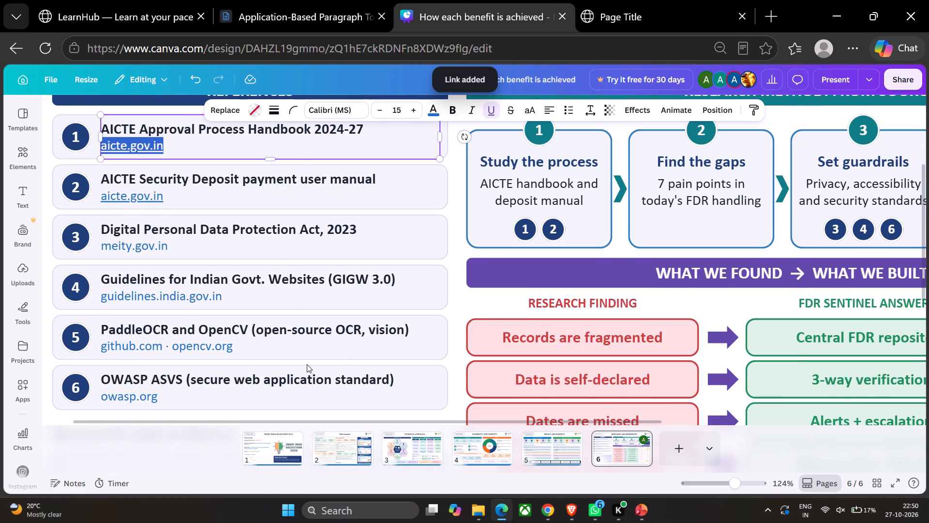
Copy the "meity.gov.in" text from reference 3, Digital Personal Data Protection Act, and open that address in the AICTE site's browser tab.
double_click(141, 241)
triple_click(138, 245)
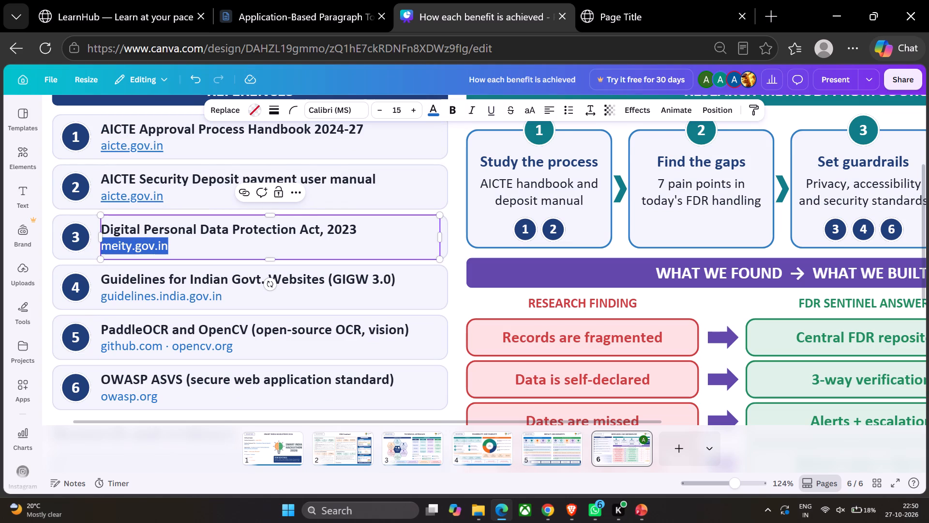
key(ctrl+c)
click(634, 0)
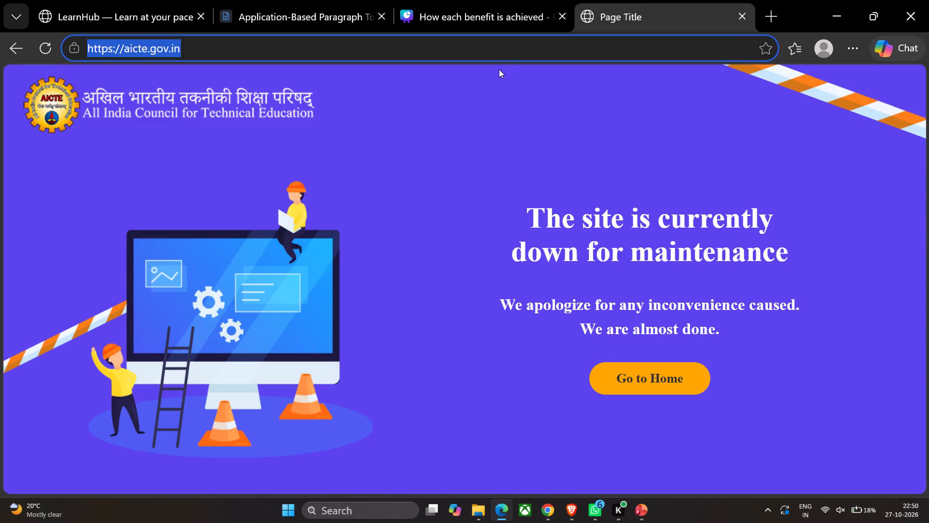
click(505, 57)
triple_click(505, 57)
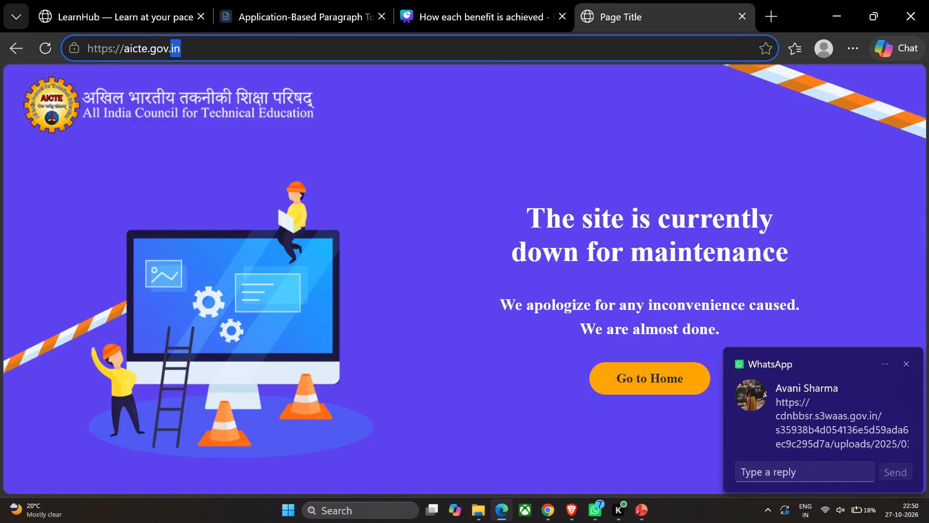
triple_click(499, 55)
triple_click(499, 55)
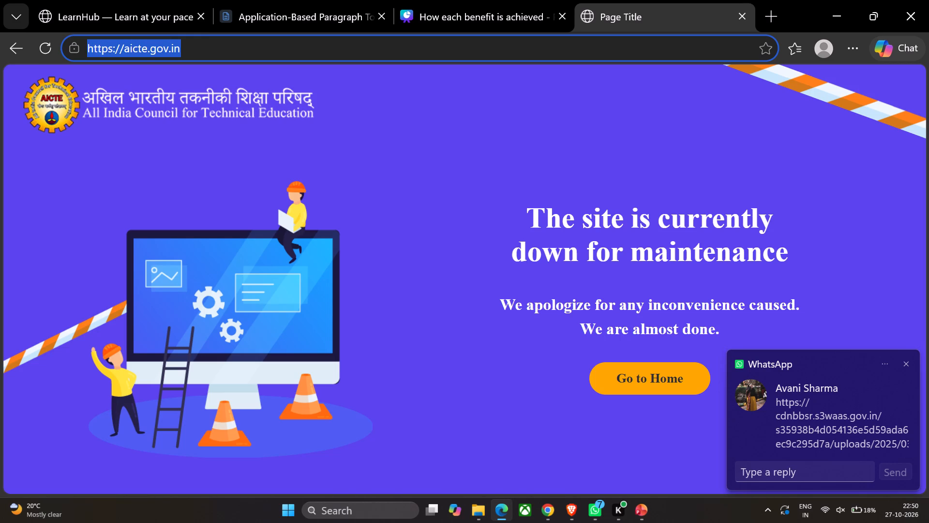
triple_click(499, 55)
click(499, 55)
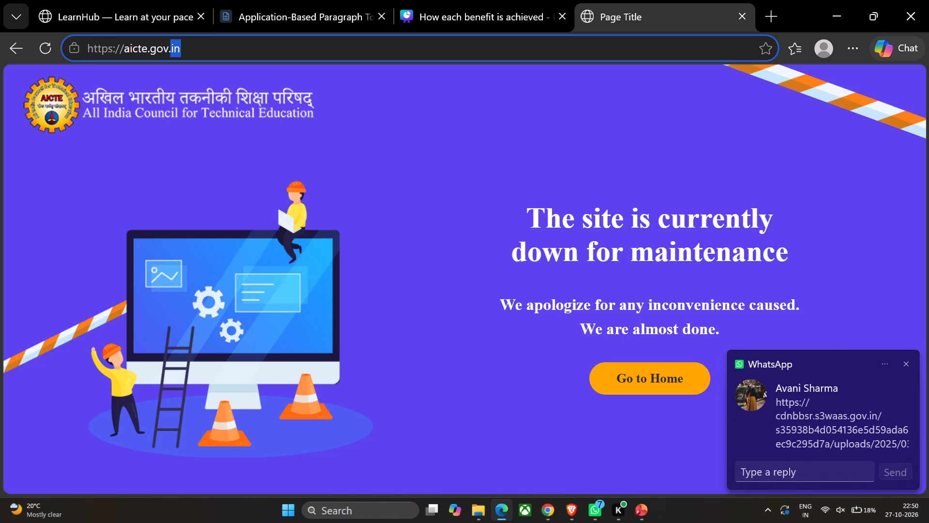
key(BackSpace)
key(F12)
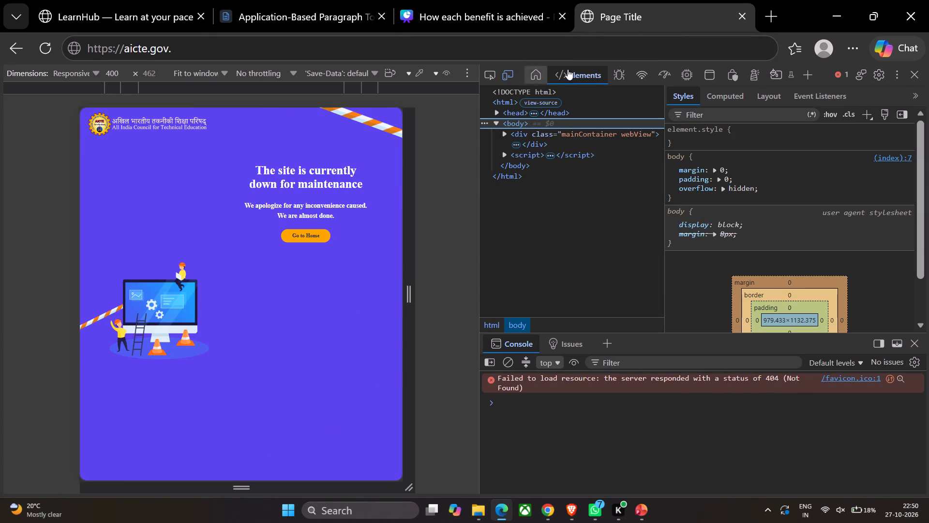
click(912, 81)
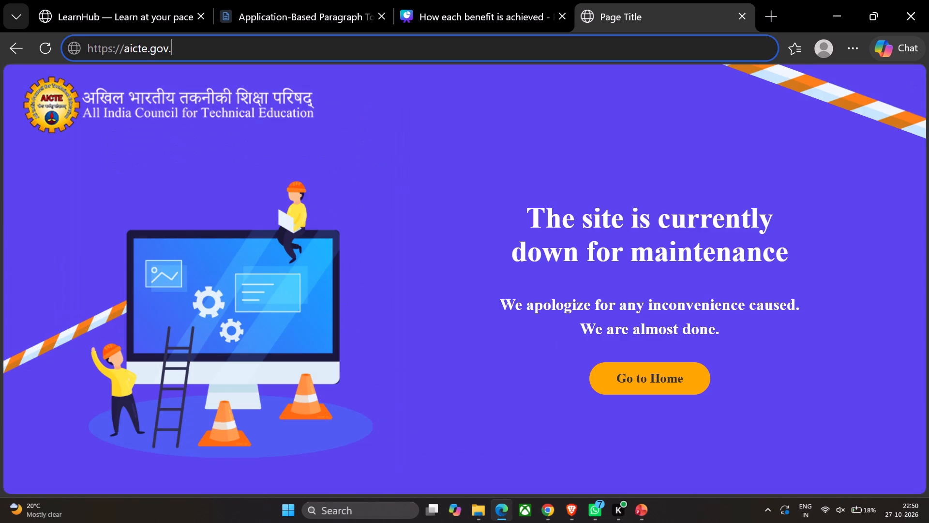
triple_click(588, 43)
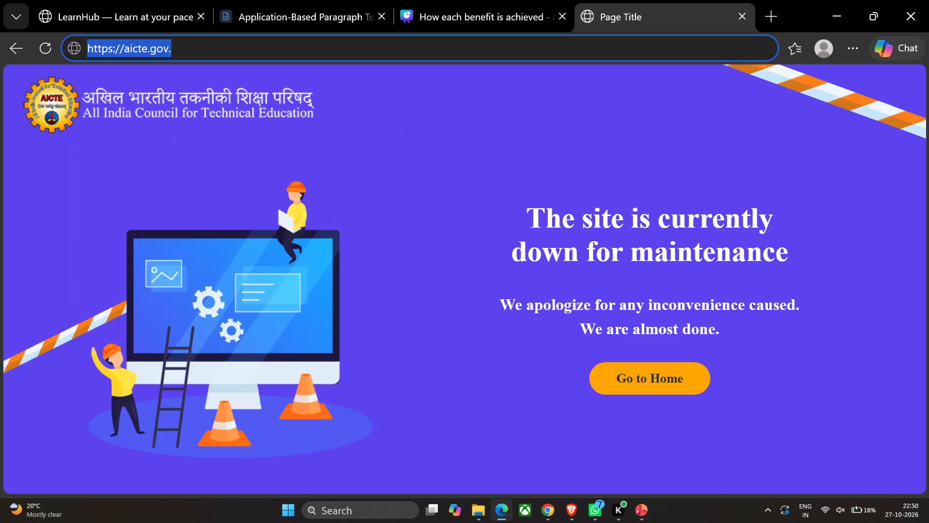
key(ctrl+v)
key(Return)
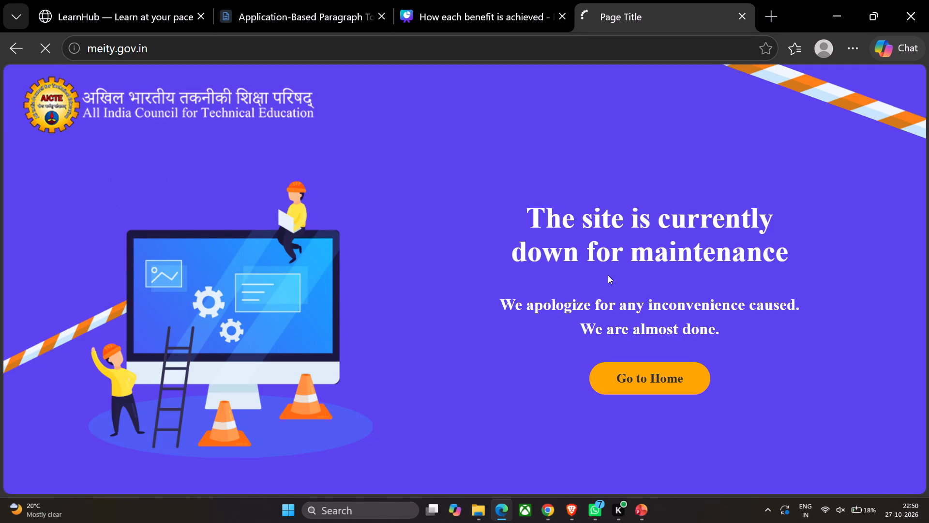
Return to the Canva design and view the references below the Digital Personal Data Protection Act entry on page 6.
click(487, 5)
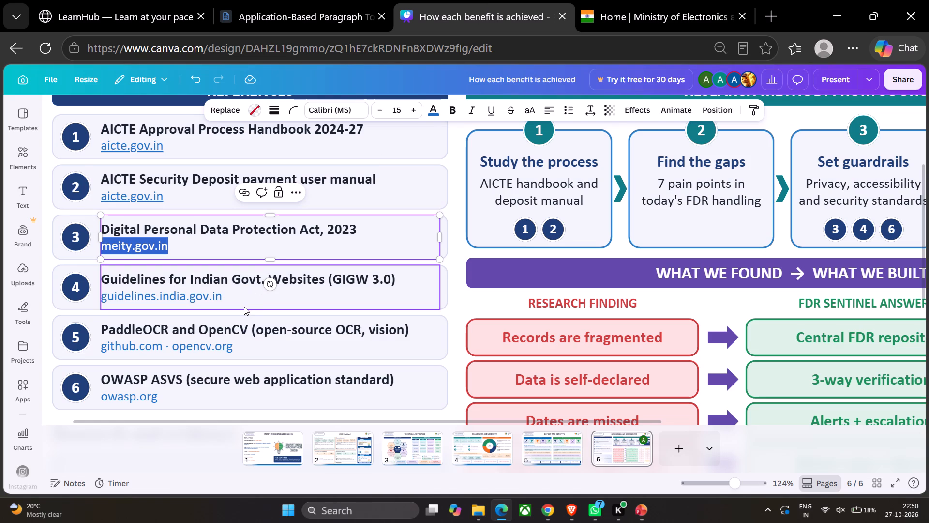
scroll(235, 346, down, 2)
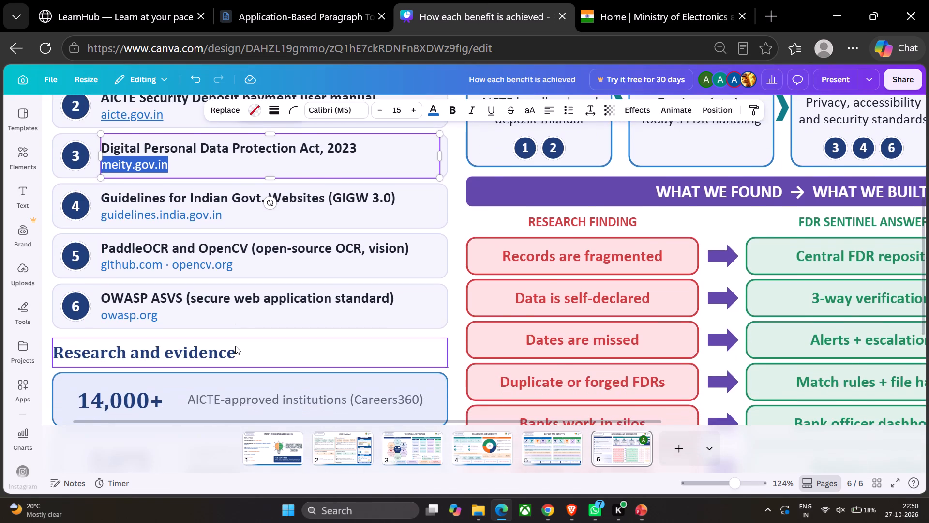
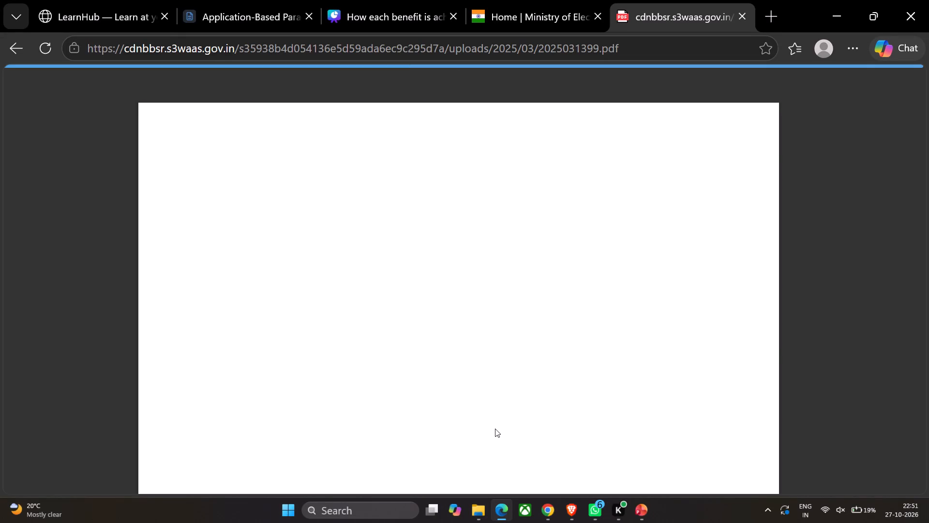
Examine the opening pages of the AICTE Approval Process Handbook PDF, from the cover to the Foreword.
scroll(495, 429, down, 1)
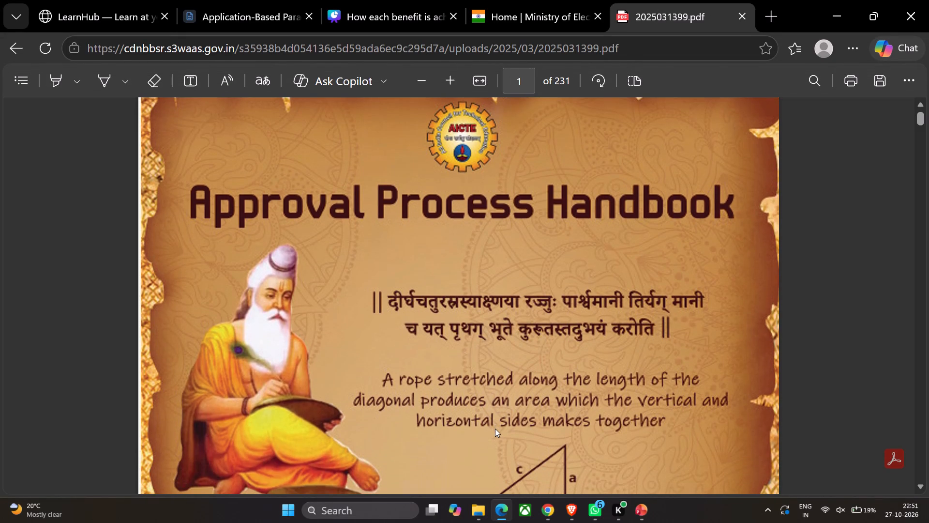
scroll(495, 429, down, 7)
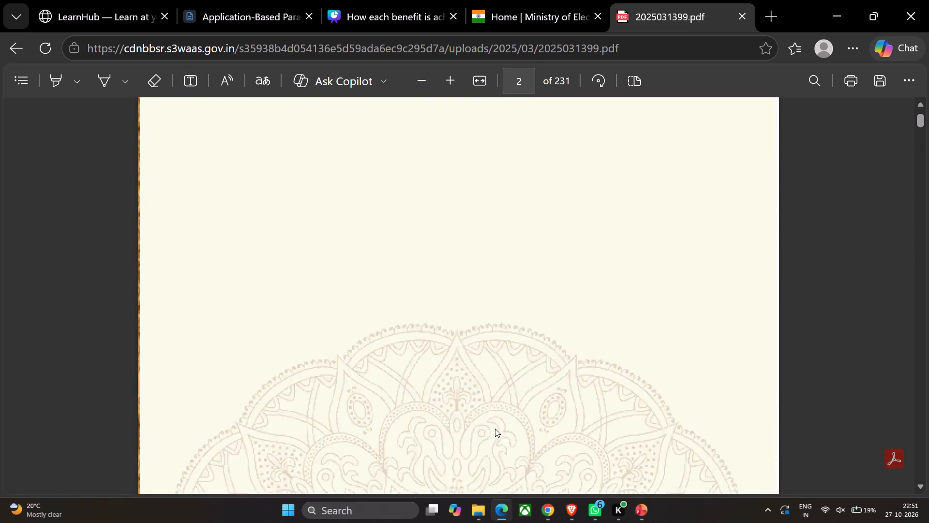
scroll(495, 429, down, 6)
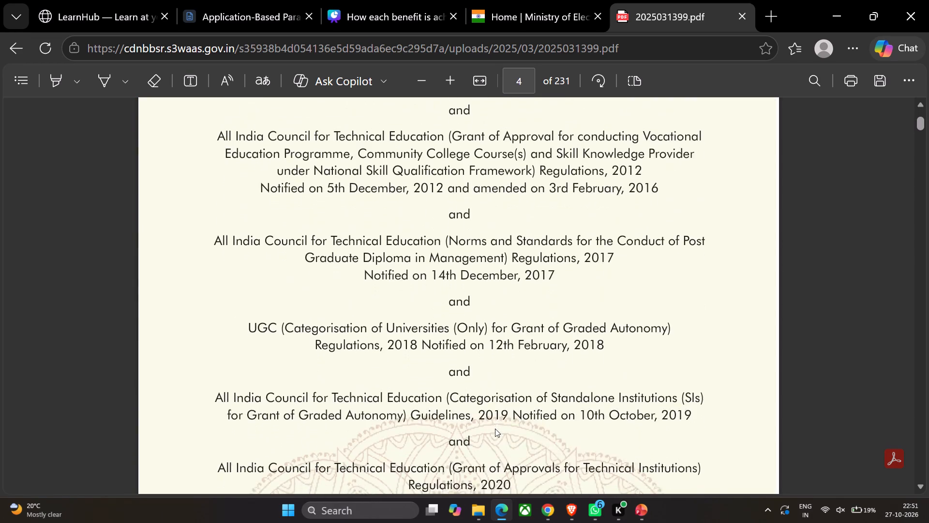
scroll(495, 429, down, 3)
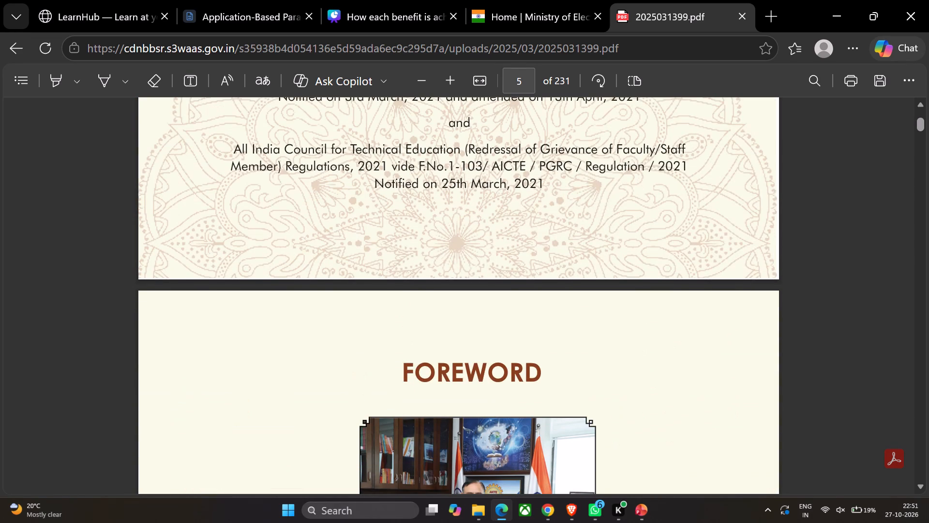
Copy the full web address of the Approval Process Handbook PDF.
click(232, 49)
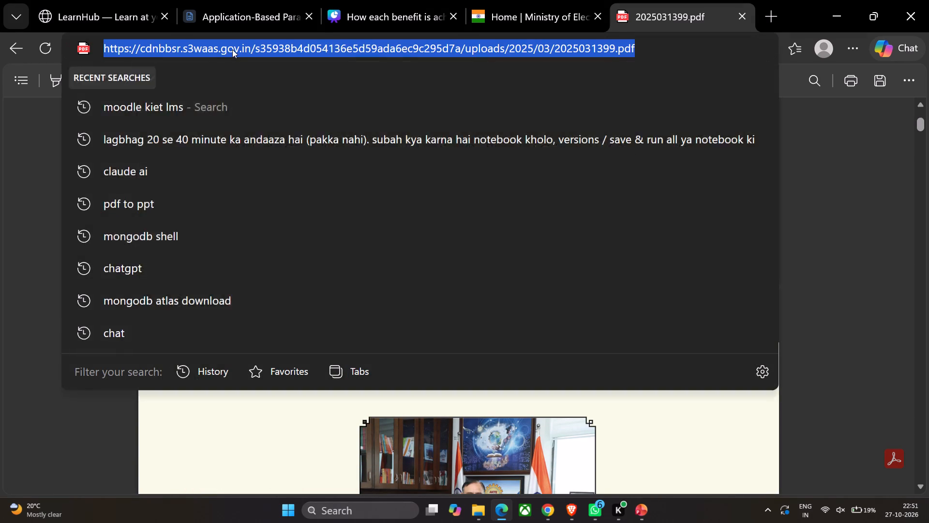
key(ctrl+x)
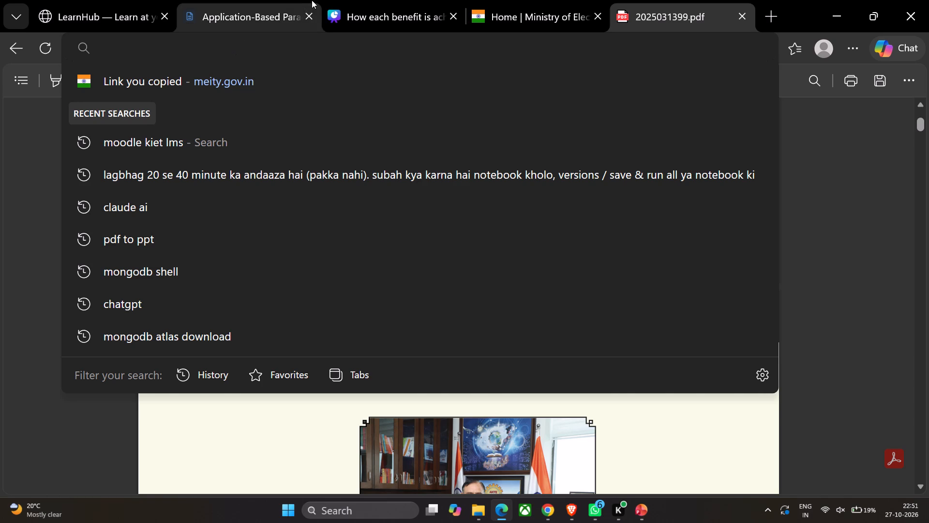
In the Canva presentation, select the linked "aicte.gov.in" text under reference 1, AICTE Approval Process Handbook 2024-27.
click(360, 1)
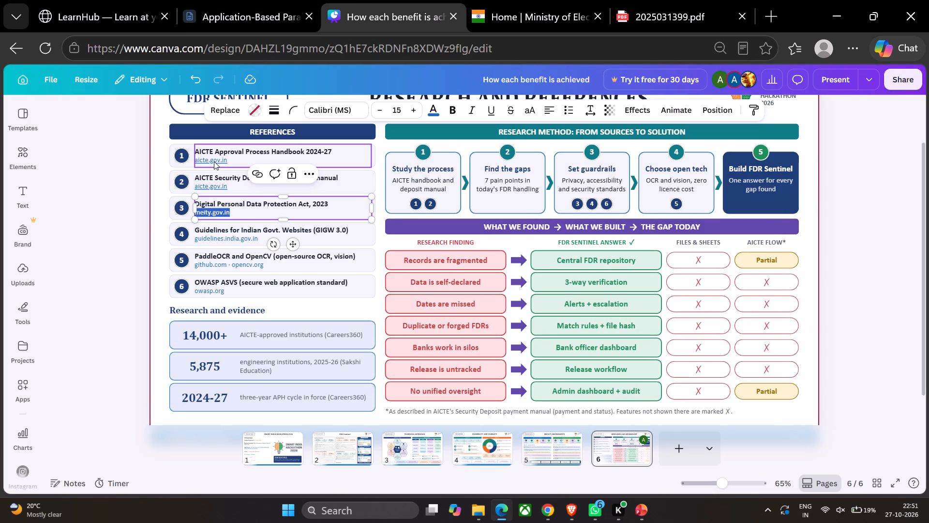
triple_click(214, 161)
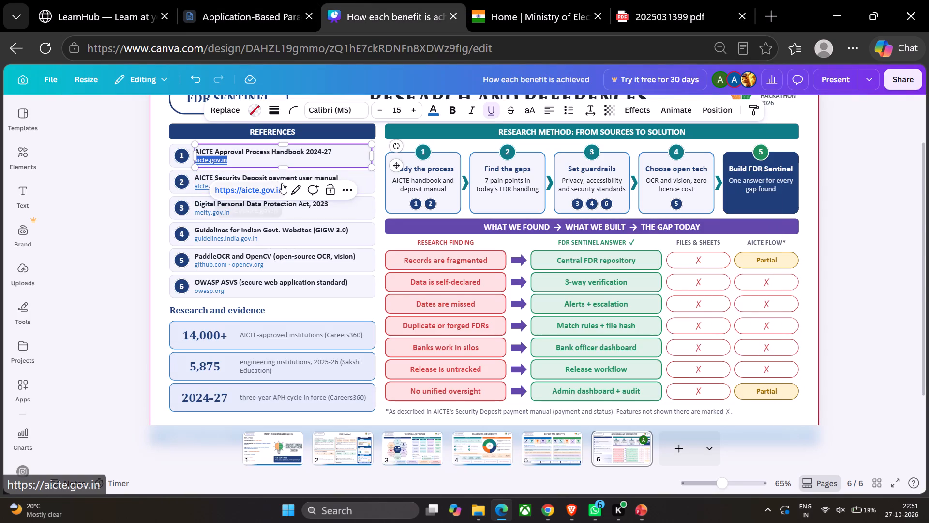
scroll(231, 179, right, 2)
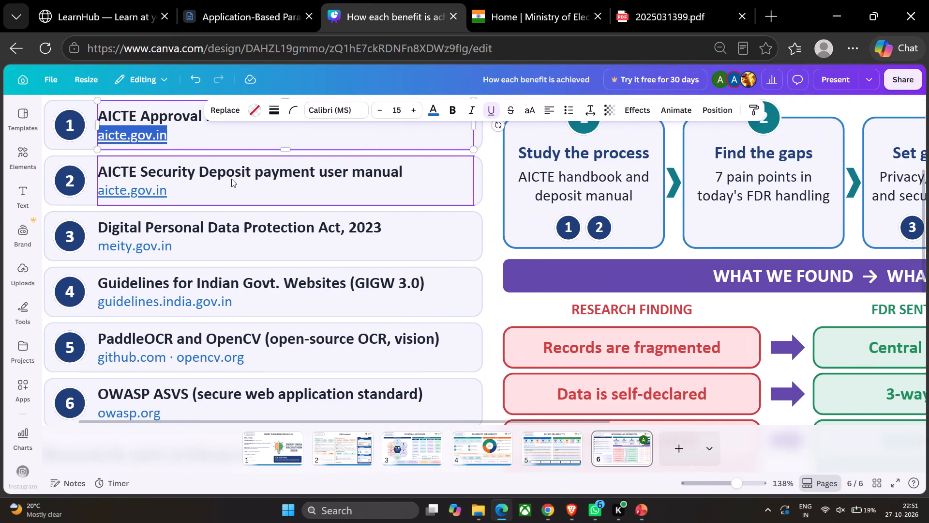
scroll(231, 179, up, 1)
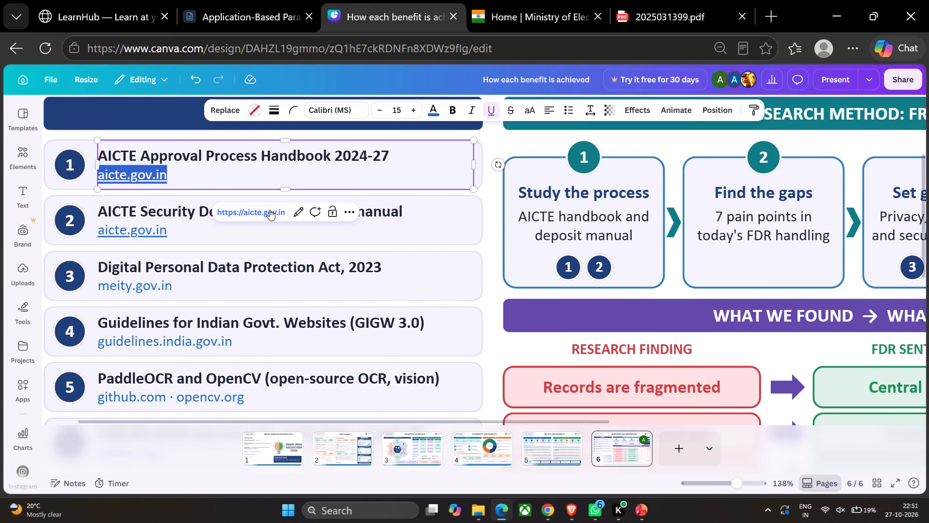
Replace the link on reference 1's "aicte.gov.in" text with the copied cdnbbsr.s3waas document address.
click(297, 210)
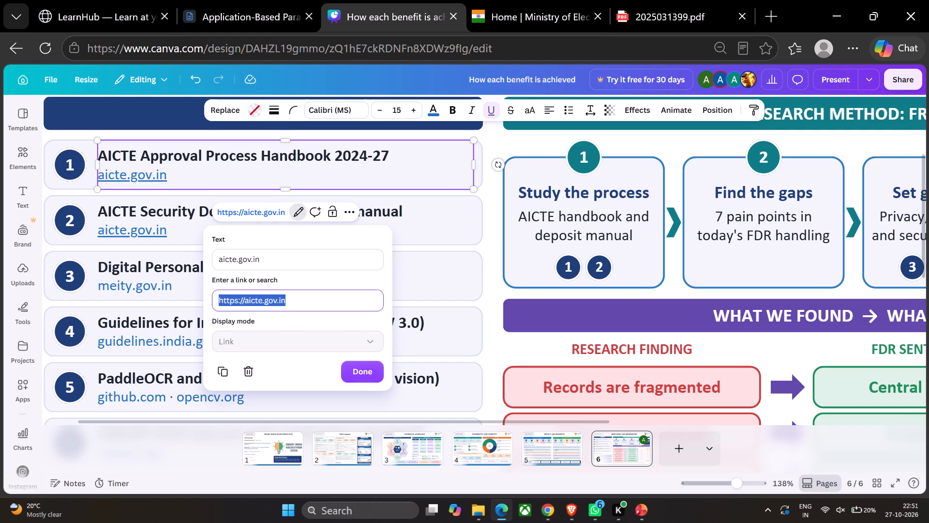
key(ctrl+v)
click(349, 374)
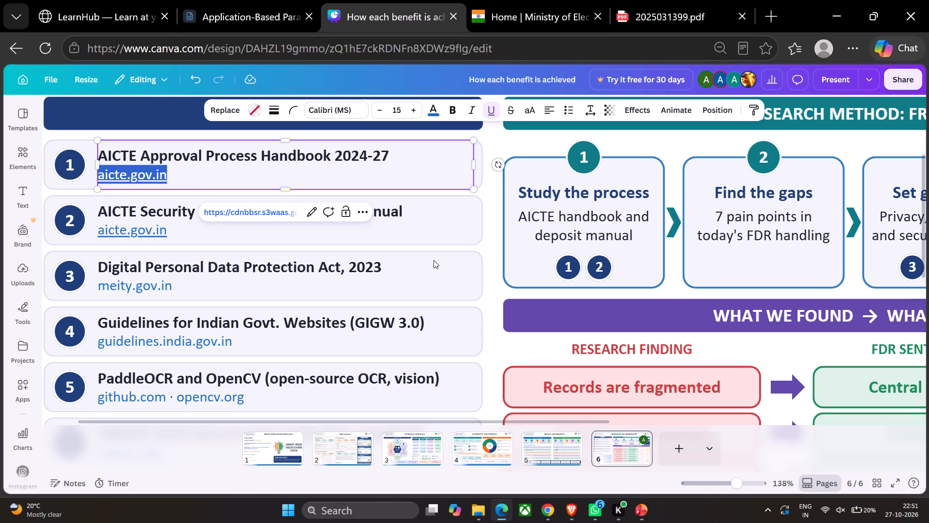
Examine the MeitY website's home page as a source for reference 3, translating the page to English.
click(413, 289)
click(512, 19)
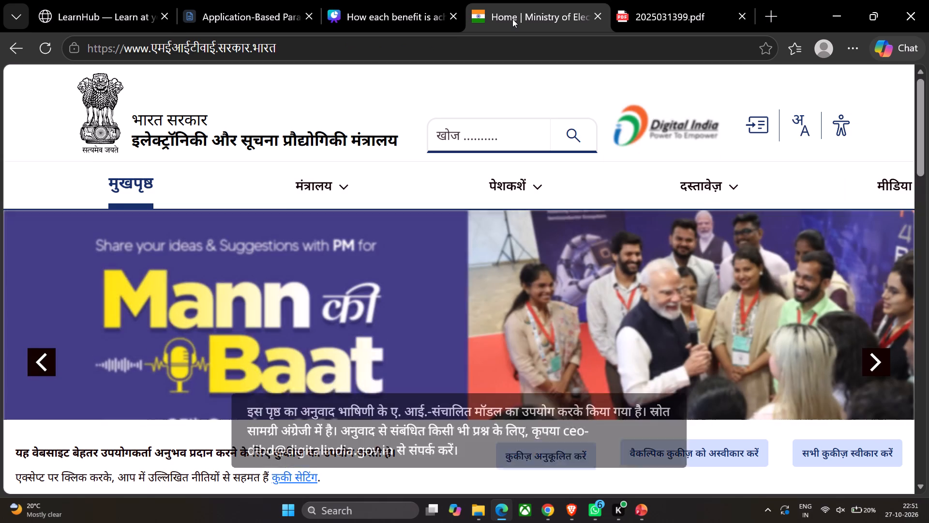
scroll(347, 124, down, 1)
scroll(347, 124, up, 1)
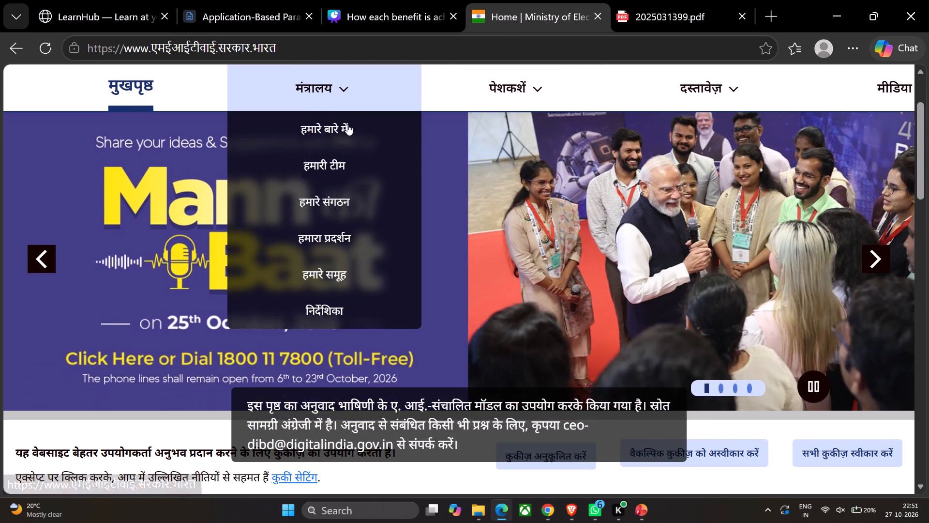
scroll(347, 124, up, 1)
click(397, 6)
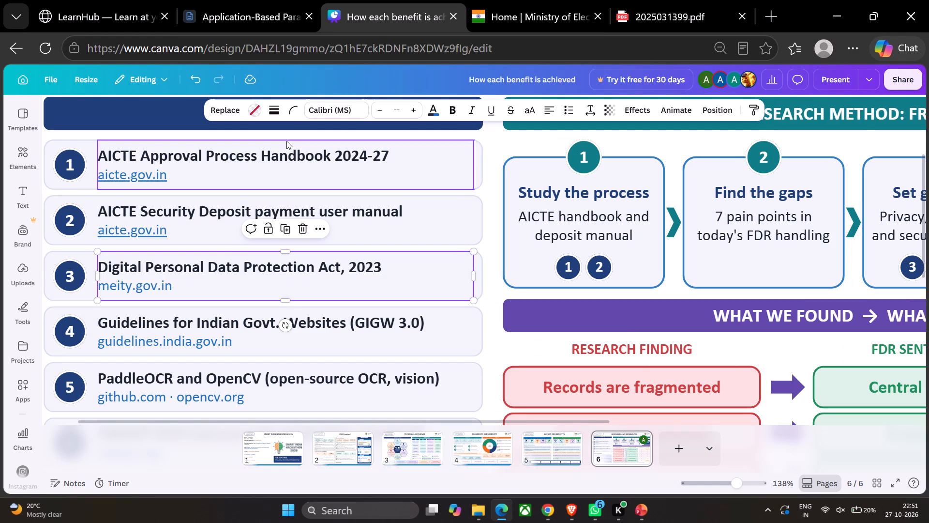
click(577, 0)
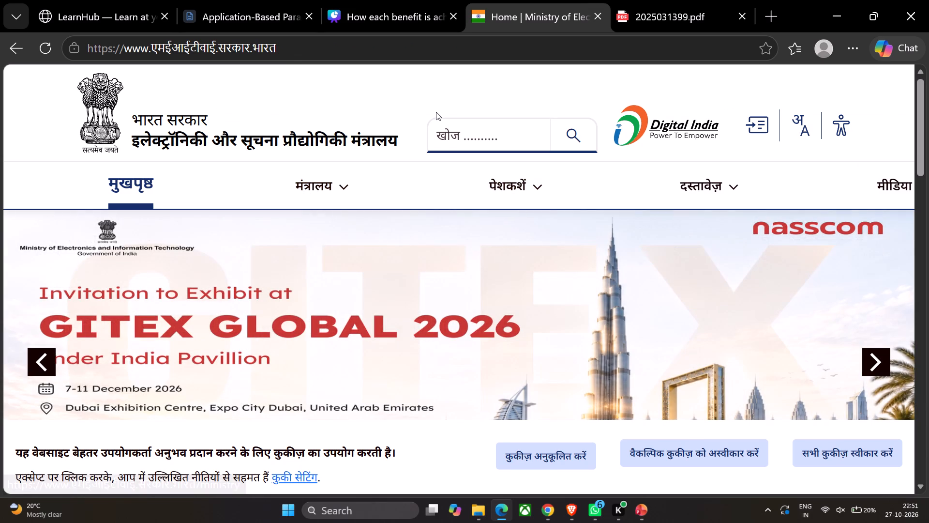
right_click(458, 96)
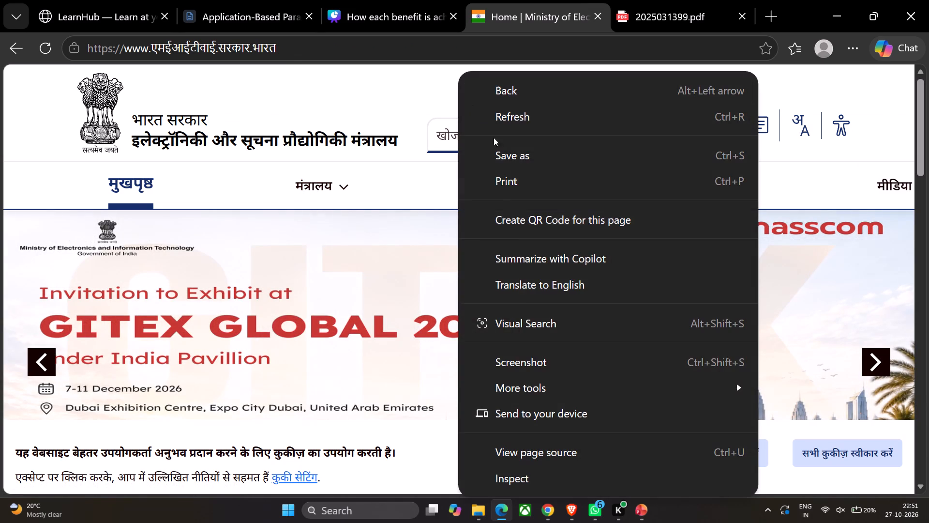
click(514, 296)
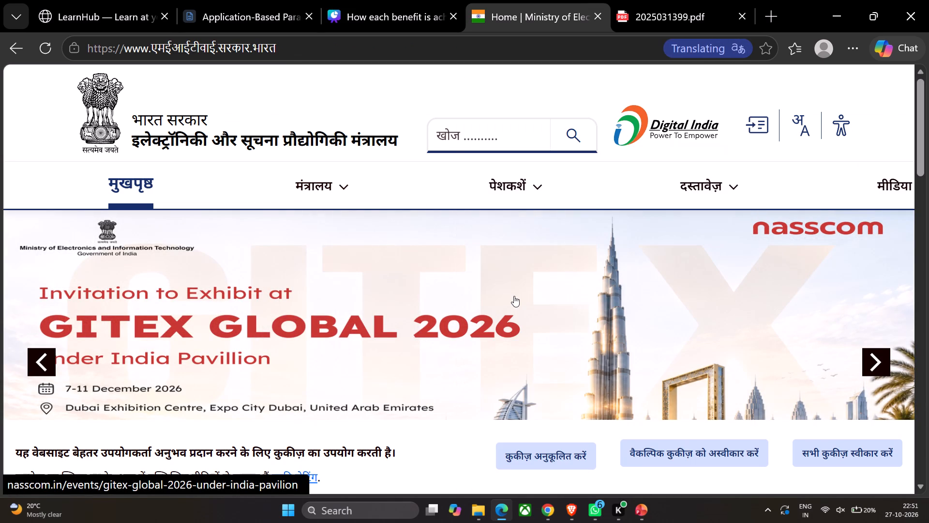
scroll(541, 255, down, 1)
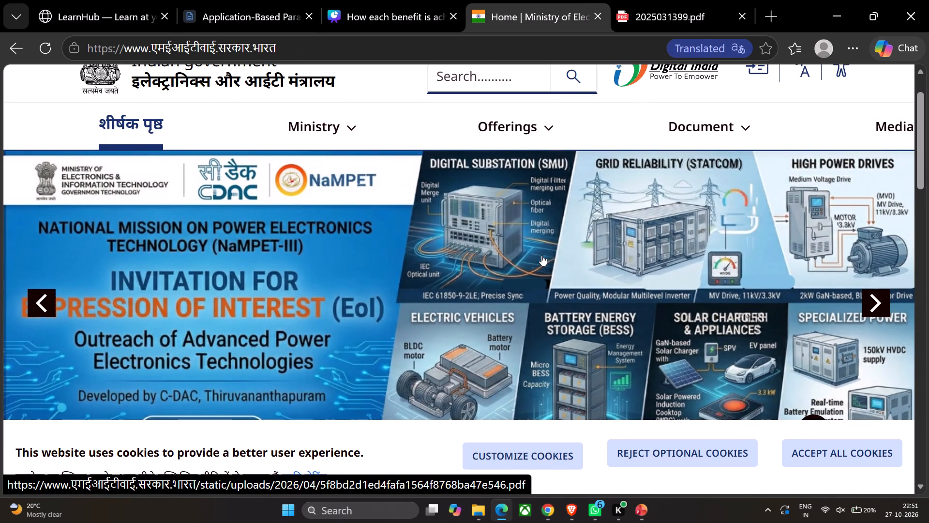
scroll(541, 255, down, 6)
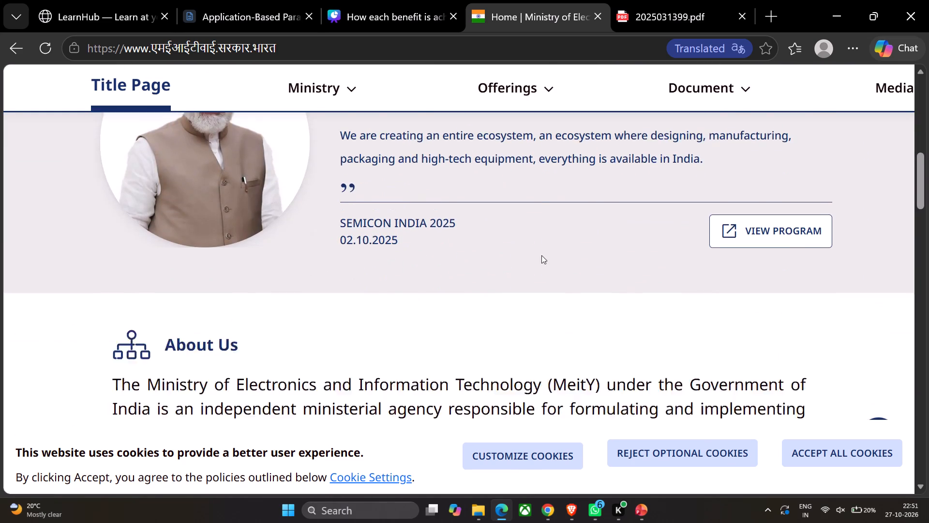
scroll(541, 255, down, 2)
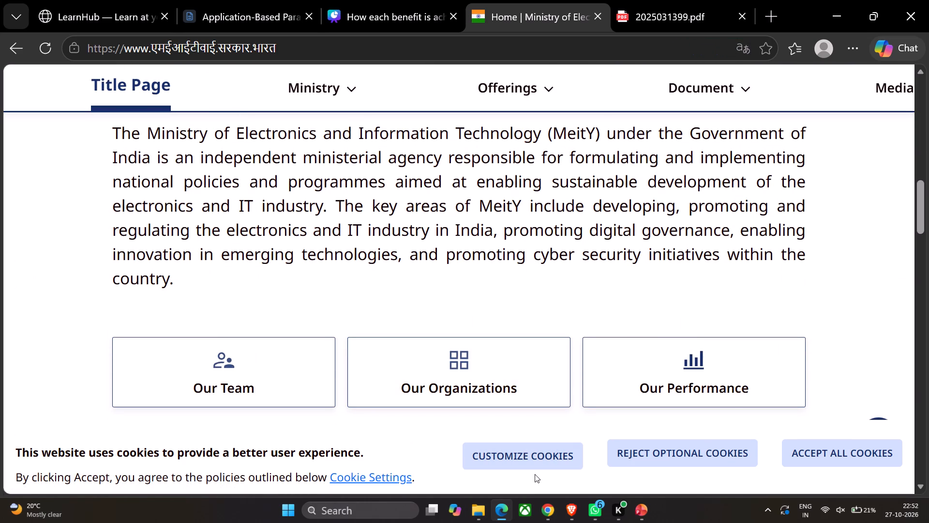
Return to the deck and look over the references on page 6 and the content of pages 2 to 5.
click(390, 0)
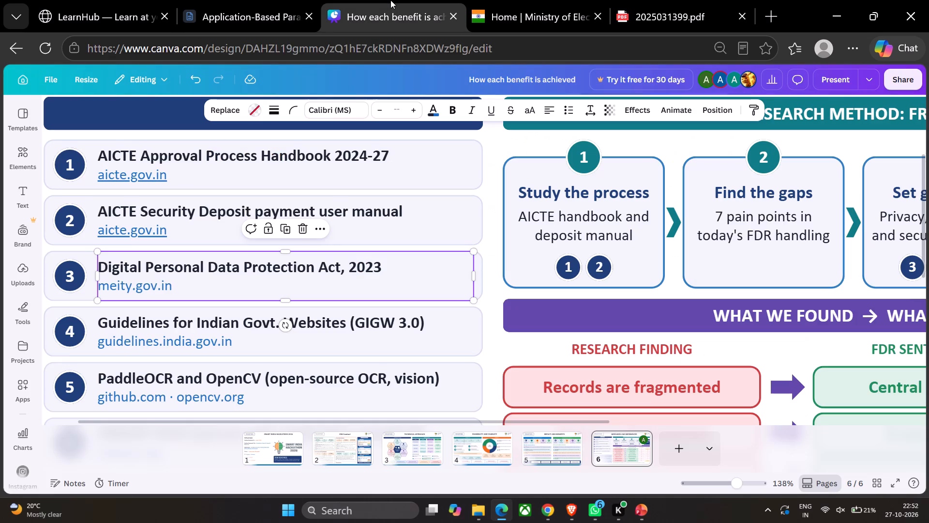
scroll(405, 206, down, 4)
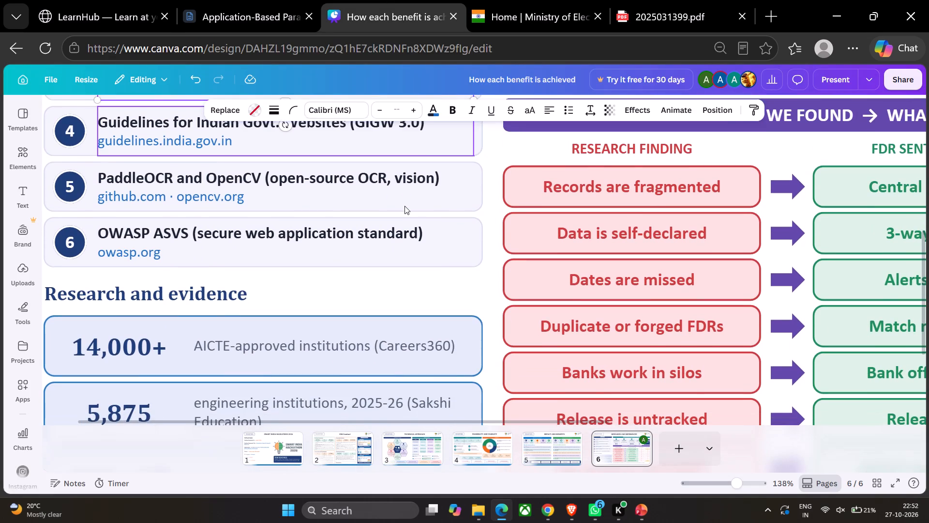
scroll(405, 206, down, 1)
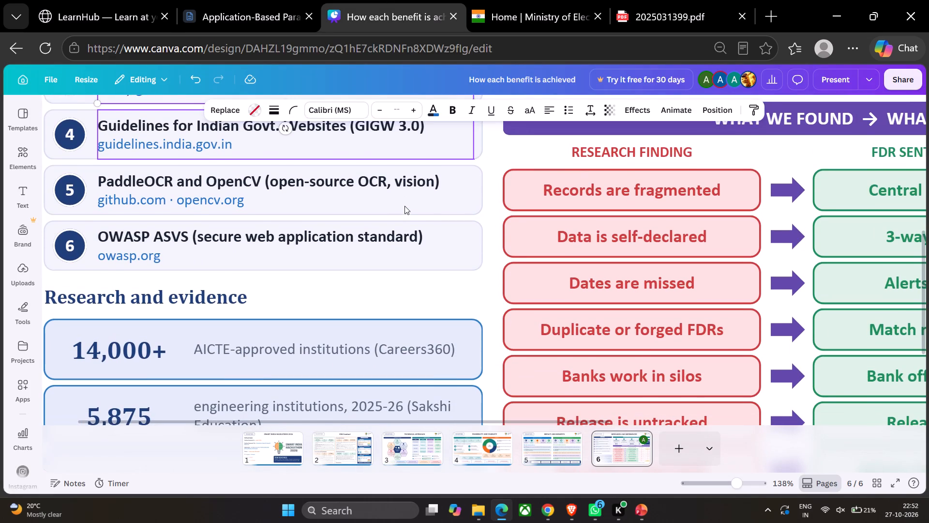
scroll(405, 206, down, 1)
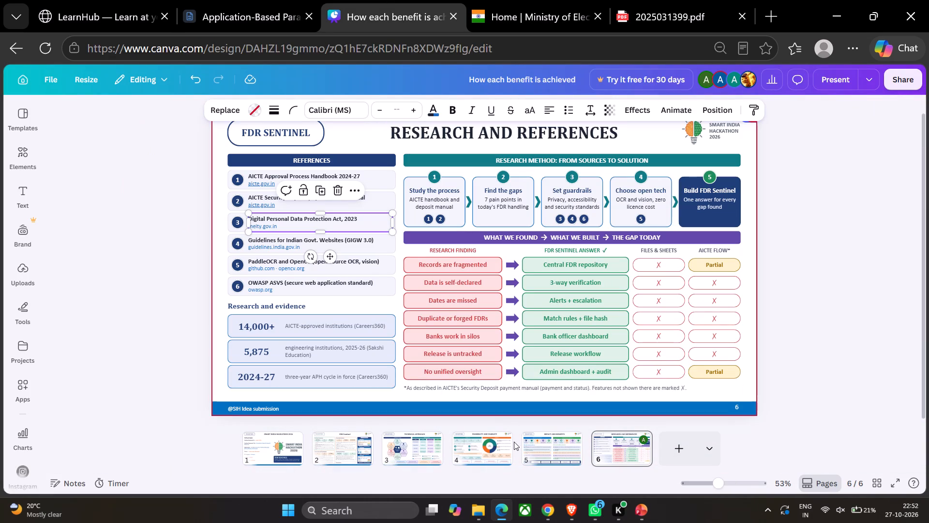
click(498, 448)
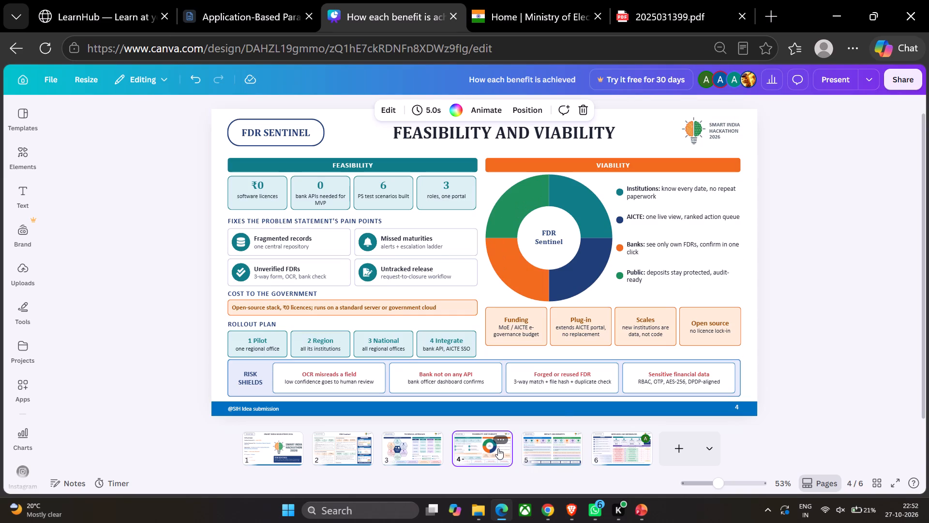
click(541, 453)
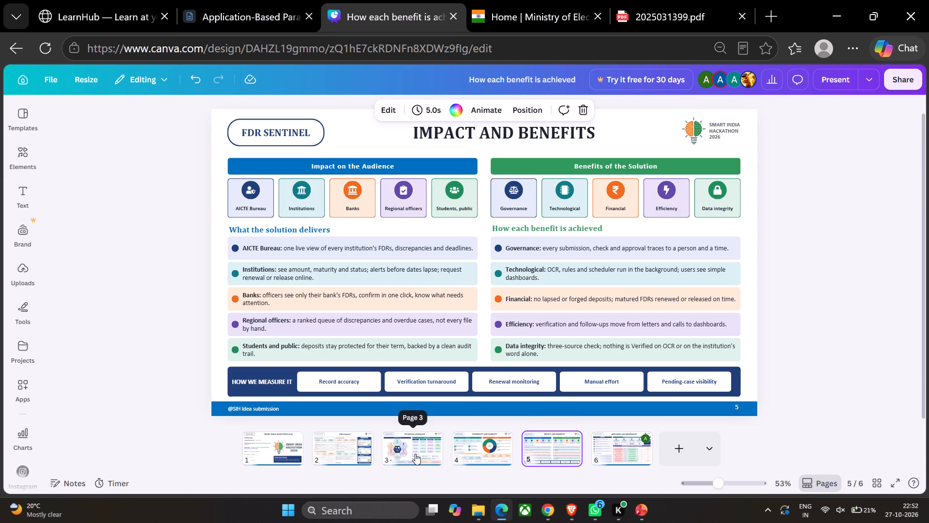
click(415, 454)
click(323, 445)
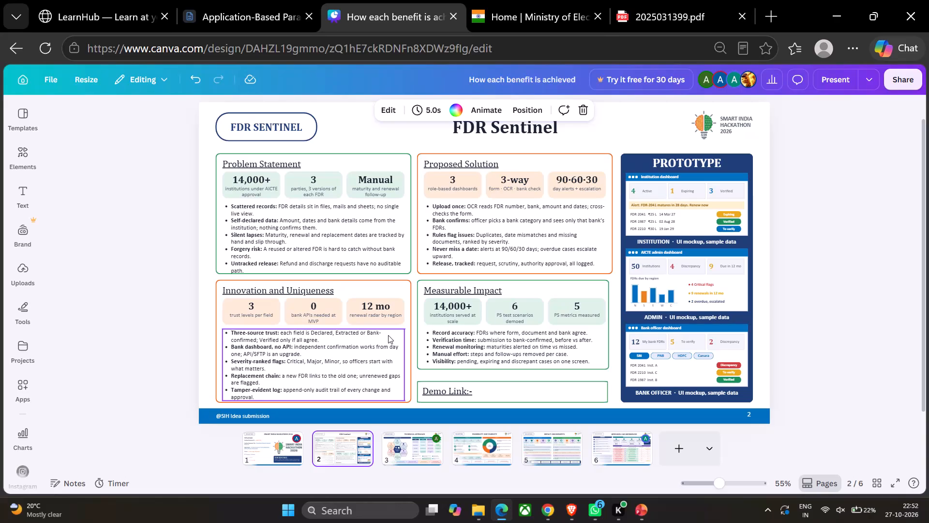
Review all six pages of the deck in sequence, comparing the title page with the Technical Approach page.
key(Left)
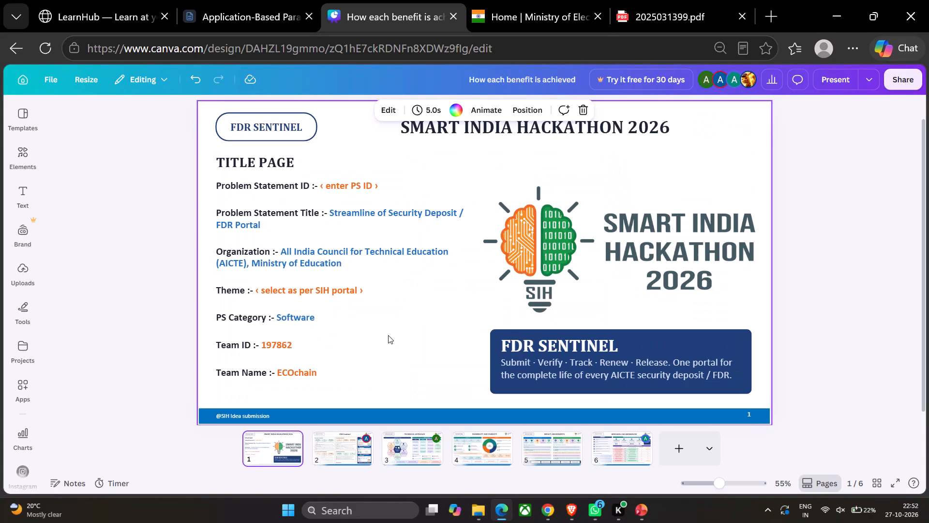
key(Right)
key(Right)
key(Left)
key(Left)
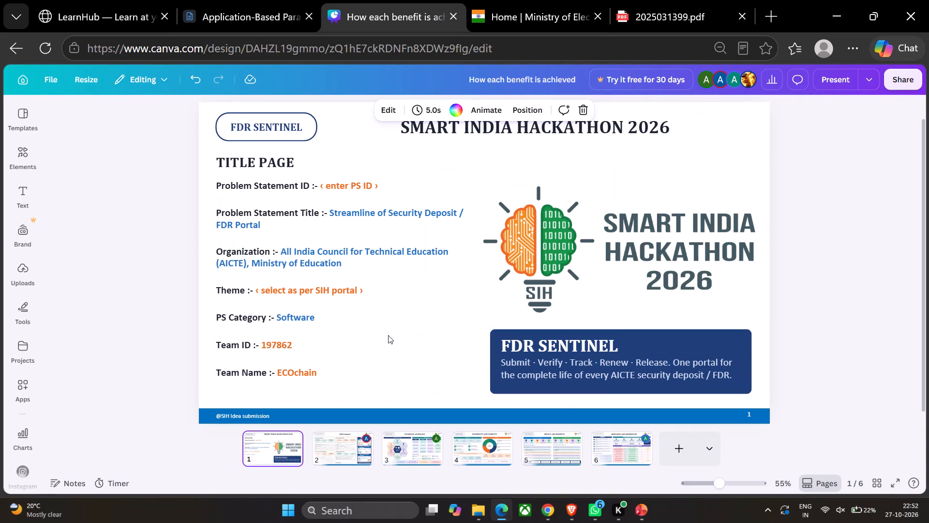
key(Right)
key(Right)
key(Right)
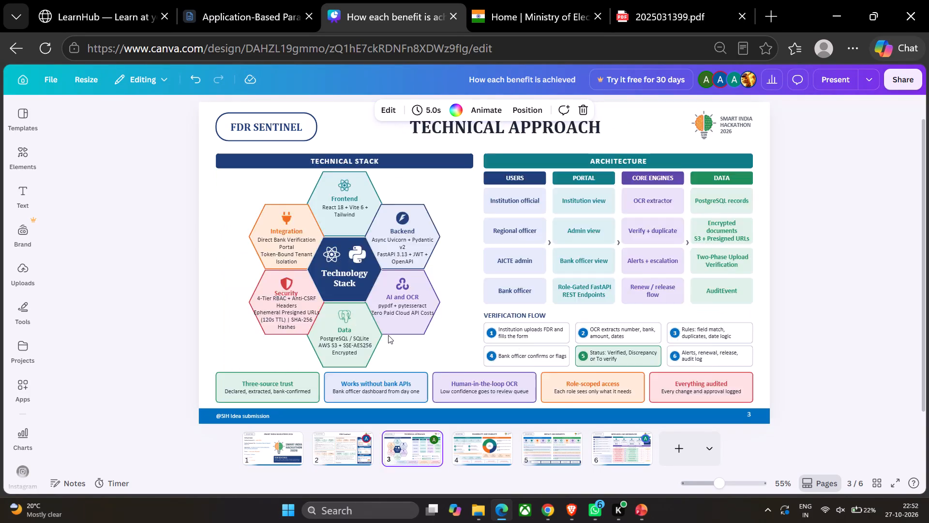
key(Right)
key(Right)
key(Right)
key(Left)
key(Left)
key(Left)
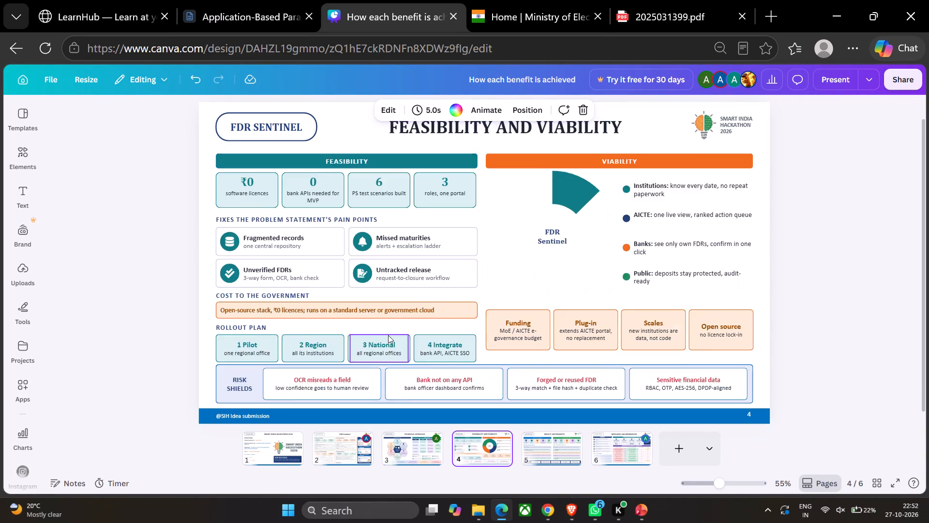
key(Left)
key(Left)
key(Left)
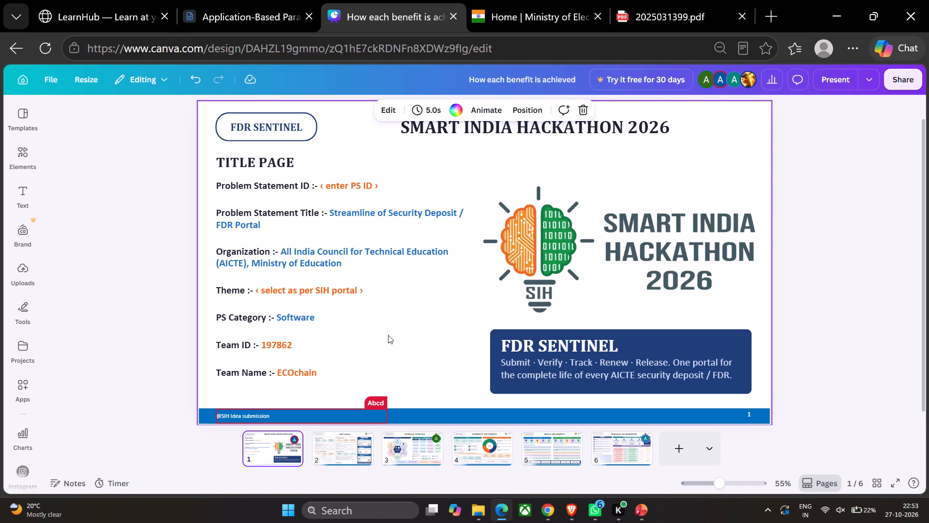
key(Right)
key(Right)
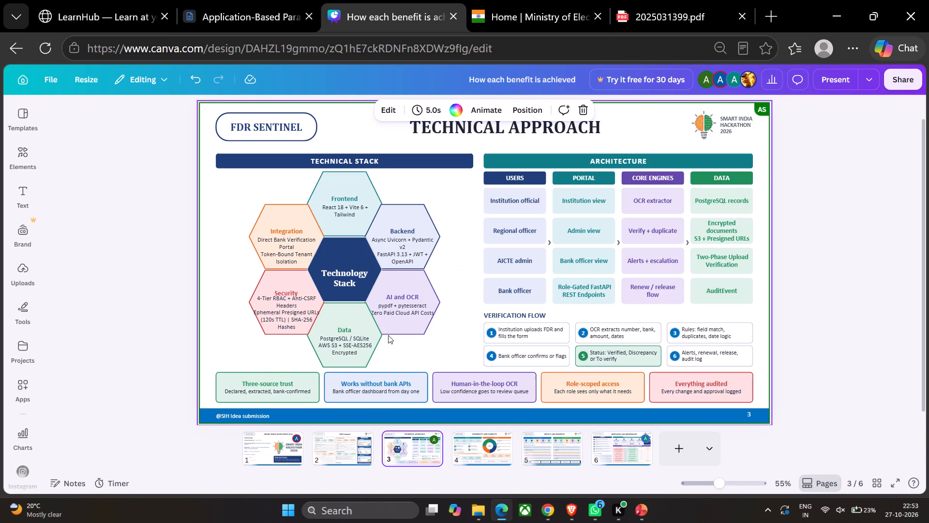
key(Left)
key(Left)
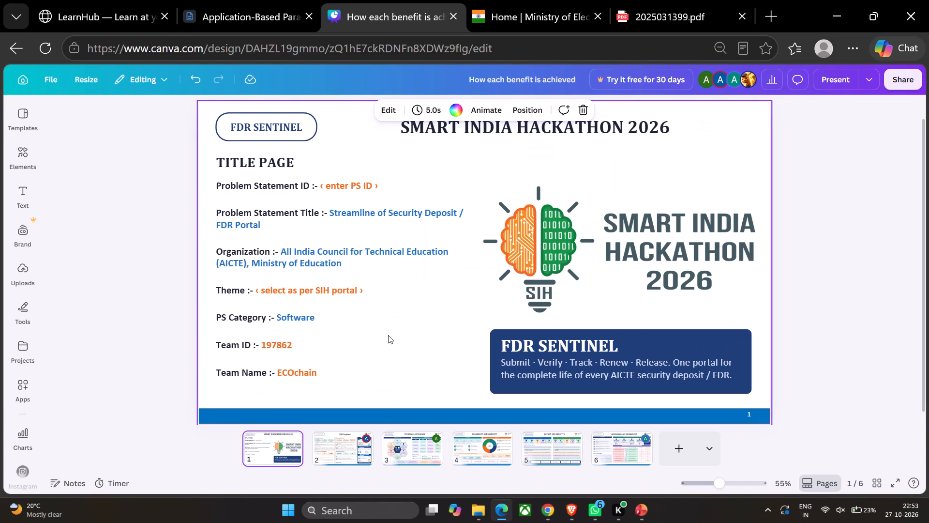
key(Right)
key(Right)
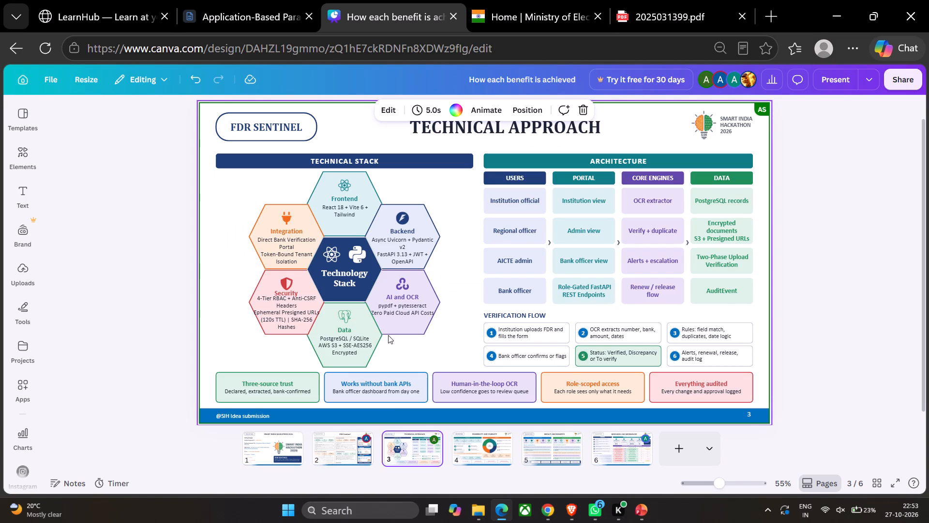
Move the "Technology Stack" text down out of the central hexagon on page 3 to free the icons beneath it.
click(331, 252)
click(334, 260)
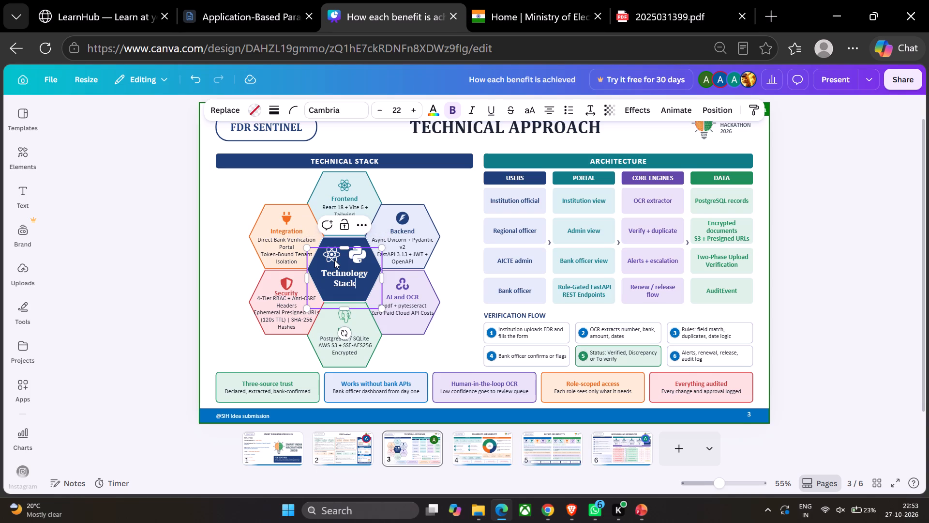
click(297, 229)
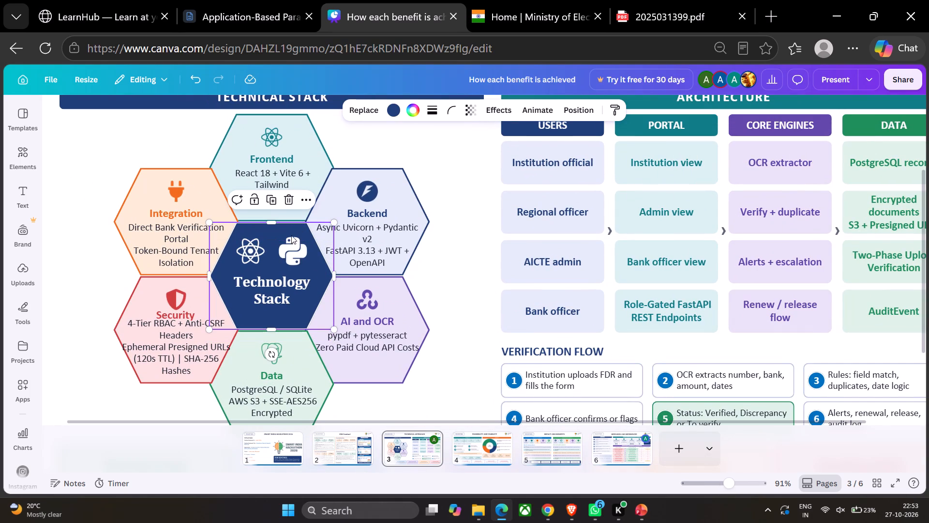
double_click(291, 236)
double_click(291, 250)
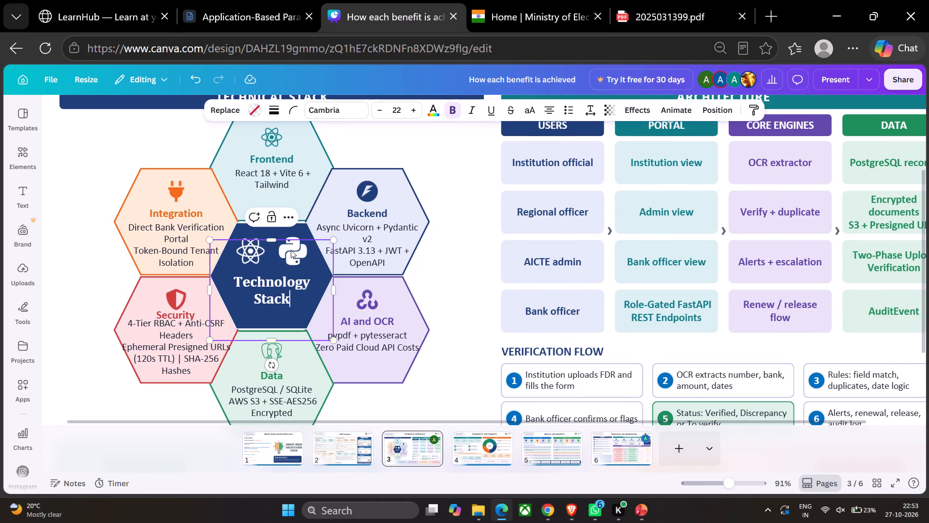
drag(291, 250, 292, 284)
drag(292, 285, 292, 308)
Delete the white Python and React icons, including their empty image frames, from the central hexagon.
click(292, 250)
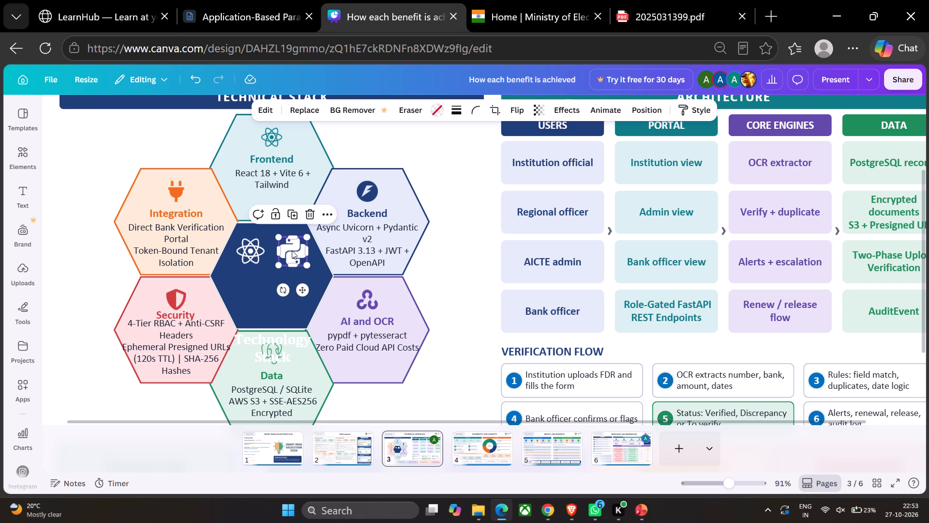
key(BackSpace)
click(292, 250)
key(BackSpace)
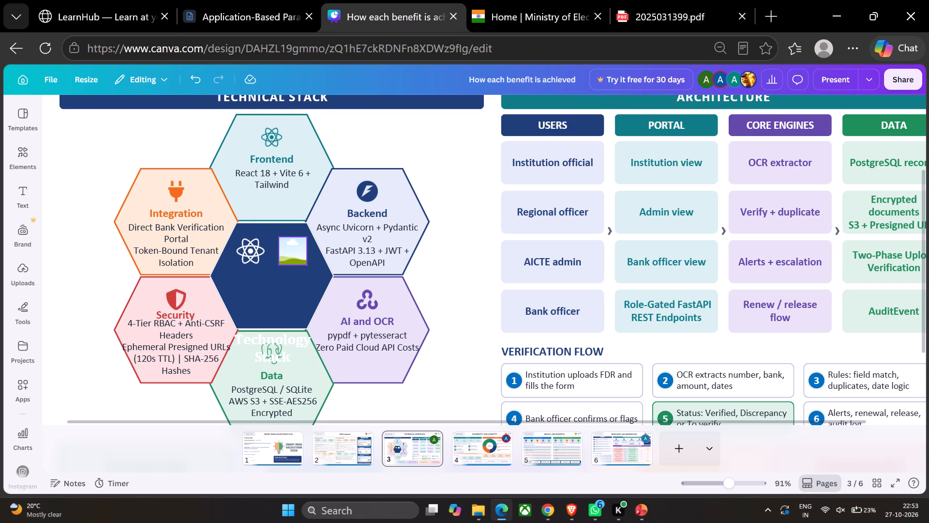
click(294, 251)
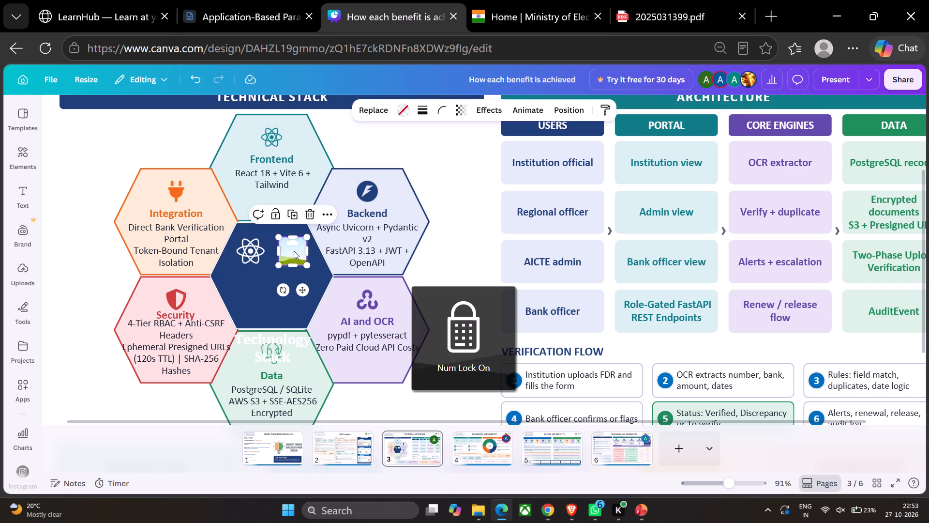
key(Delete)
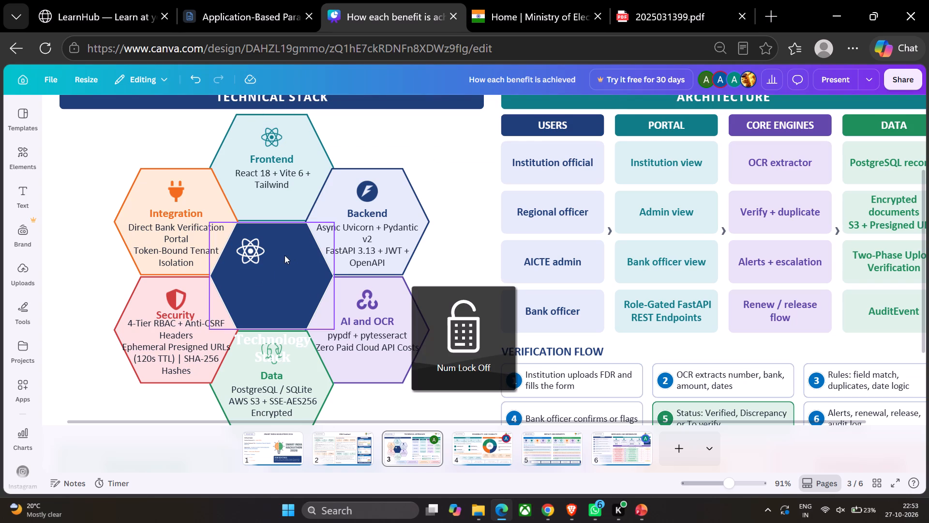
click(251, 250)
key(Delete)
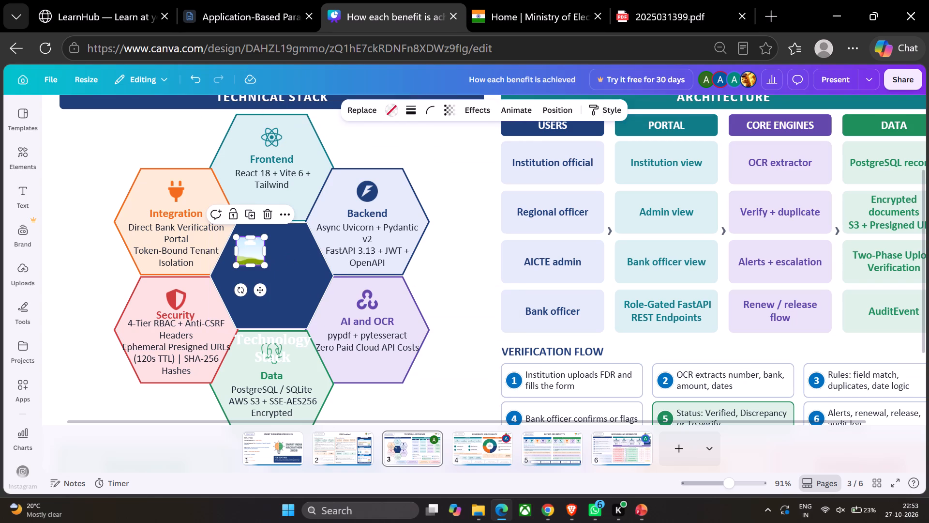
key(Delete)
Move the "Technology Stack" text back up into the middle of the central hexagon.
click(268, 343)
drag(268, 343, 267, 277)
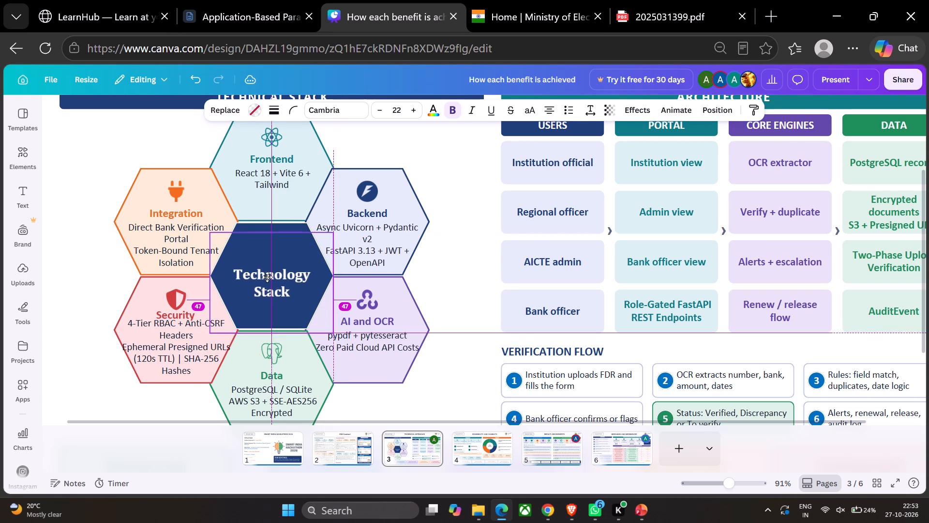
Nudge the "Technology Stack" text slightly up to centre it in page 3's central hexagon.
drag(267, 277, 269, 275)
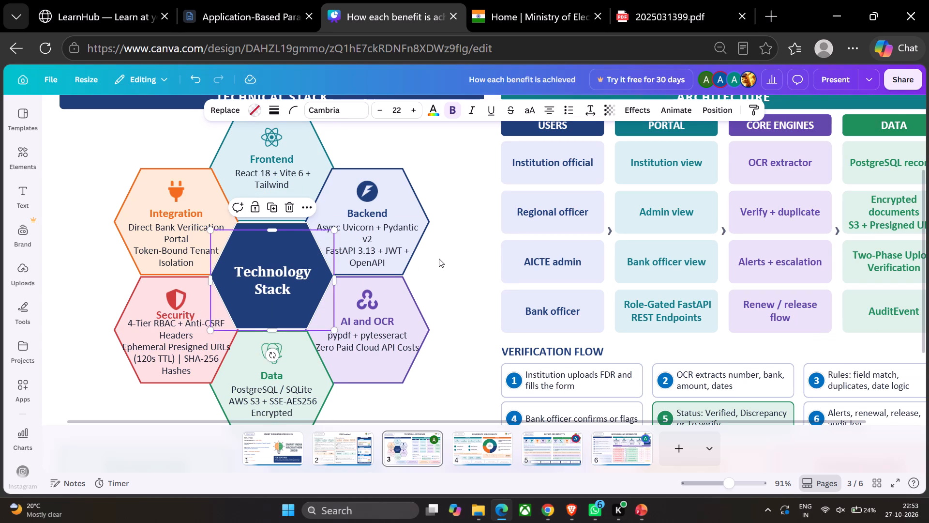
click(444, 260)
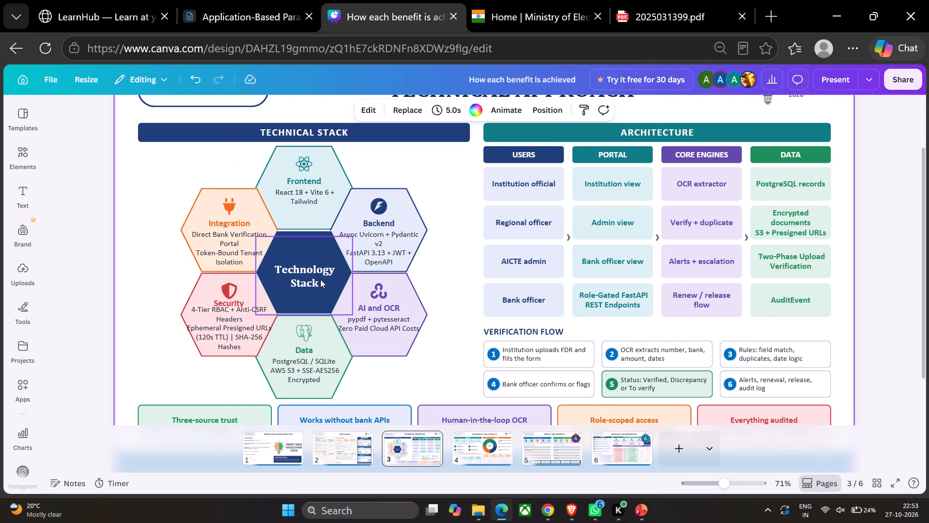
click(420, 161)
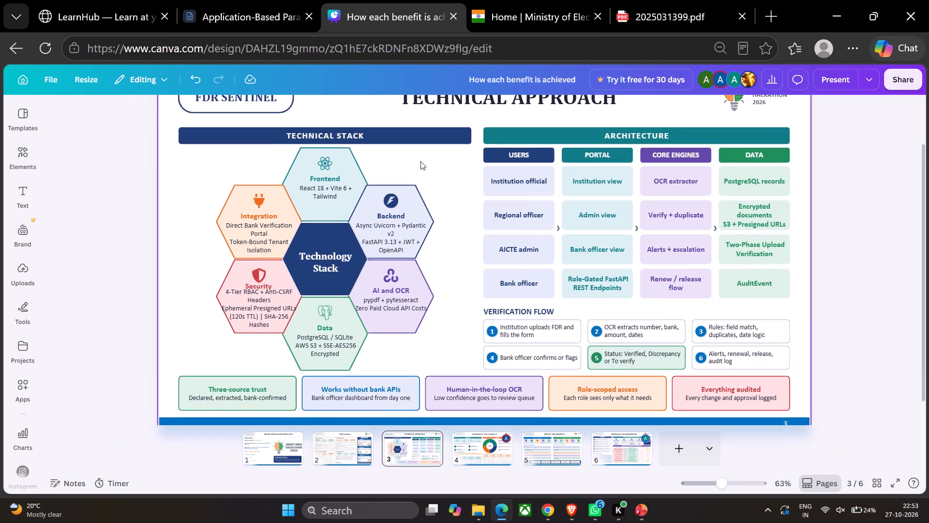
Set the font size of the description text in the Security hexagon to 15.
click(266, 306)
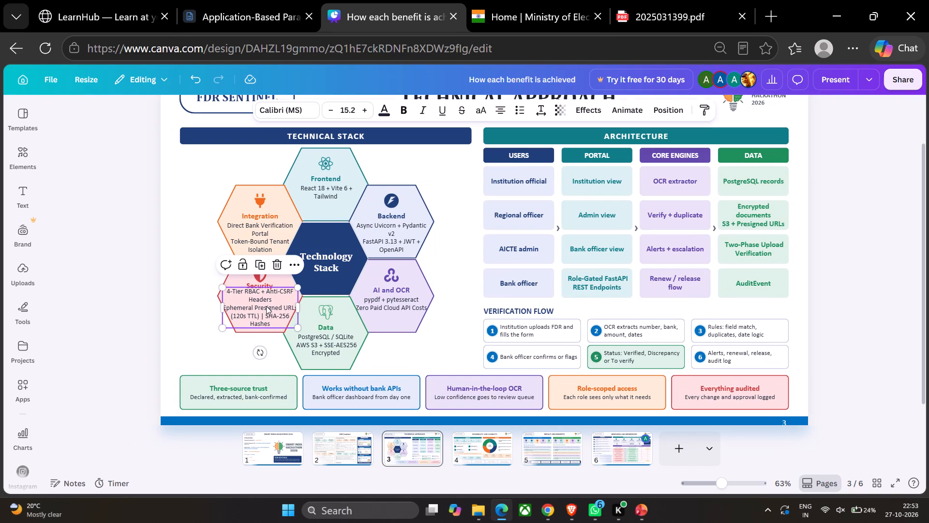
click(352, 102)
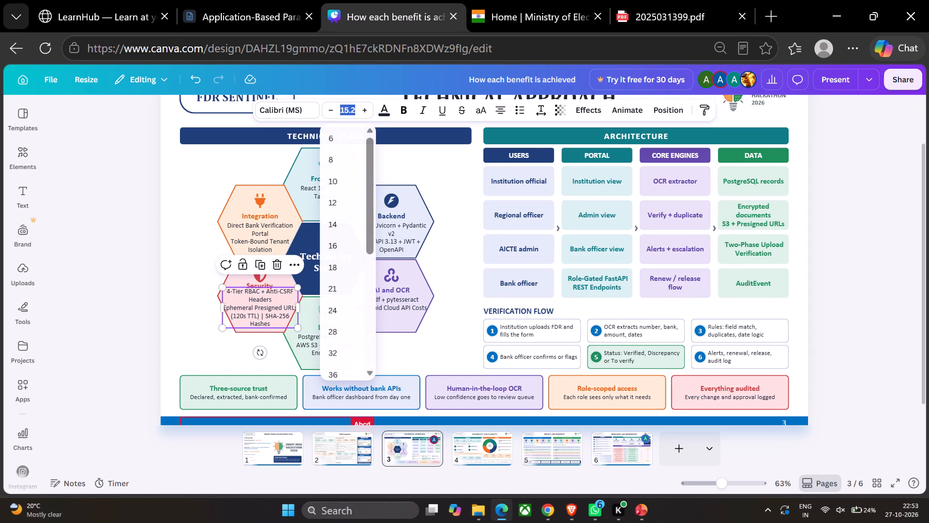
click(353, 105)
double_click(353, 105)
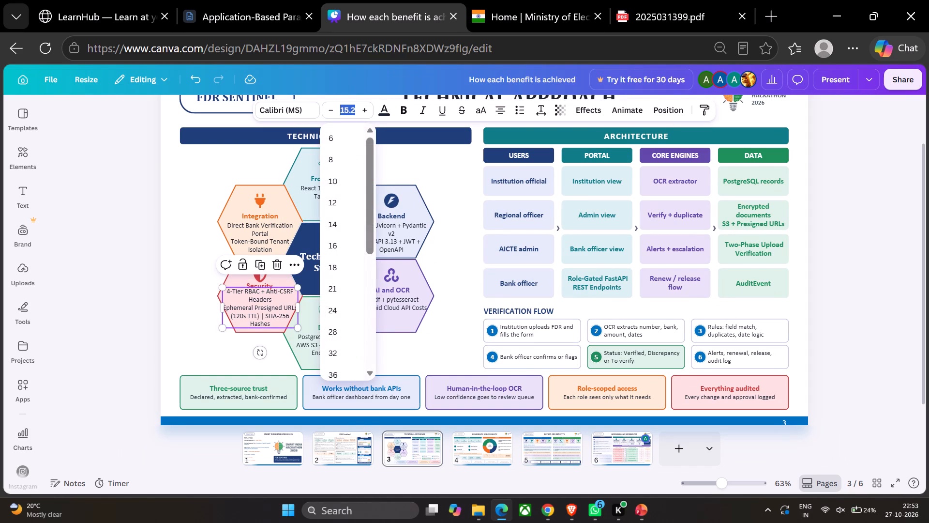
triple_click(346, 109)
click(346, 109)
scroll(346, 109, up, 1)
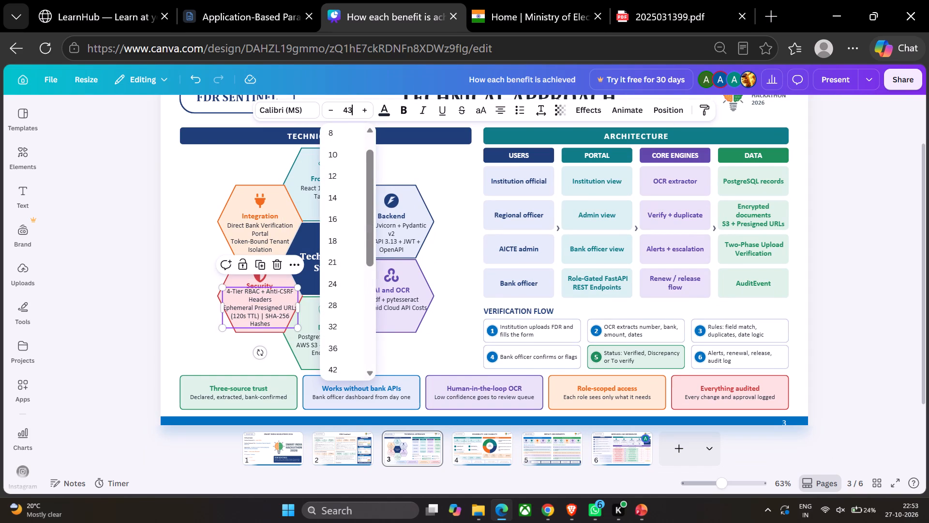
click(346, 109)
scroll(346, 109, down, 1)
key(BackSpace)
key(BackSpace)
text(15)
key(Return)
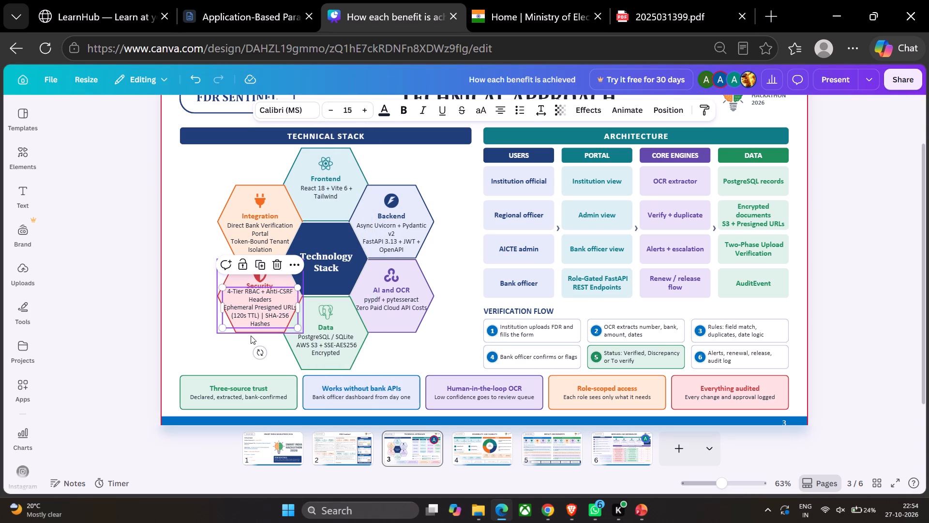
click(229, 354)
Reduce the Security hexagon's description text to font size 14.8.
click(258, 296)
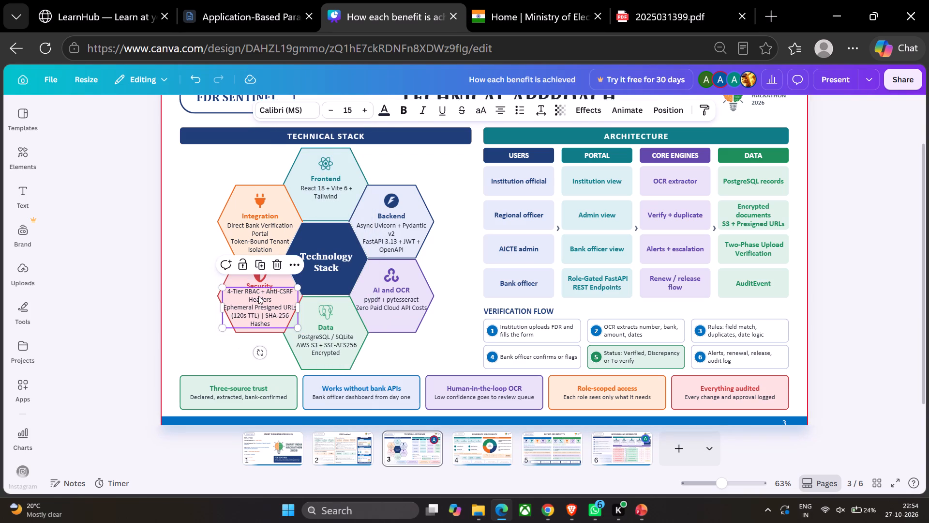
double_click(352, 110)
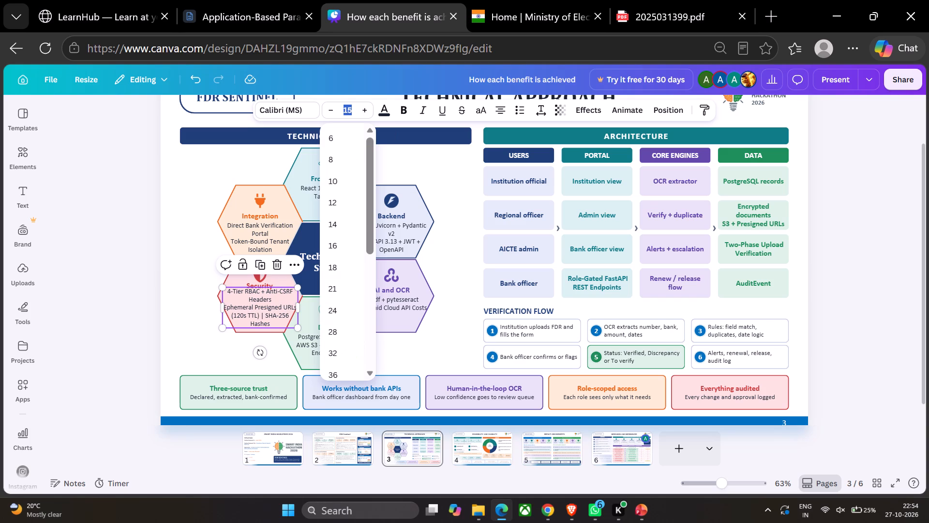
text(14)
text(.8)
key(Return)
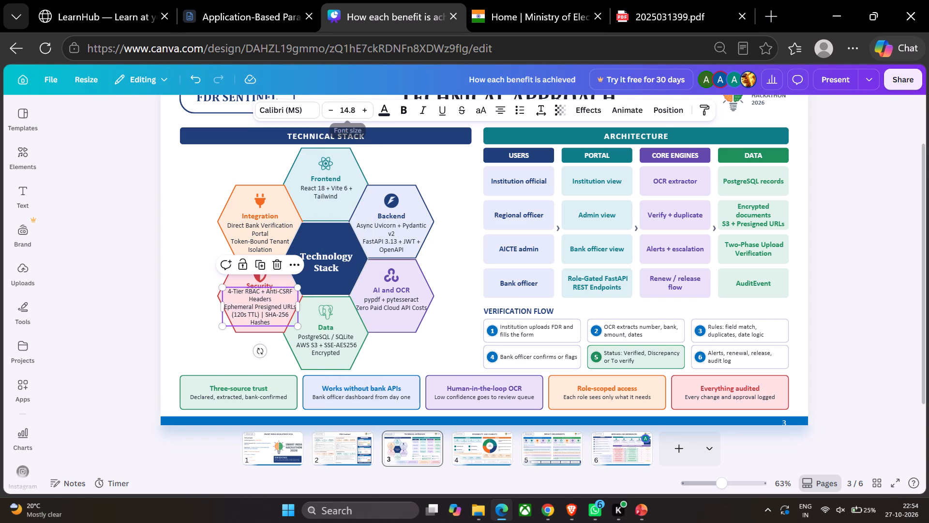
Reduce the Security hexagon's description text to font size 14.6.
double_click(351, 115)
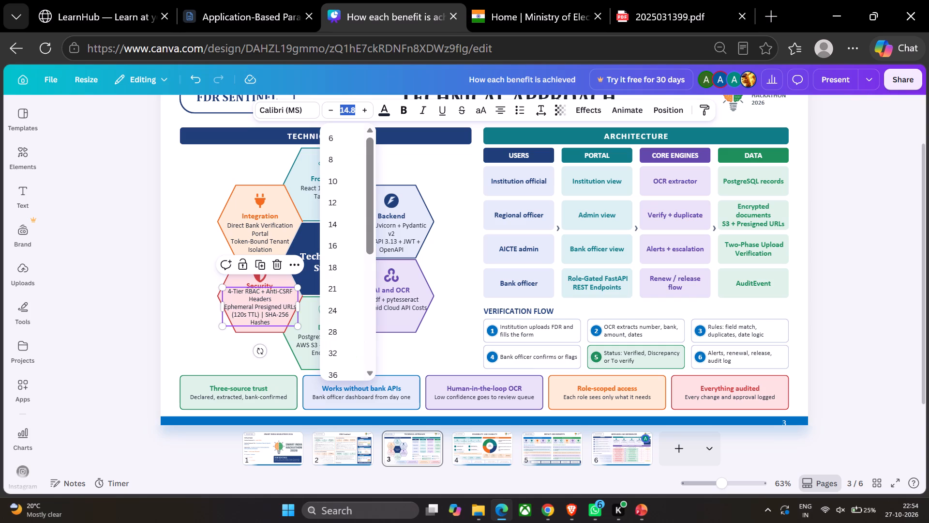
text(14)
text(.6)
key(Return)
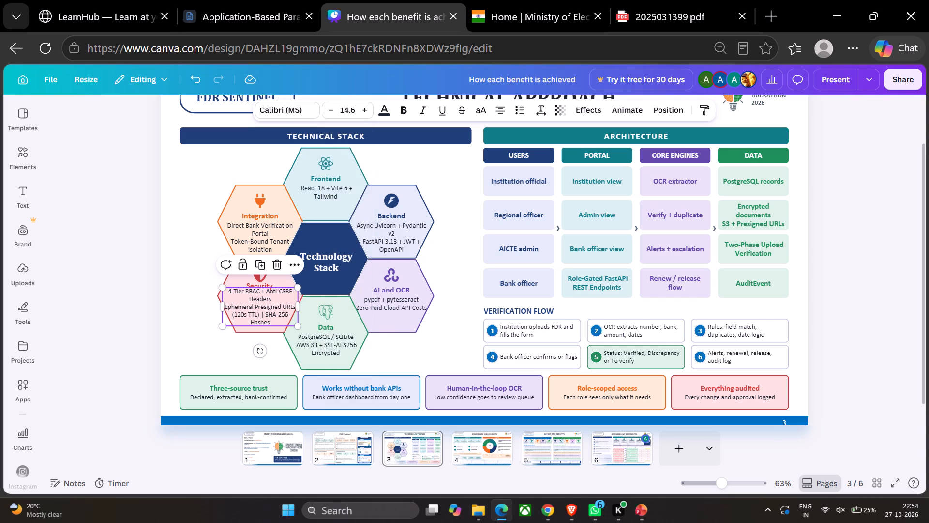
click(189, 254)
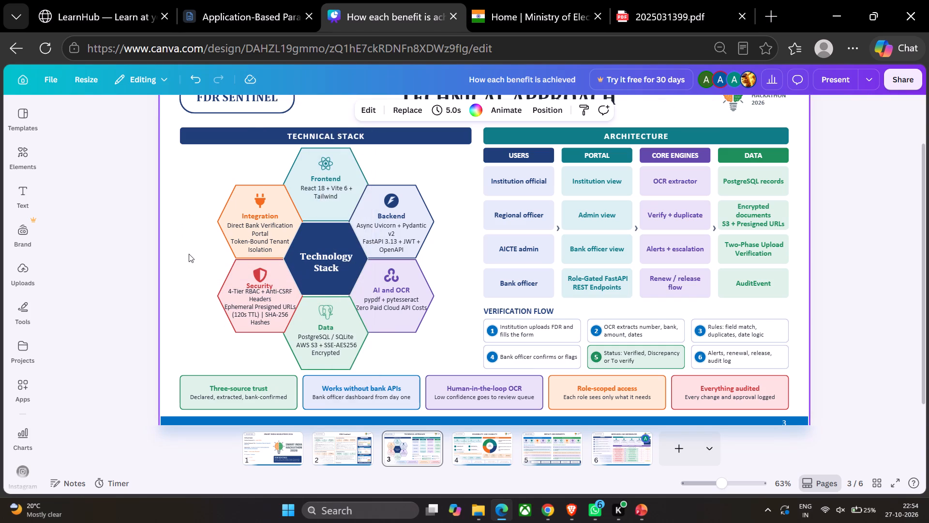
Set the Security hexagon's description text to font size 14.5.
click(243, 300)
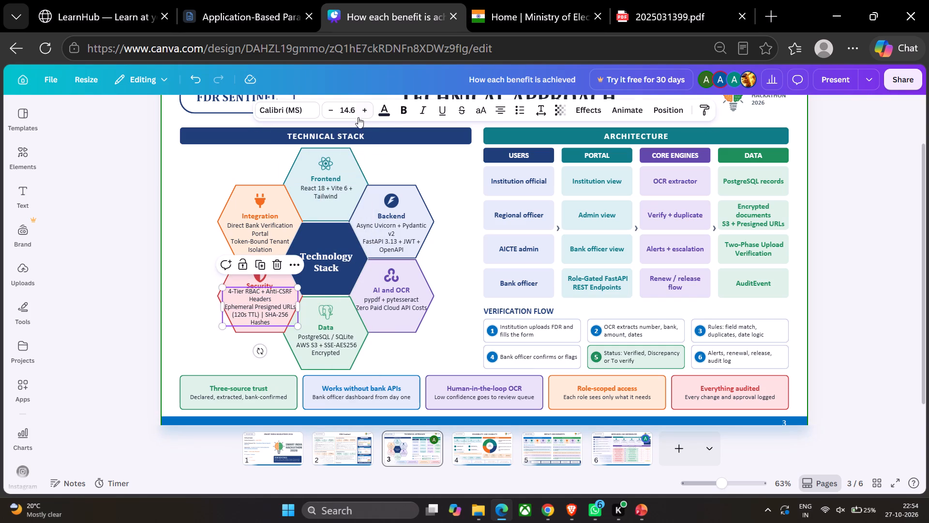
double_click(357, 116)
click(354, 112)
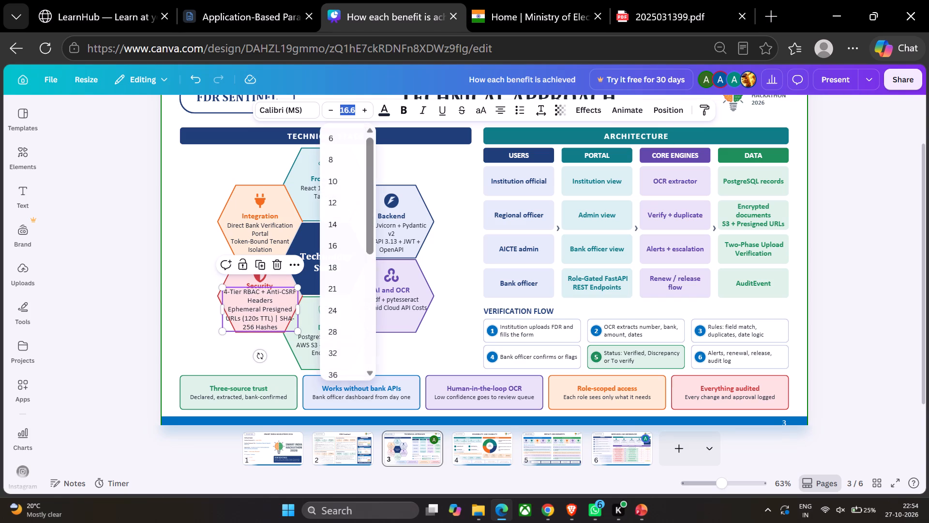
text(14.5)
key(Return)
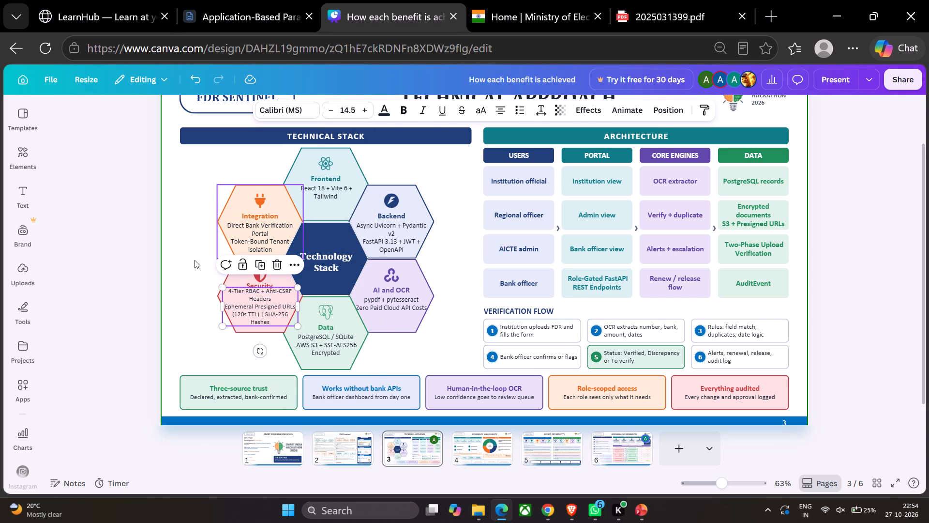
click(195, 260)
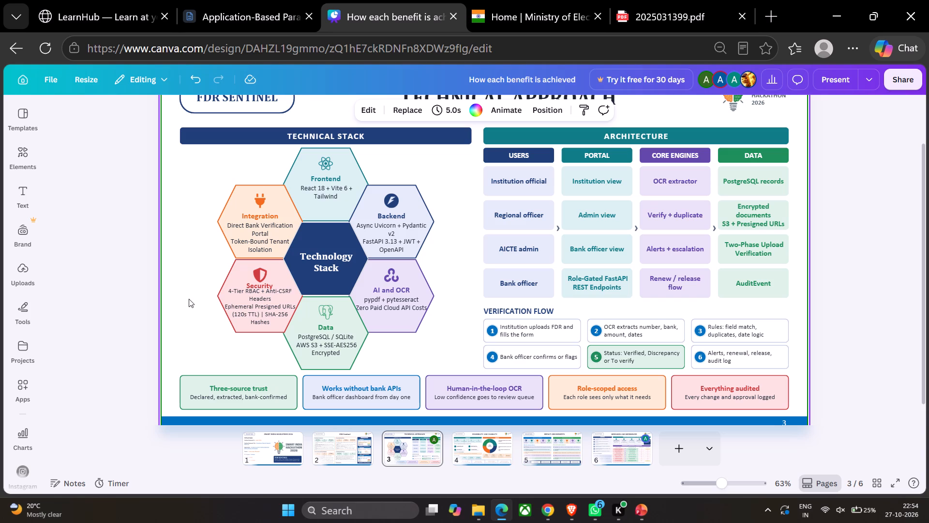
Set the description text in the AI and OCR hexagon to font size 14.8.
click(417, 296)
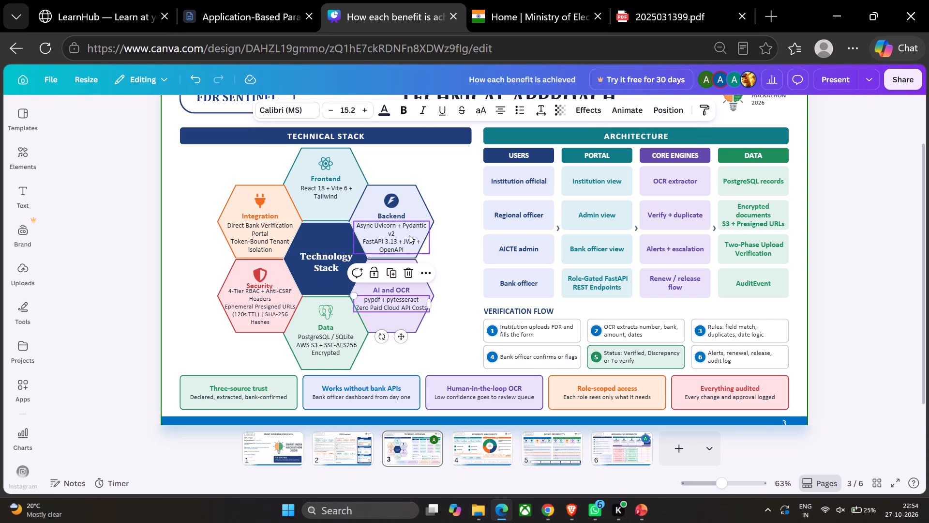
click(353, 115)
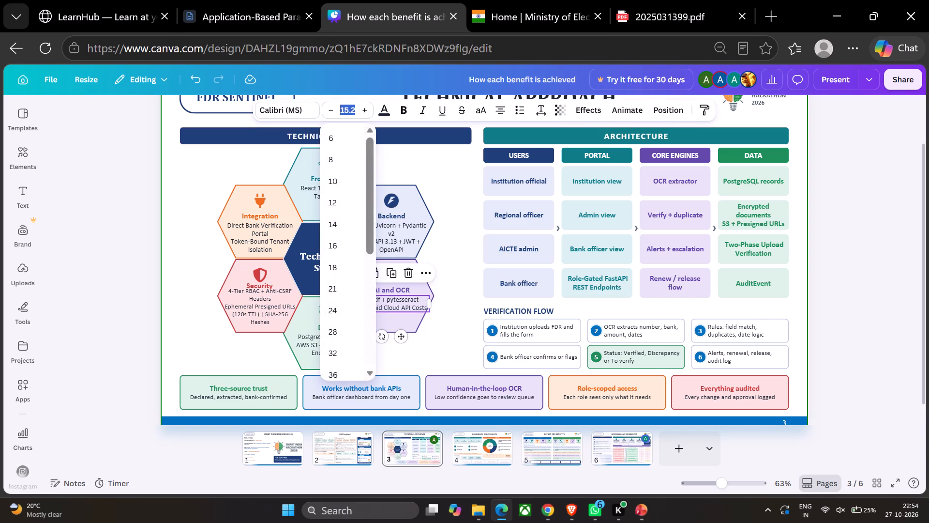
key(1)
text(4.)
key(8)
key(Return)
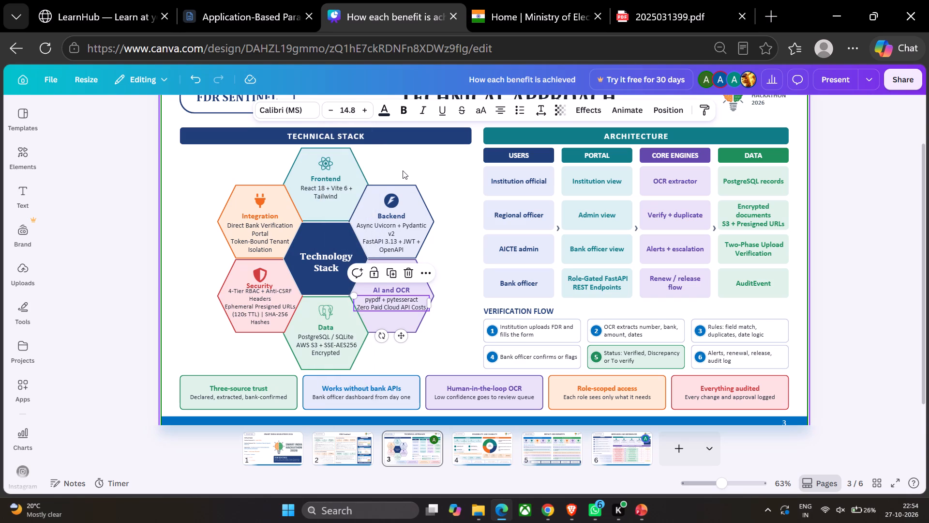
click(403, 170)
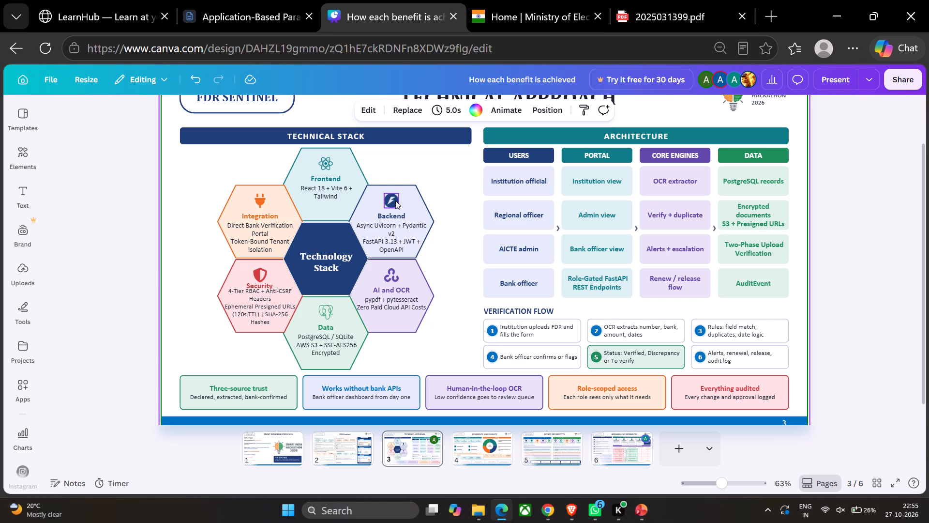
Open page 6, Research and References, and examine its list of references.
click(585, 439)
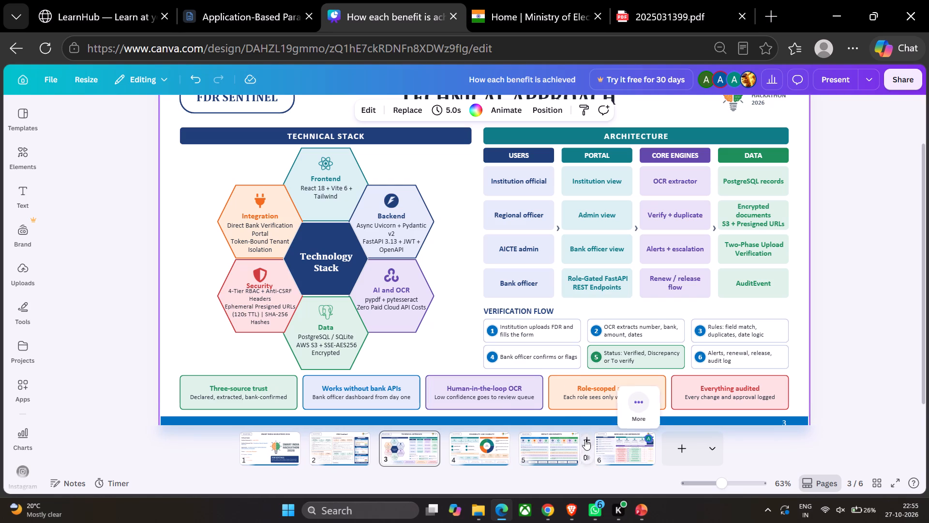
click(608, 446)
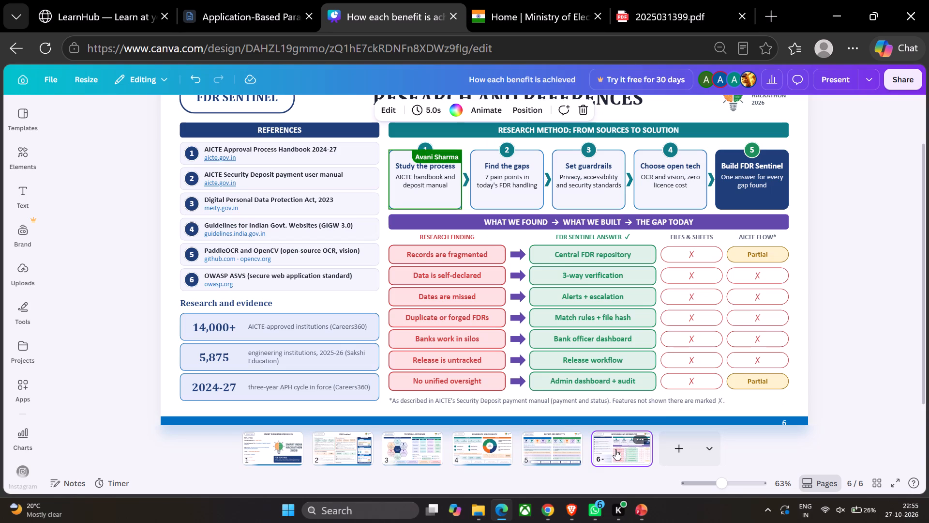
click(615, 449)
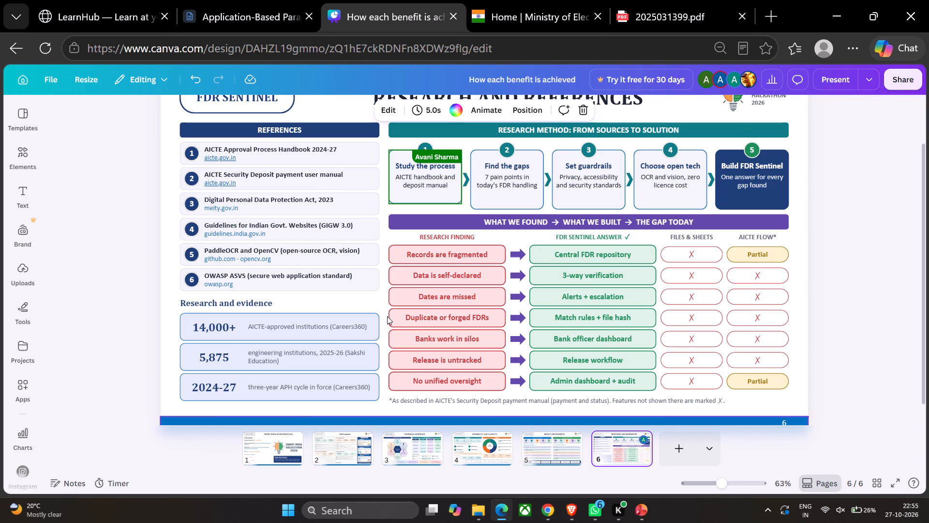
scroll(370, 292, right, 1)
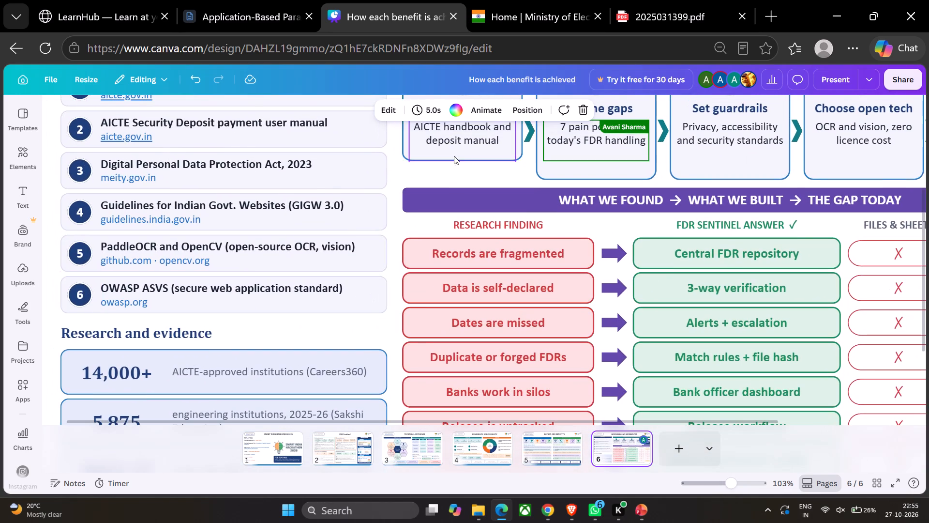
Switch to the Ministry of Electronics and IT website and look through its homepage for the Digital Personal Data Protection Act.
click(533, 7)
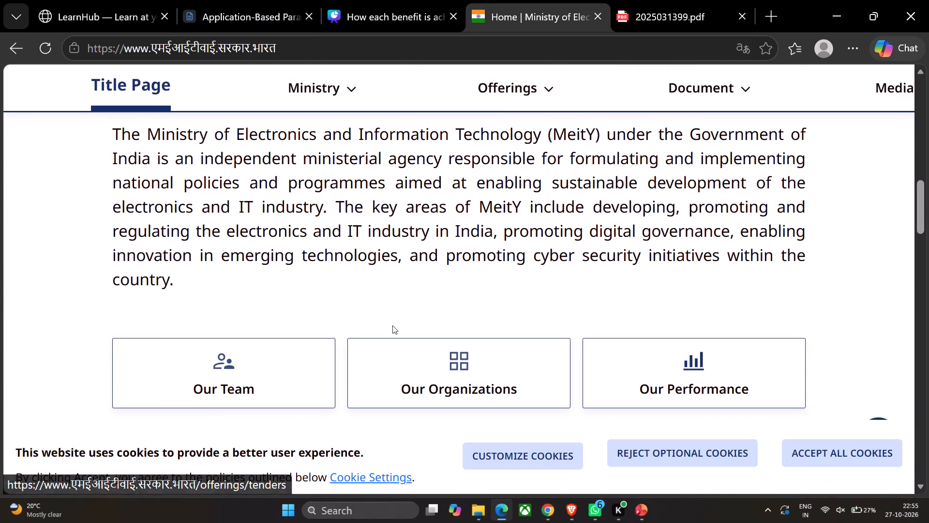
scroll(392, 325, down, 1)
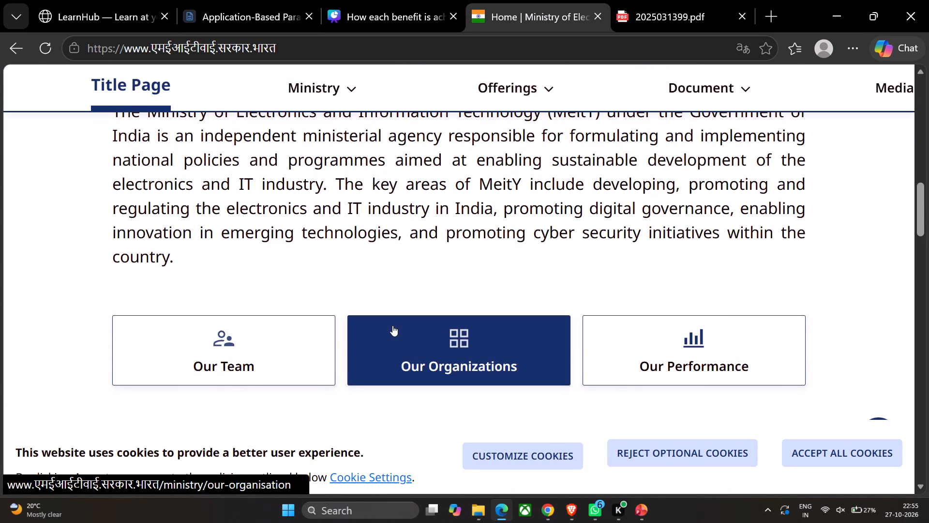
key(ctrl+minus)
key(ctrl+minus)
key(ctrl+minus)
key(ctrl+minus)
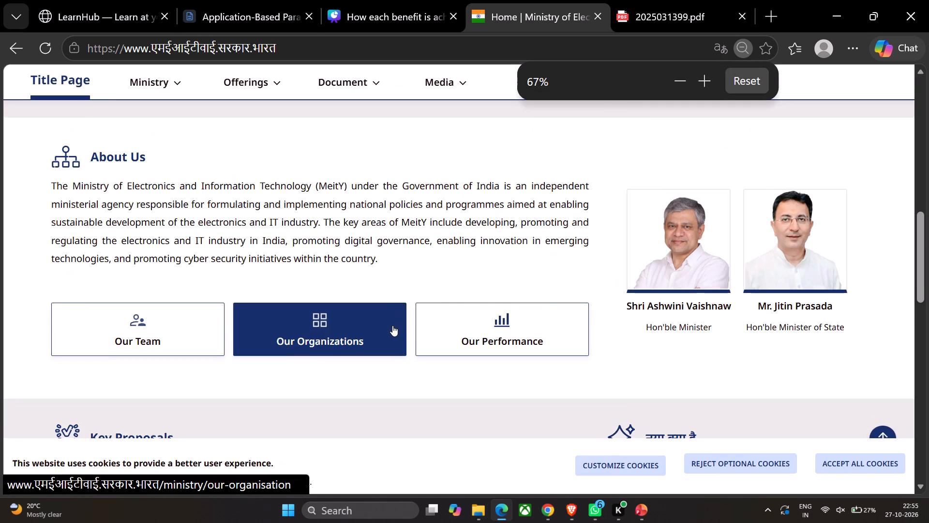
scroll(417, 197, up, 1)
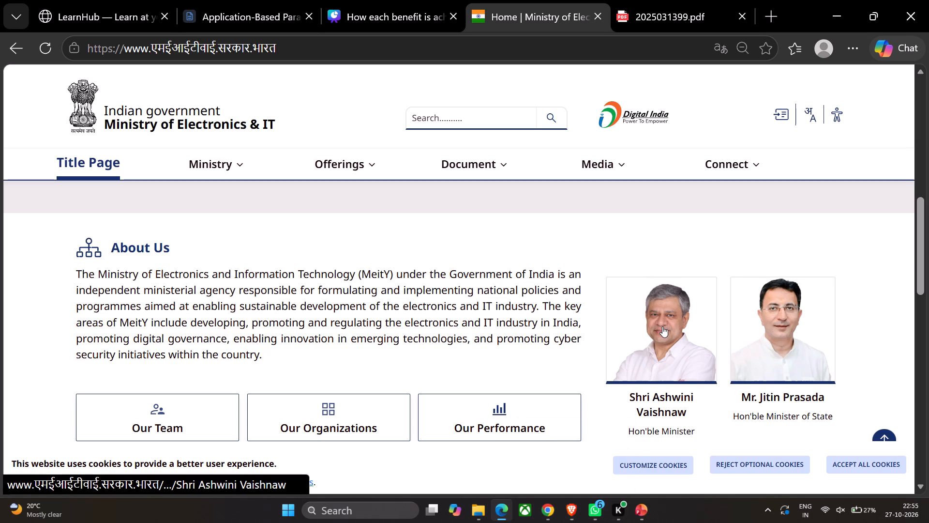
scroll(606, 312, down, 5)
scroll(606, 312, up, 1)
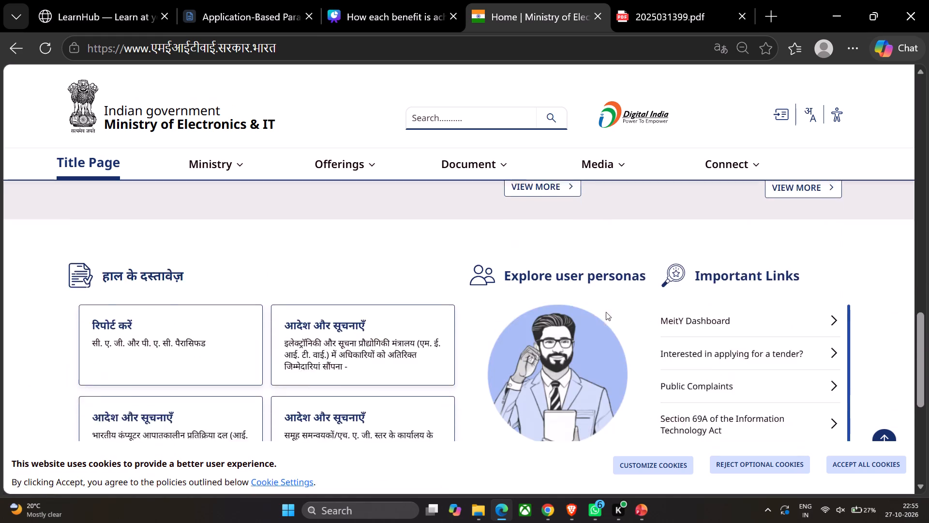
scroll(606, 312, up, 6)
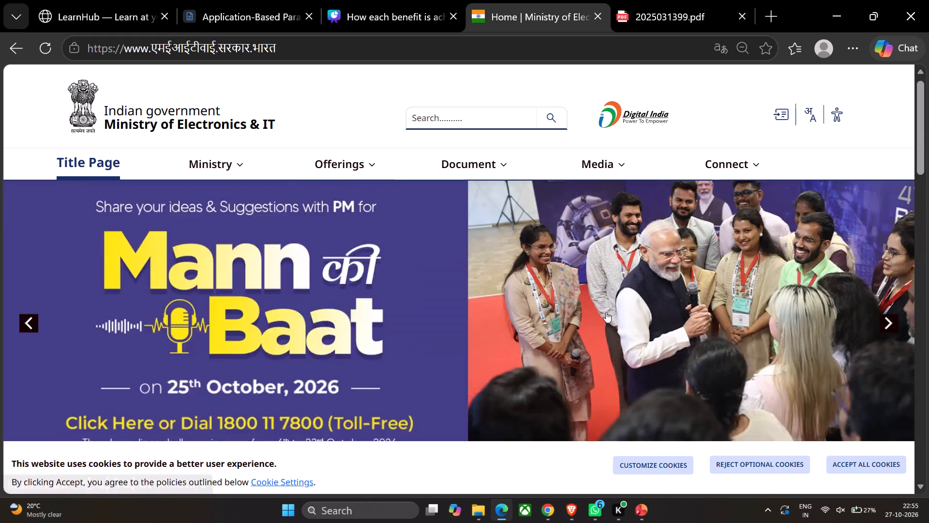
scroll(606, 312, up, 3)
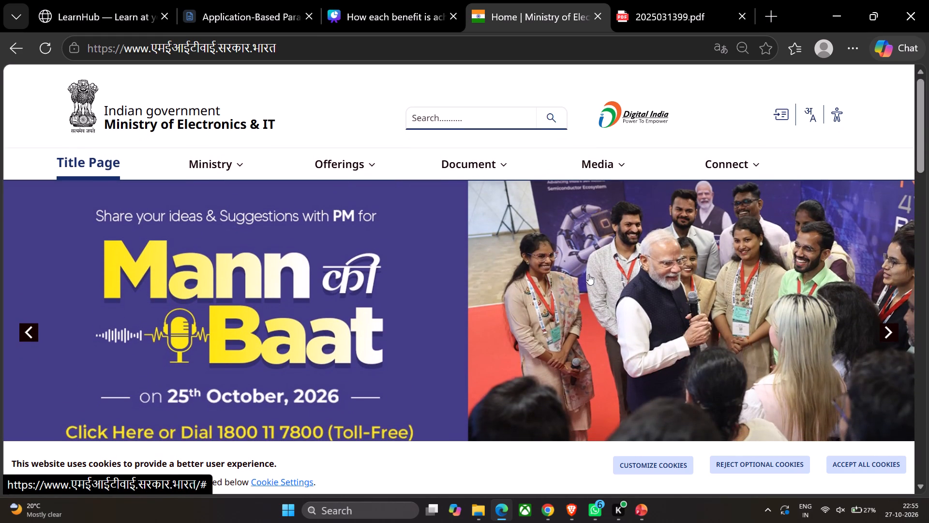
Check reference 3's title on page 6 of the deck and search the web for "digital personal data protection act 2023".
click(399, 0)
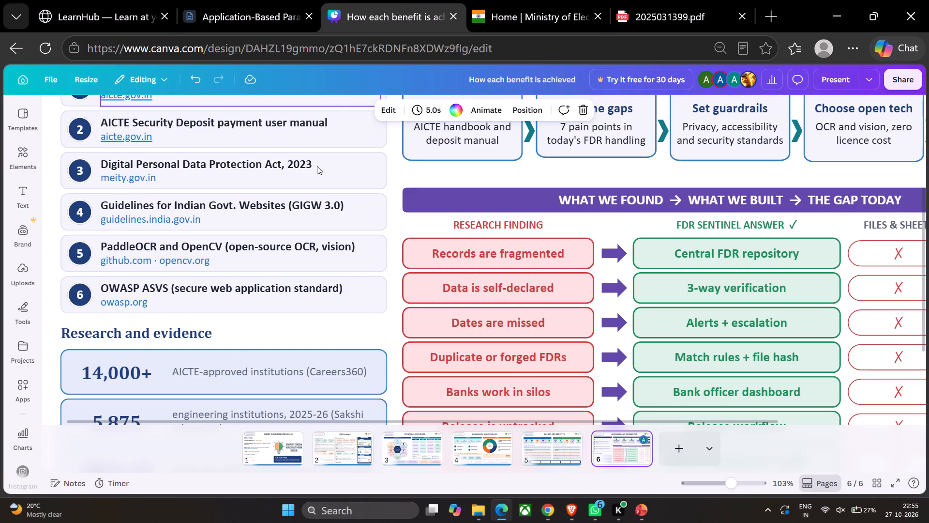
scroll(390, 210, up, 2)
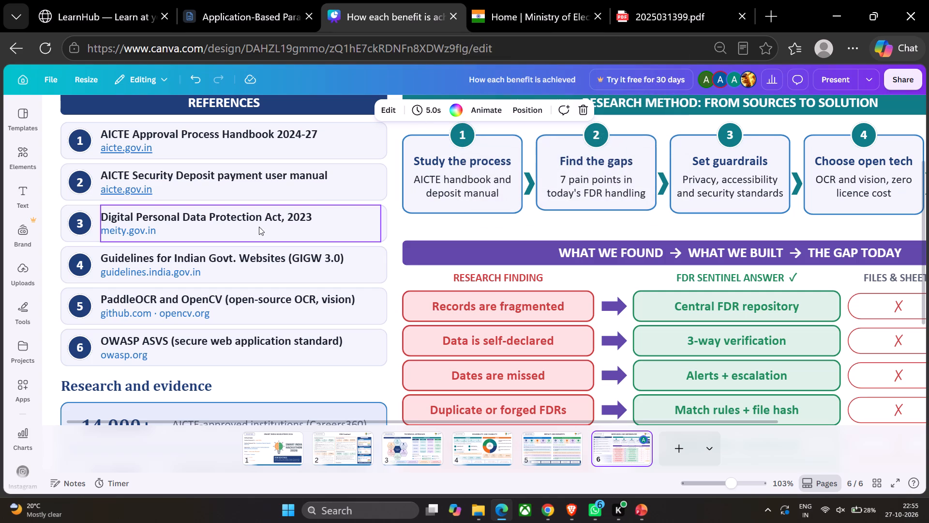
click(567, 11)
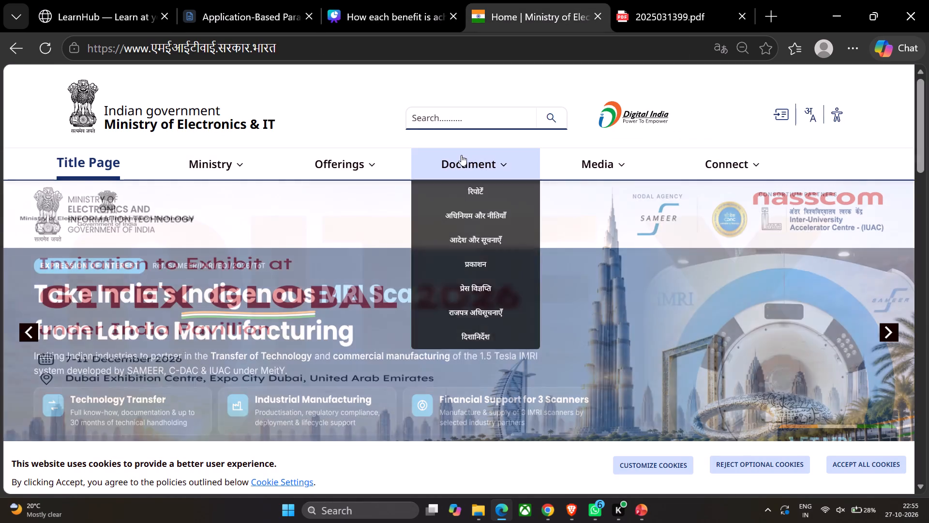
click(699, 8)
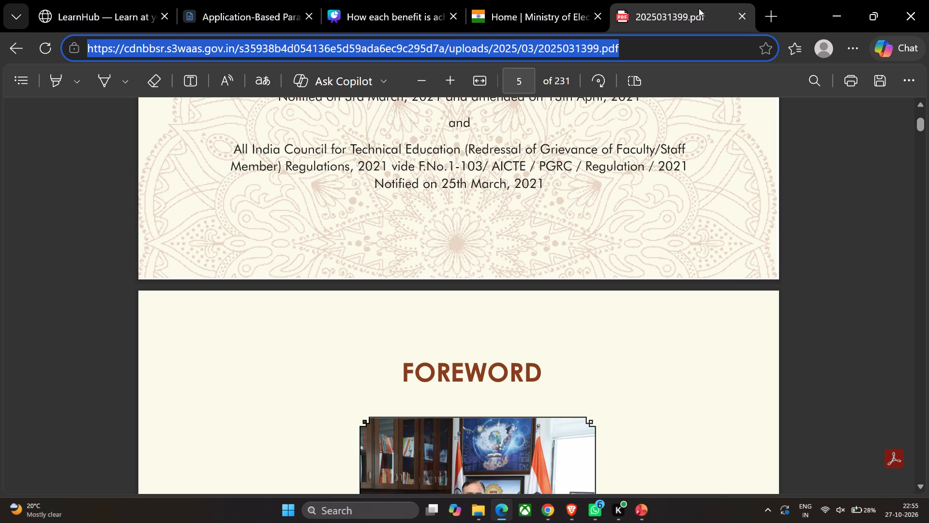
click(773, 17)
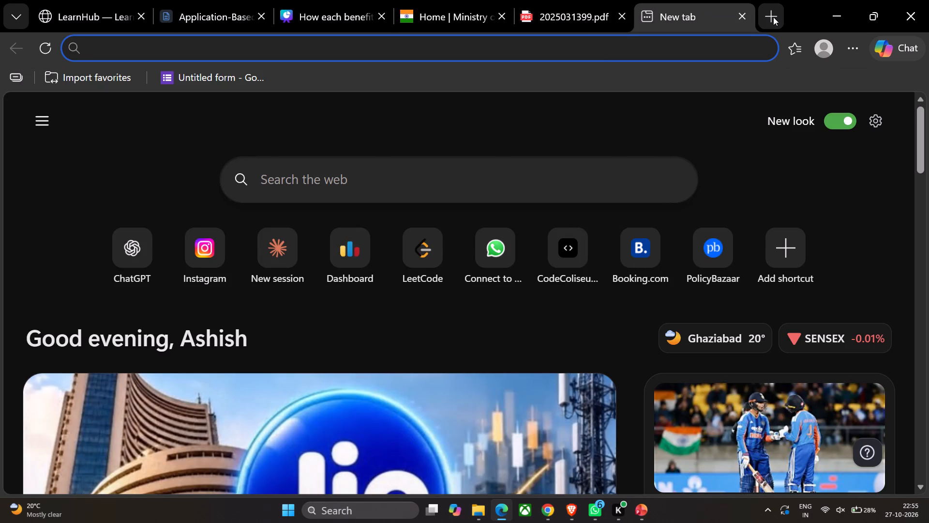
text(digital personal data protection ac)
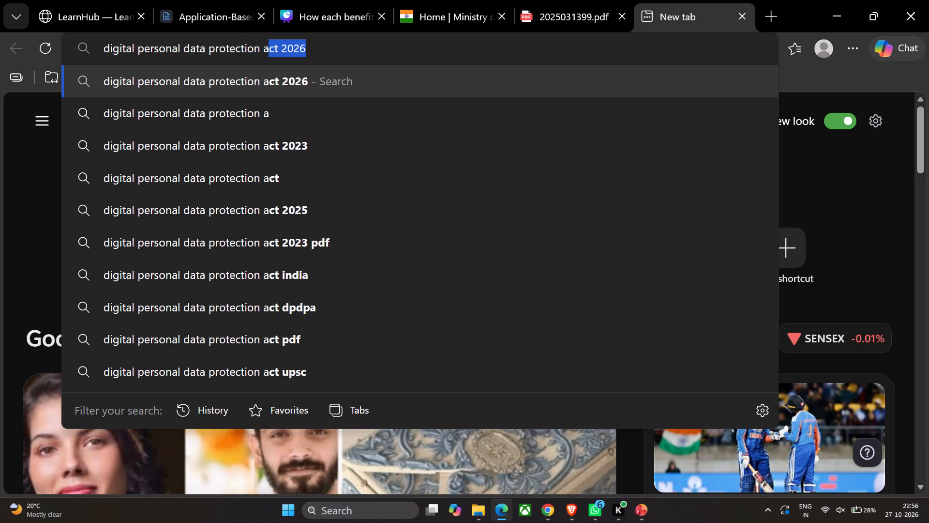
text(t)
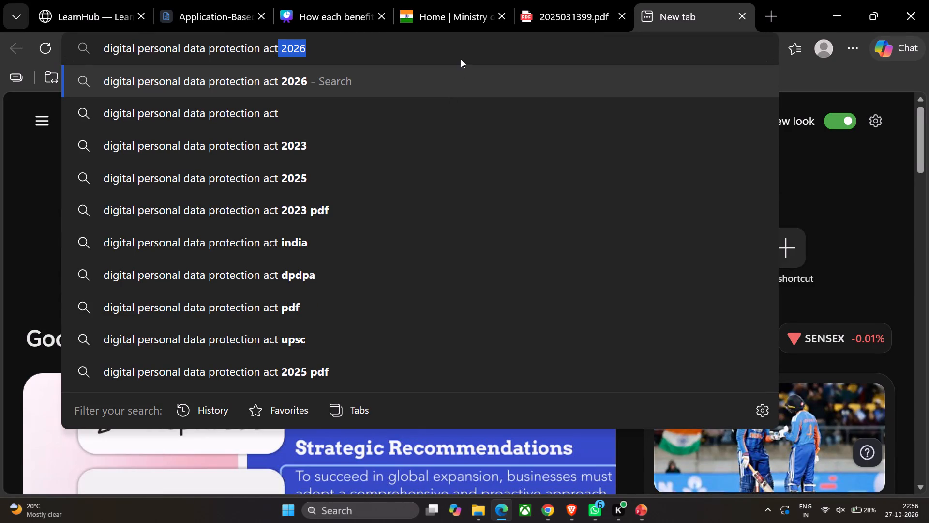
click(344, 0)
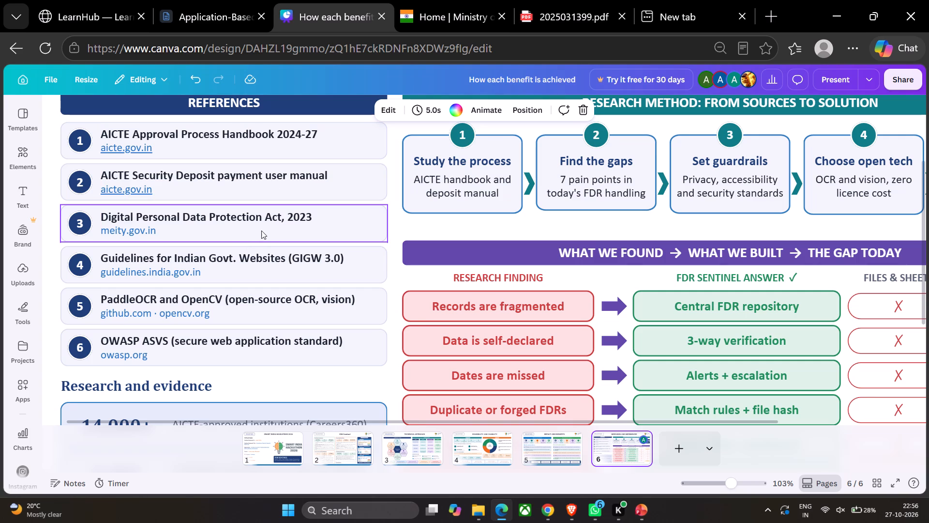
click(666, 19)
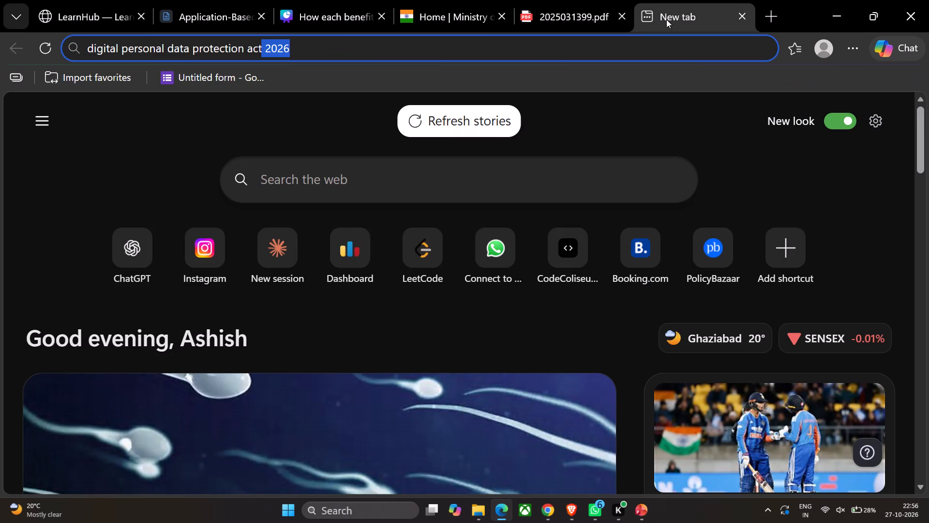
click(409, 56)
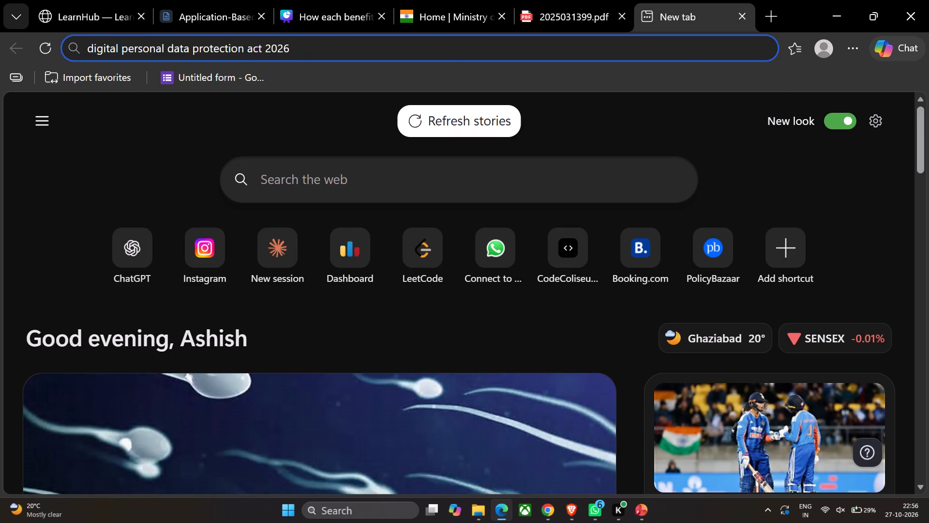
key(BackSpace)
key(3)
key(Return)
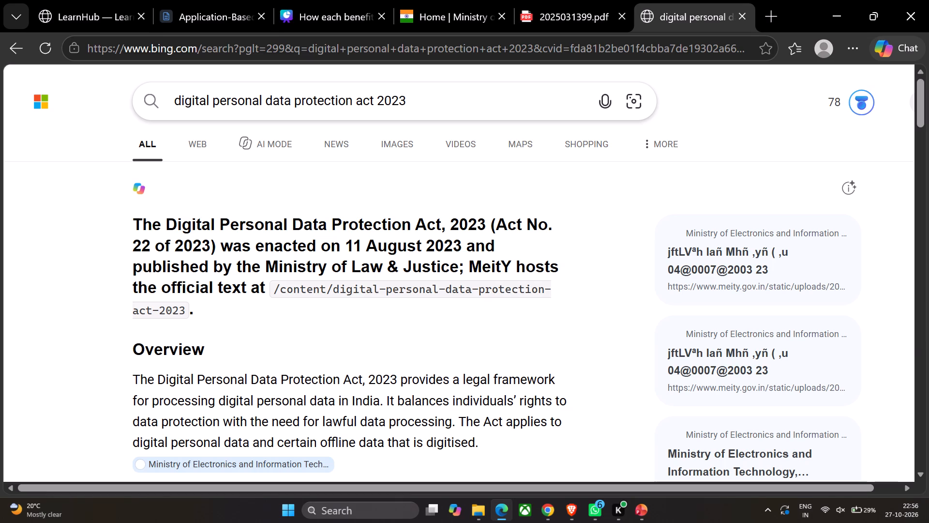
Expand the AI overview of the Digital Personal Data Protection Act in the search results.
scroll(279, 275, down, 2)
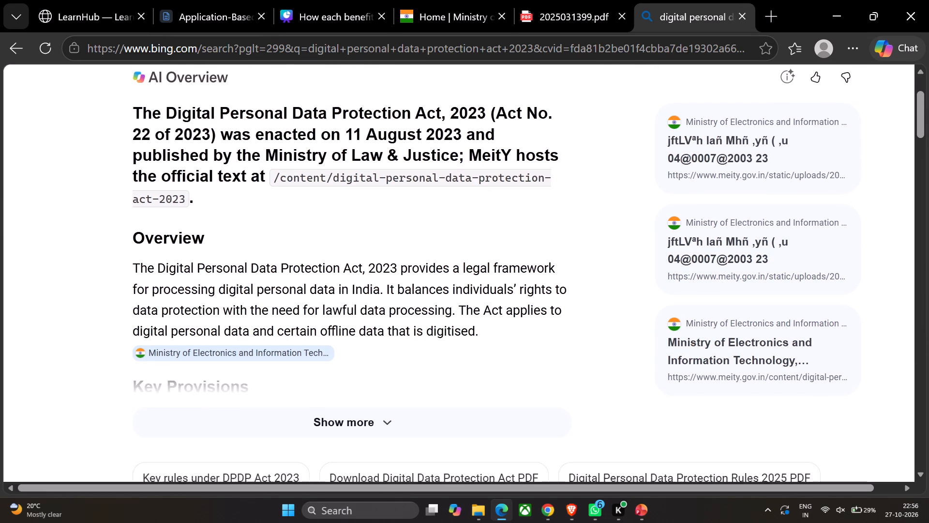
scroll(279, 275, down, 1)
click(329, 357)
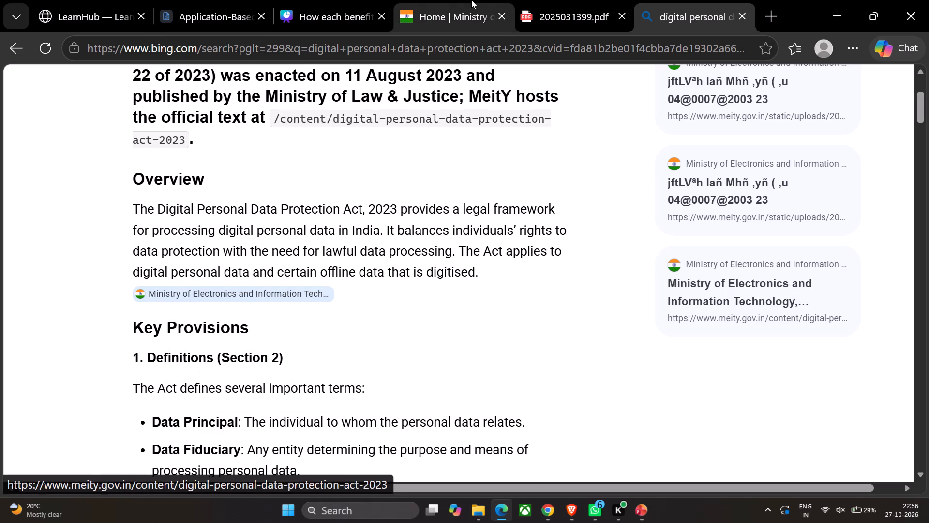
Return to the Canva deck and examine page 6's reference list and its Research and evidence section.
click(362, 1)
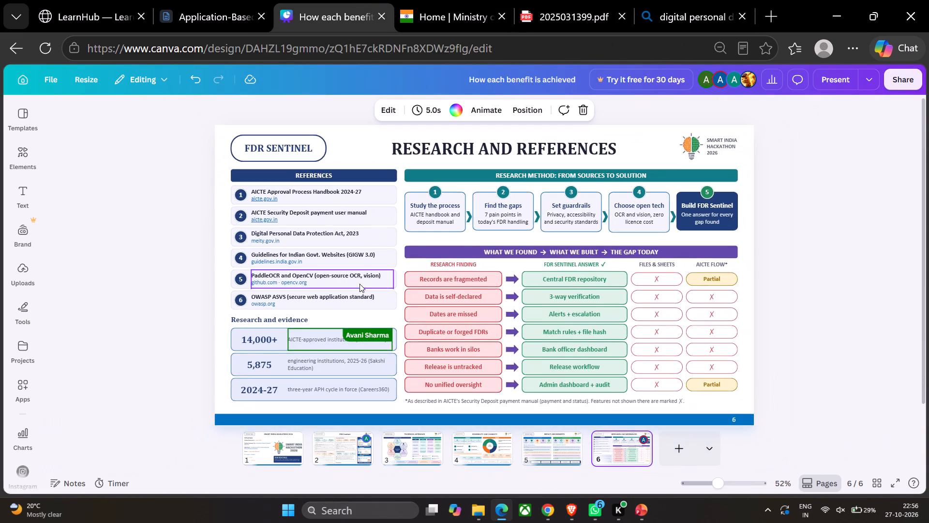
scroll(360, 284, down, 3)
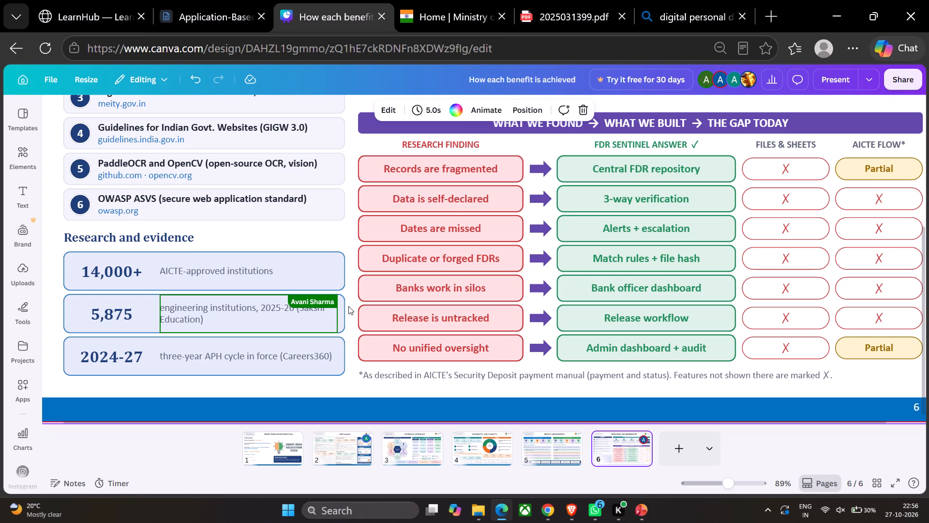
scroll(348, 307, up, 2)
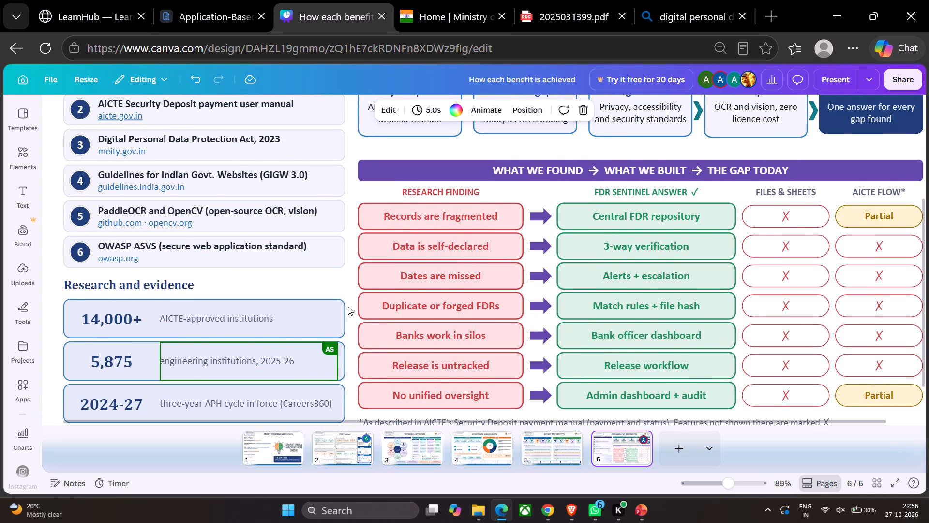
scroll(348, 307, up, 1)
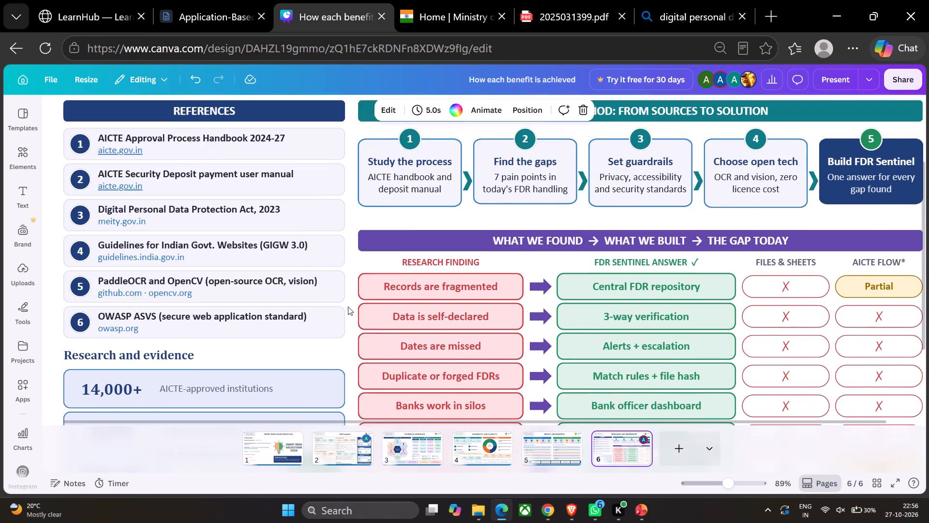
scroll(348, 307, up, 2)
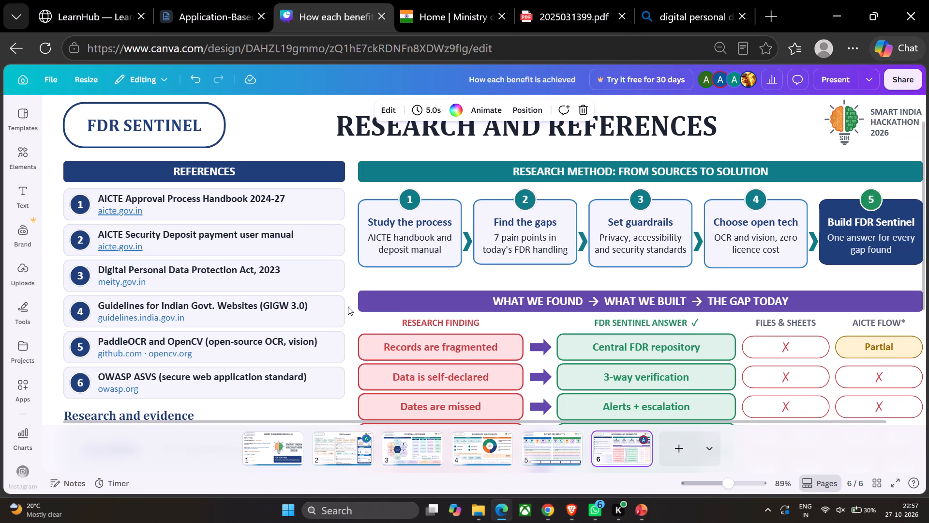
Go back to the Act's search results, review the overview, and search for "digital personal data protection act 2023 vs 2026".
click(669, 0)
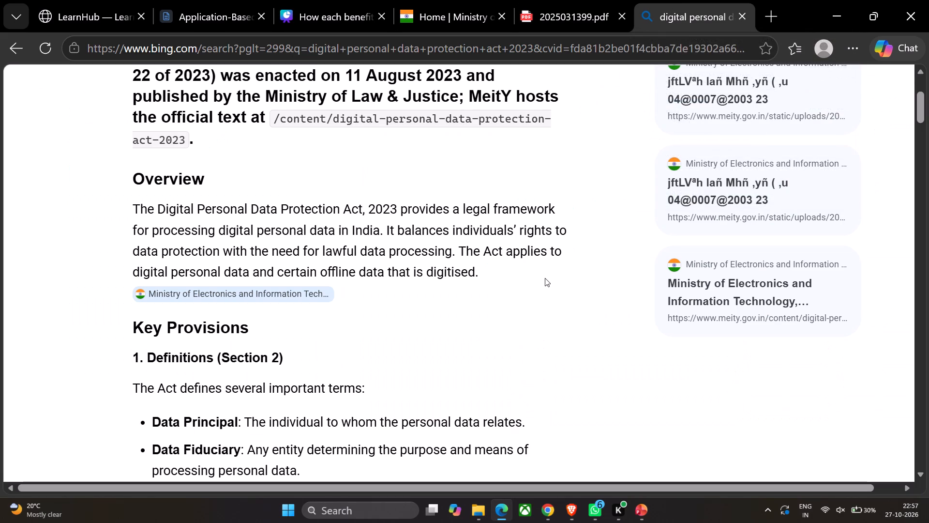
scroll(545, 278, down, 2)
scroll(545, 278, up, 4)
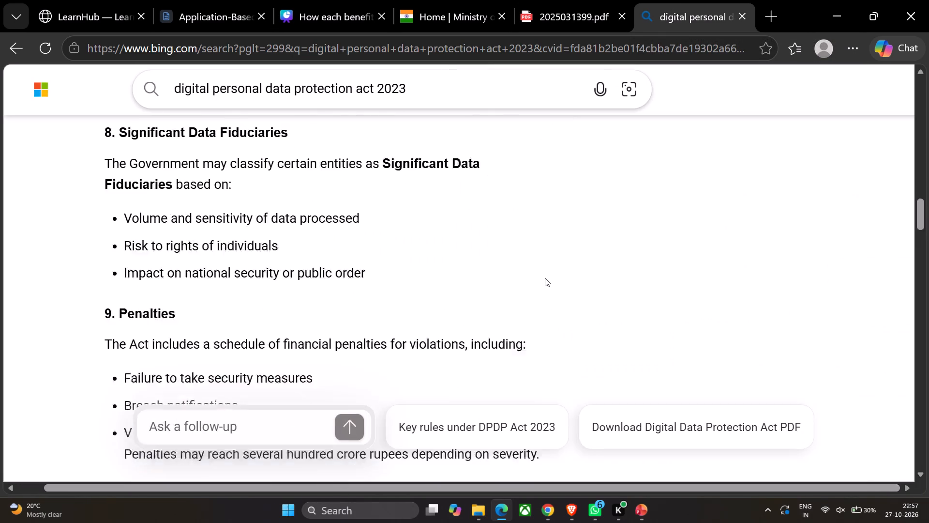
scroll(545, 278, up, 12)
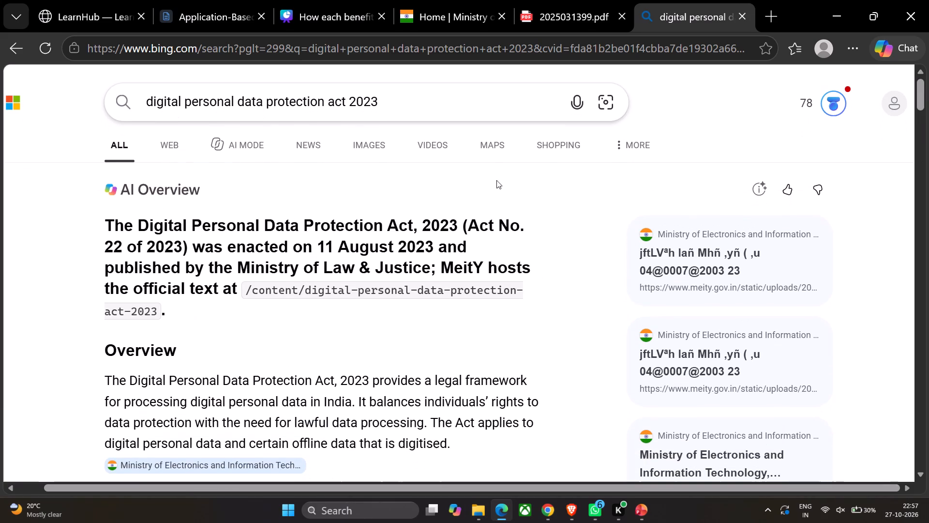
click(456, 104)
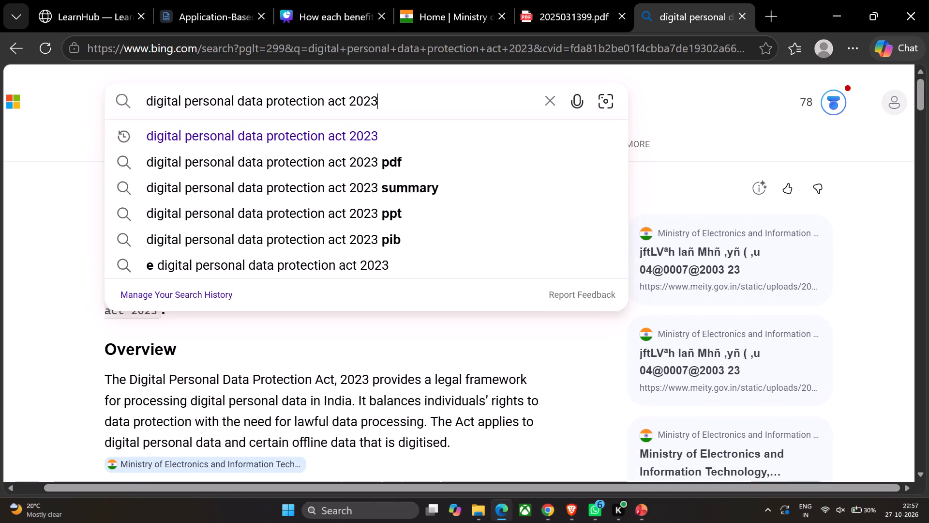
key(space)
text(vs 202)
key(6)
key(Return)
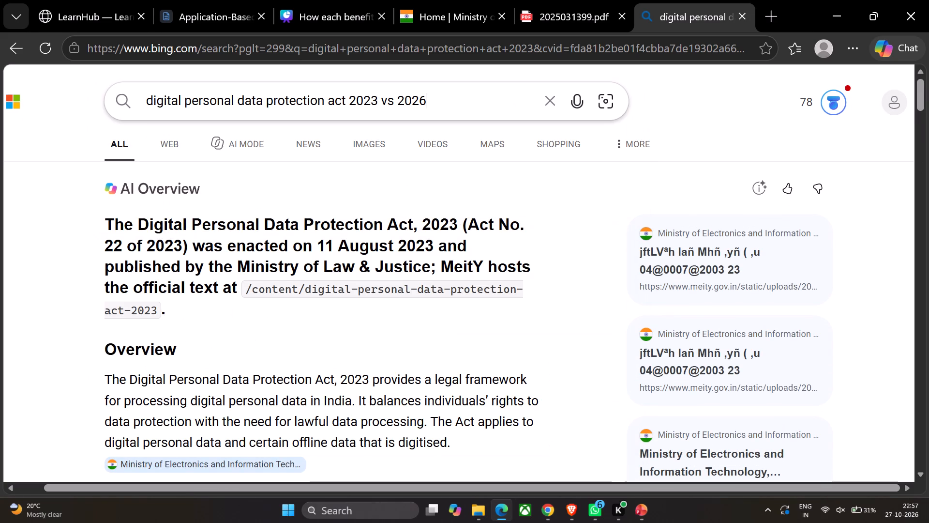
Return to the Canva deck and cut the Google Drive URL out of page 2's Demo Link text box.
click(363, 0)
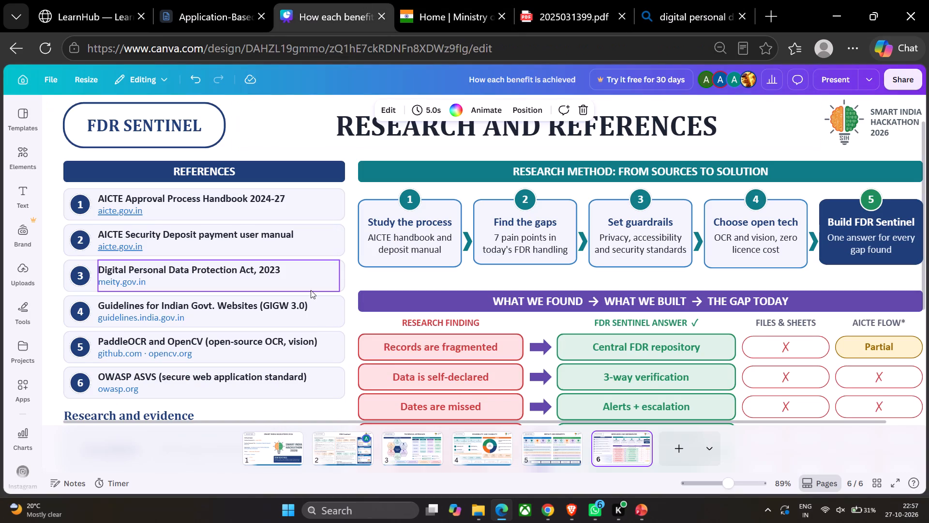
click(340, 459)
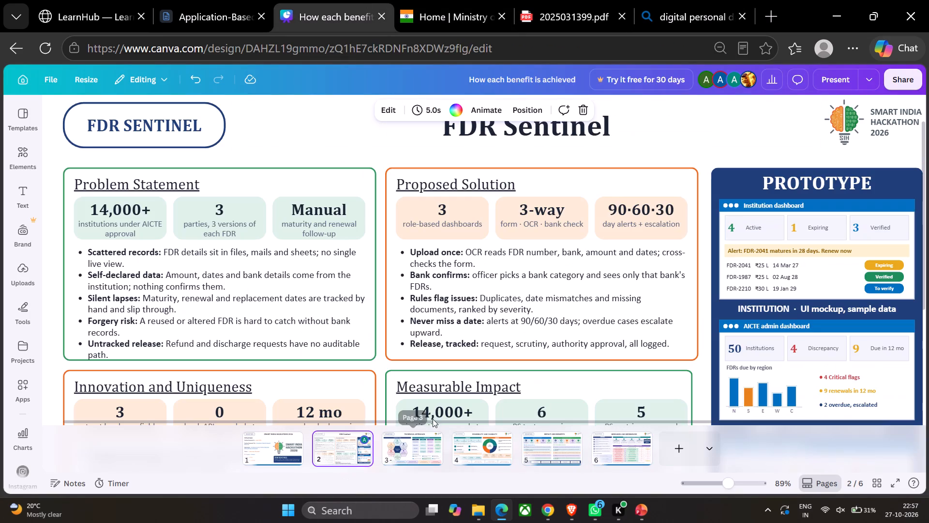
scroll(454, 383, down, 4)
triple_click(469, 390)
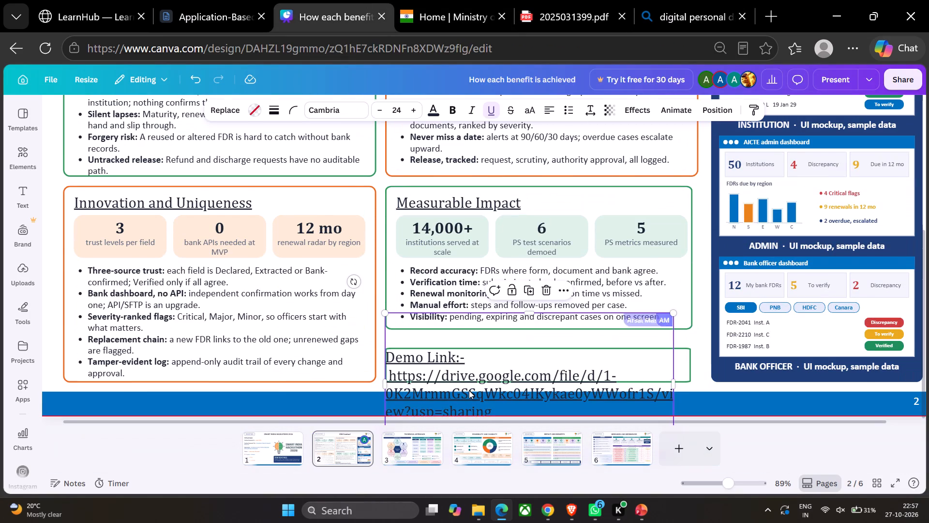
click(504, 290)
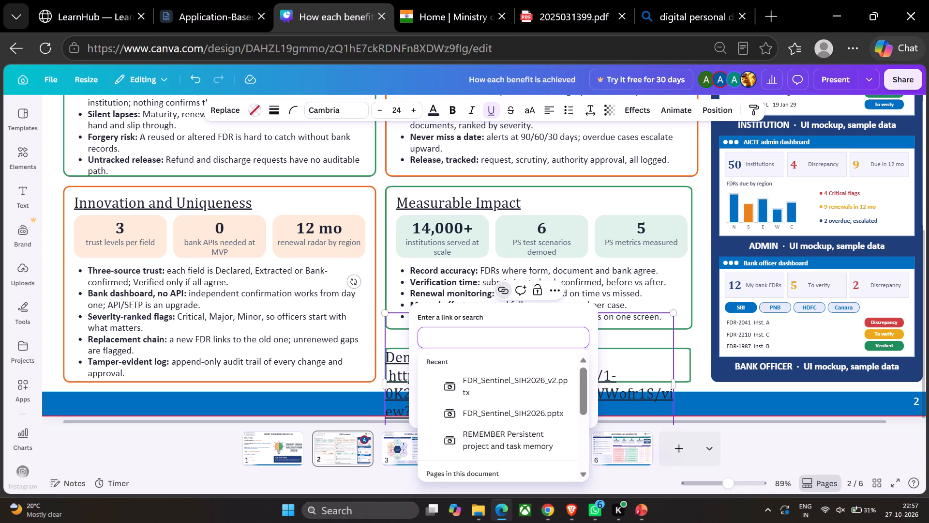
click(629, 383)
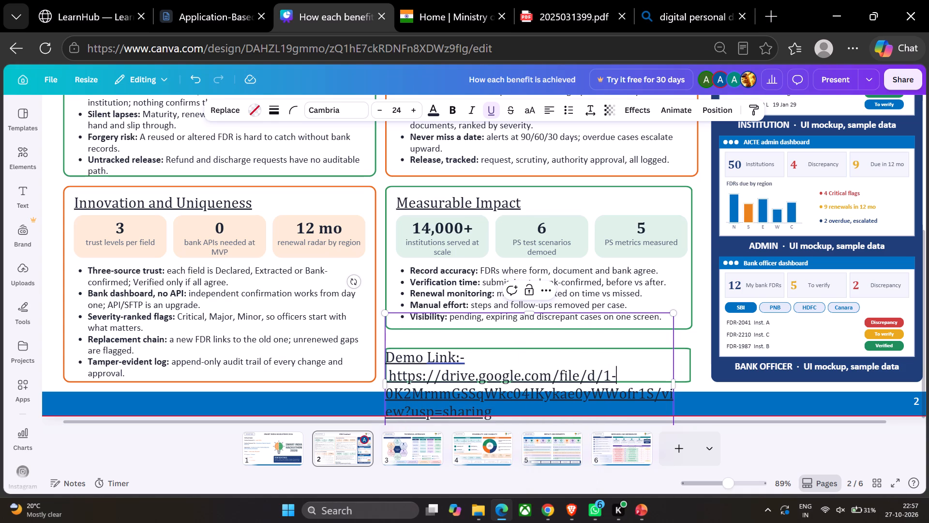
triple_click(611, 385)
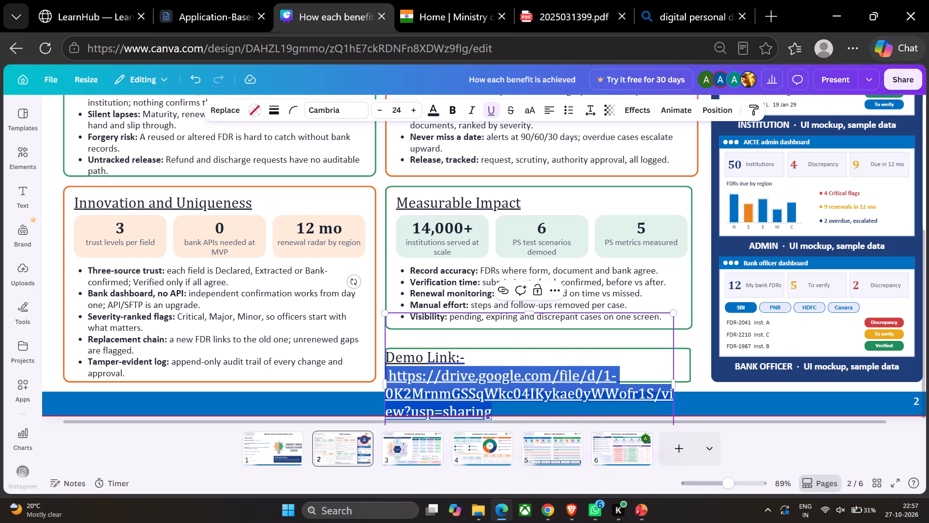
key(ctrl+x)
click(502, 362)
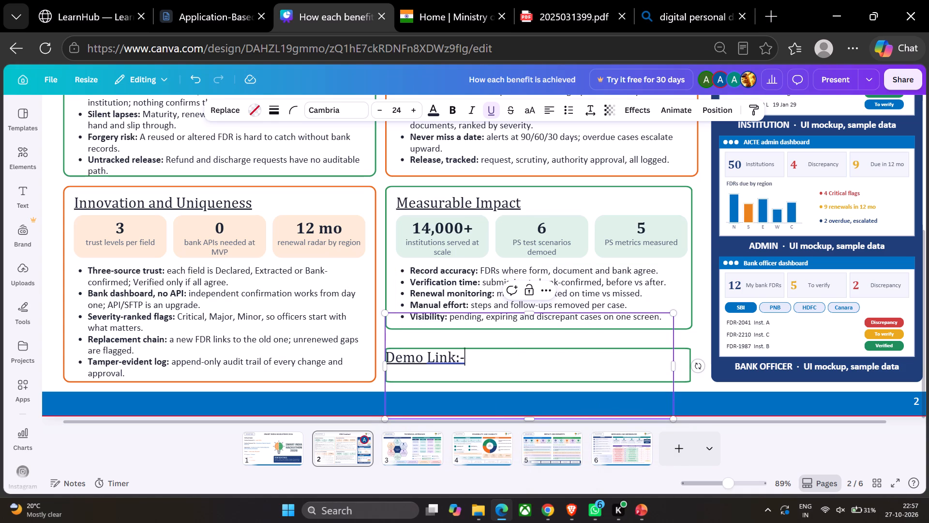
Add the text "fdrsecureportal" on the same line after page 2's "Demo Link:-" label.
key(space)
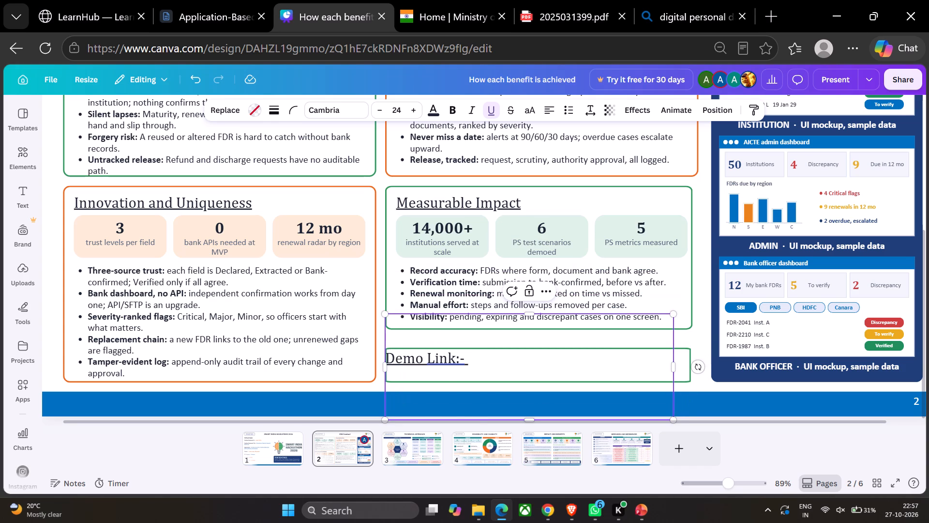
key(ctrl+v)
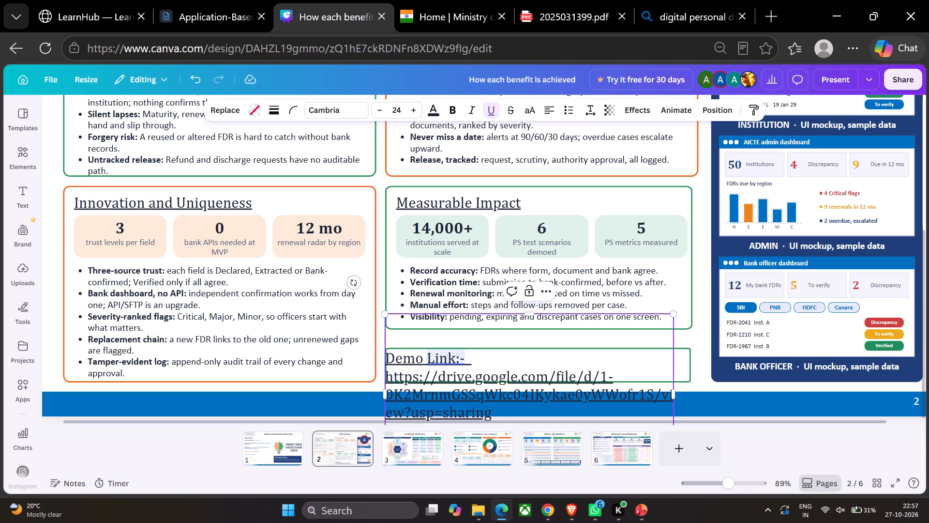
key(ctrl+z)
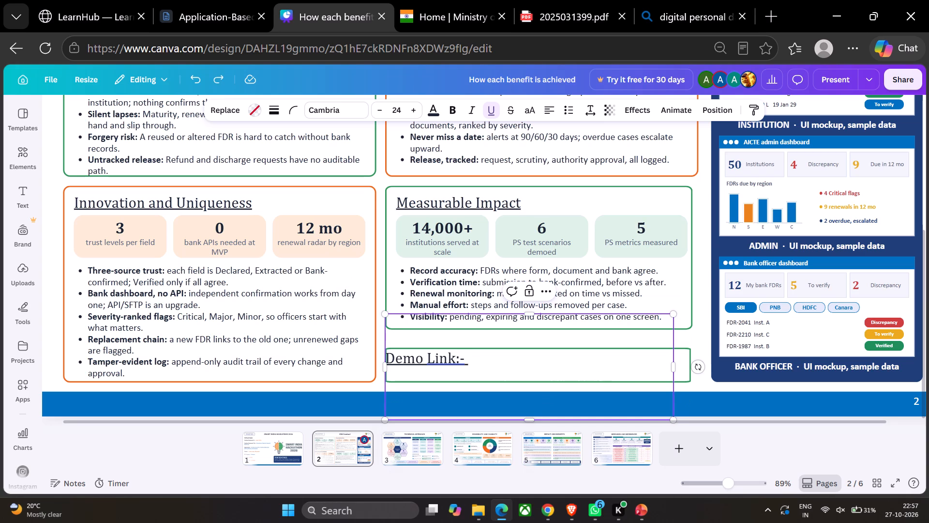
key(shift+f)
key(BackSpace)
text(fdr)
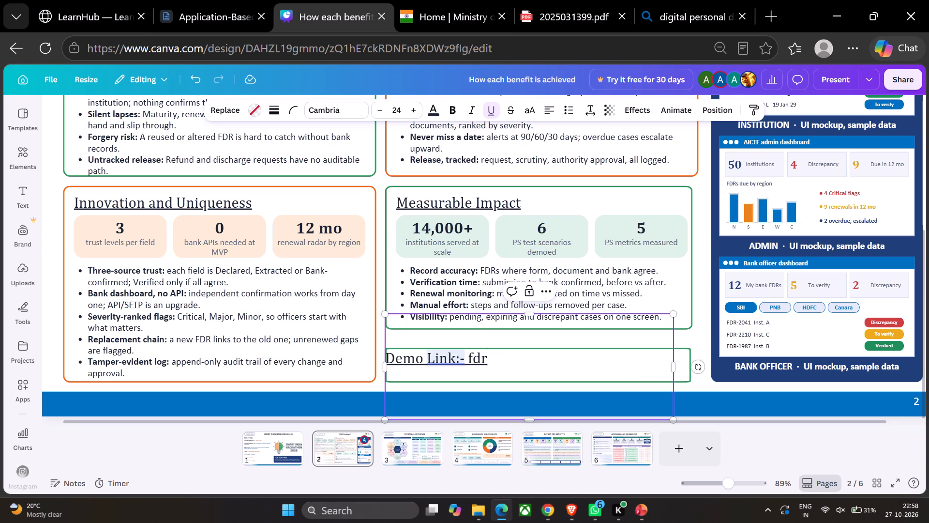
text(secure)
text(portal)
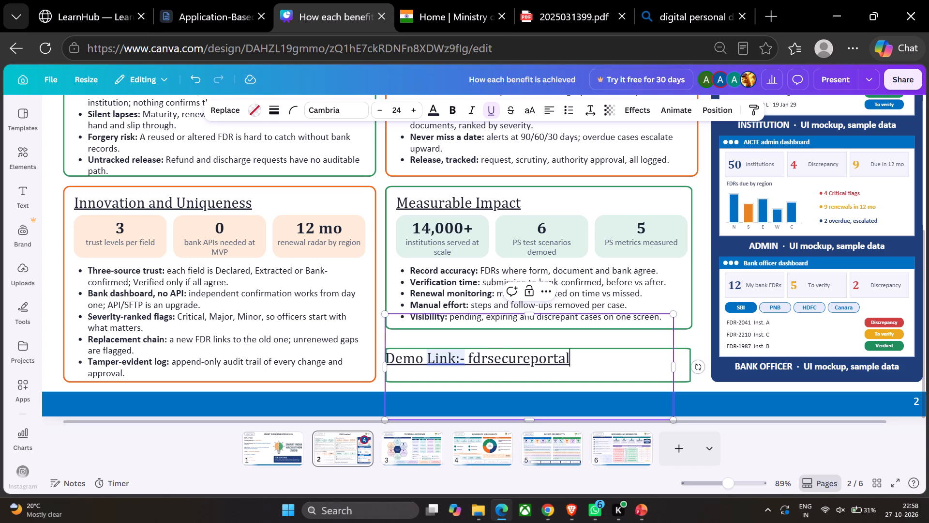
Replace the lowercase "fdr" at the start of the demo link text with "FDR_".
click(487, 357)
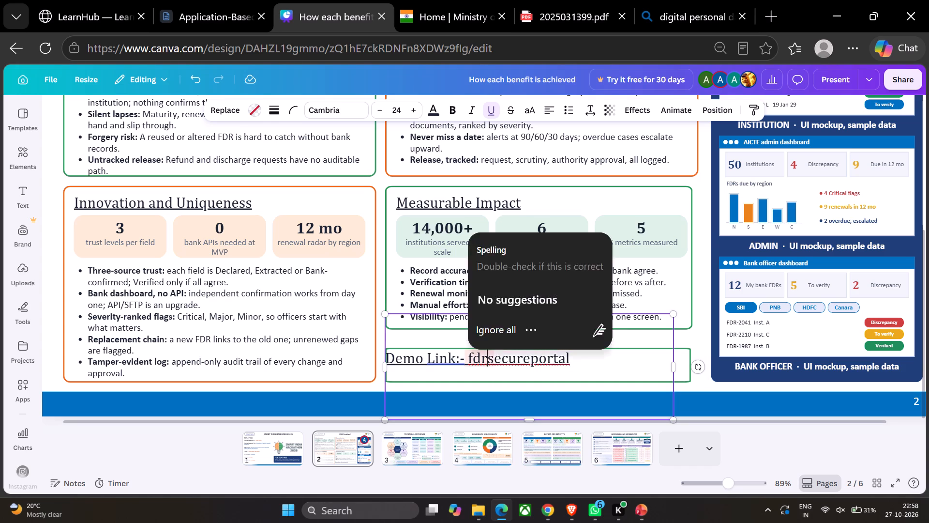
key(BackSpace)
key(BackSpace)
key(BackSpace)
text(FDE)
key(shift+BackSpace)
key(shift+r)
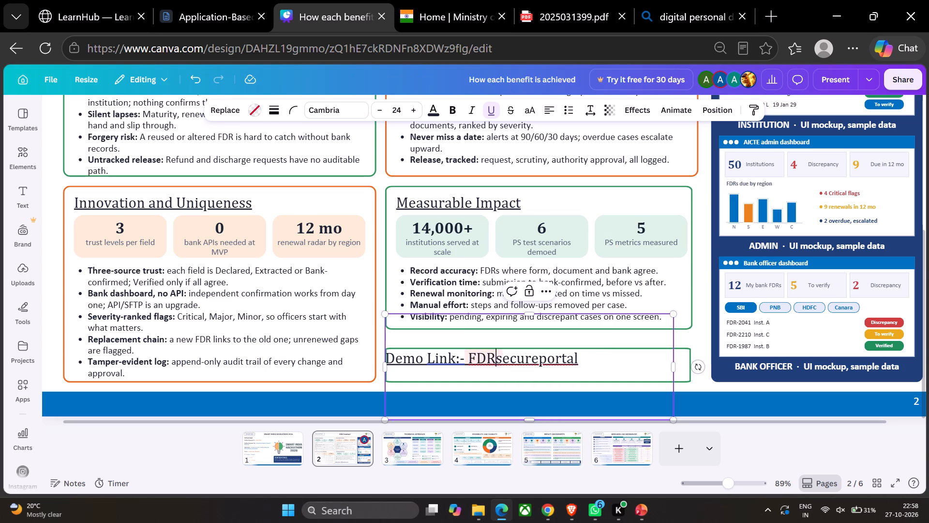
key(shift+underscore)
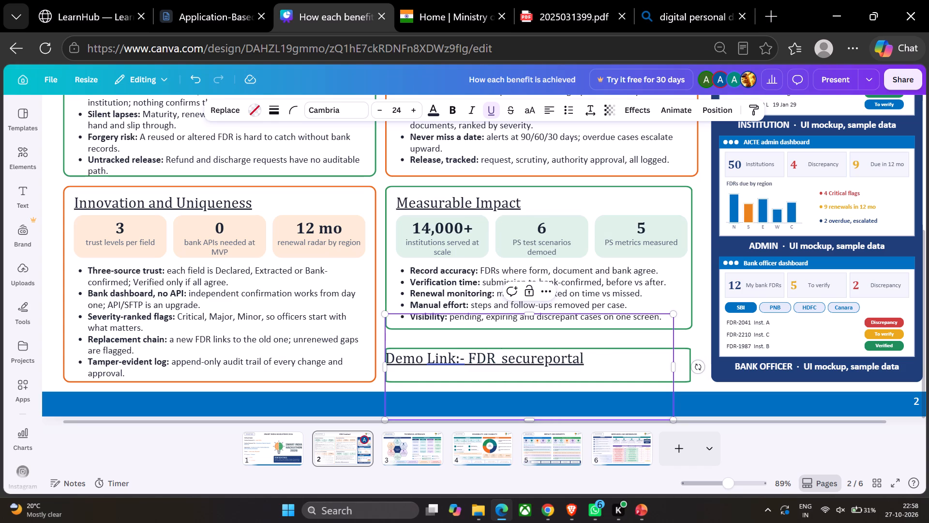
Insert an underscore between "secure" and "portal" and append "_Demo" to make the demo link text "FDR_secure_portal_Demo".
click(545, 360)
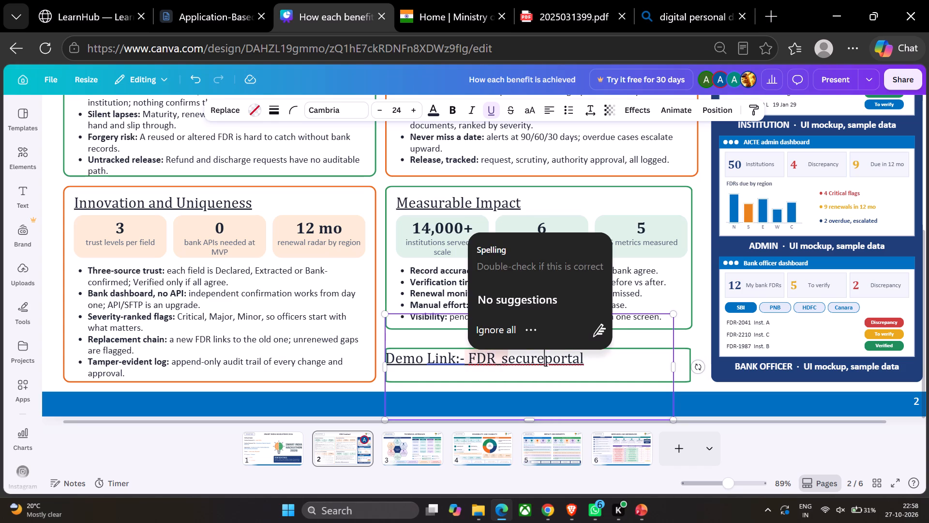
key(shift+underscore)
key(Right)
key(Right)
key(Right)
key(Right)
key(Right)
key(Right)
key(Right)
key(Right)
key(Right)
key(Right)
key(Right)
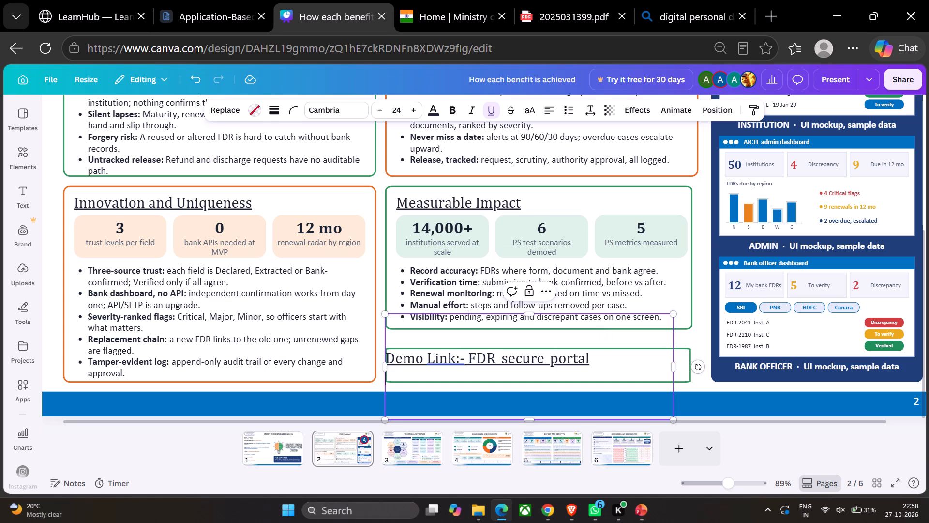
key(shift+underscore)
key(BackSpace)
key(BackSpace)
key(shift+underscore)
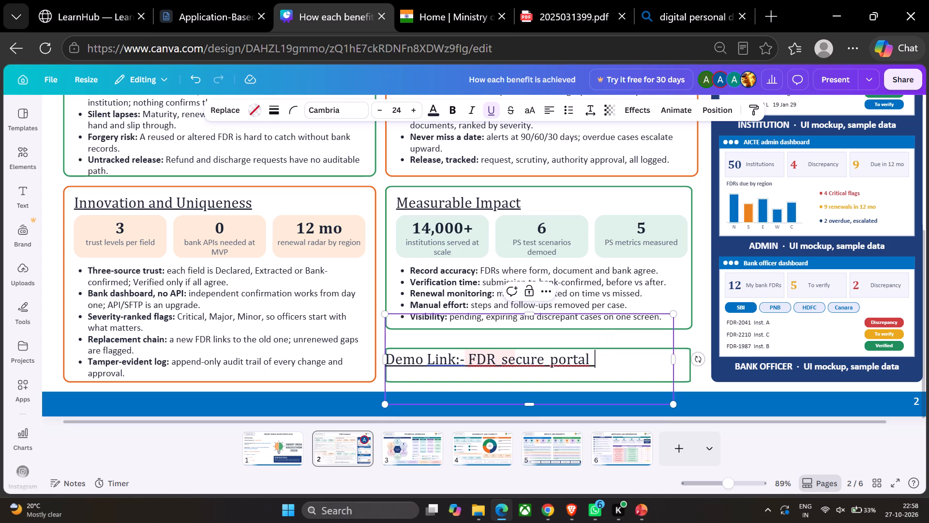
text(Demo)
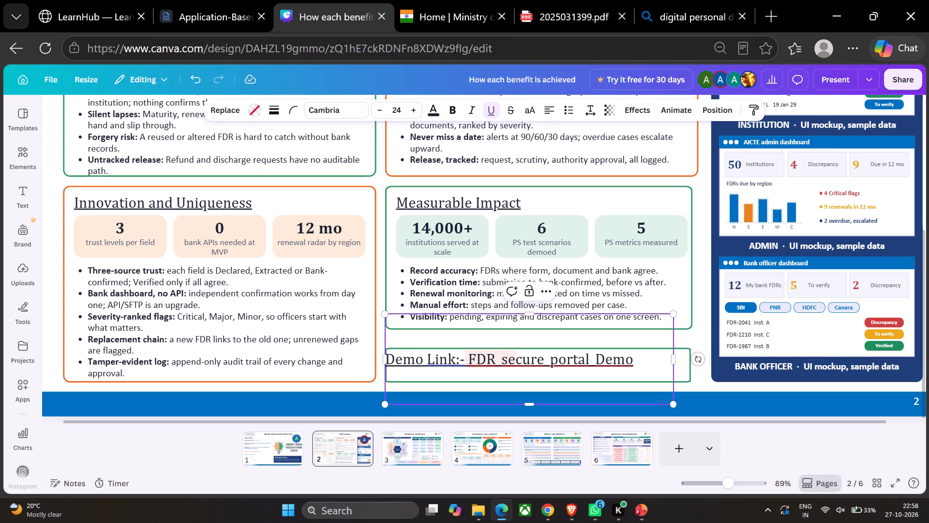
Hyperlink the text "FDR_secure_portal_Demo" on page 2 to the cut Google Drive URL.
drag(467, 357, 650, 368)
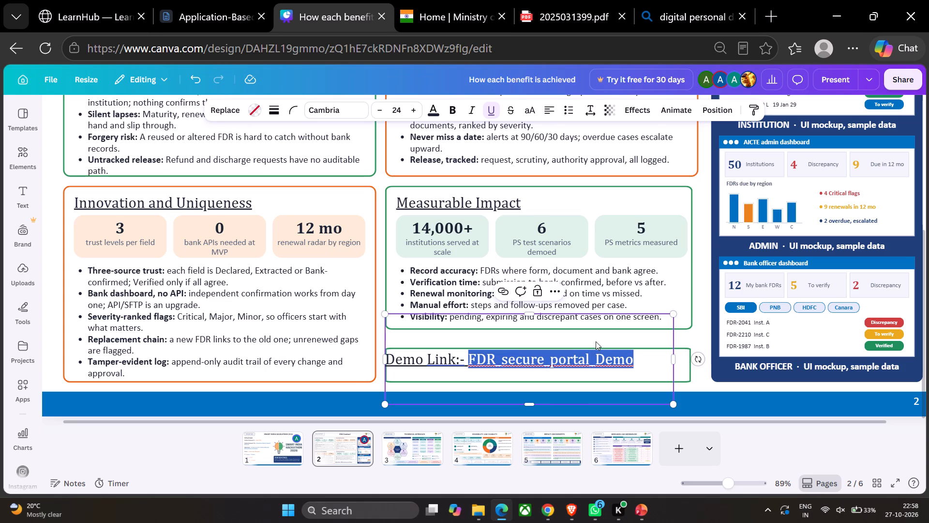
click(503, 287)
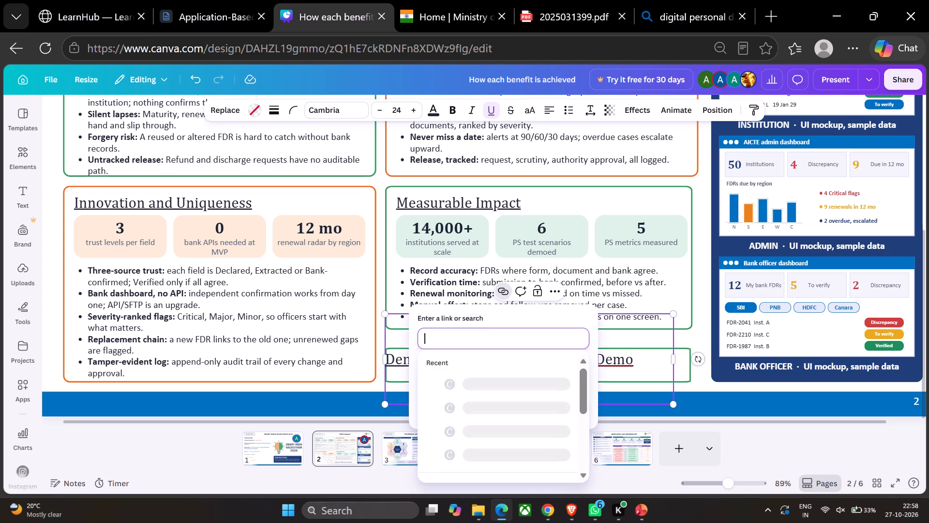
key(ctrl+v)
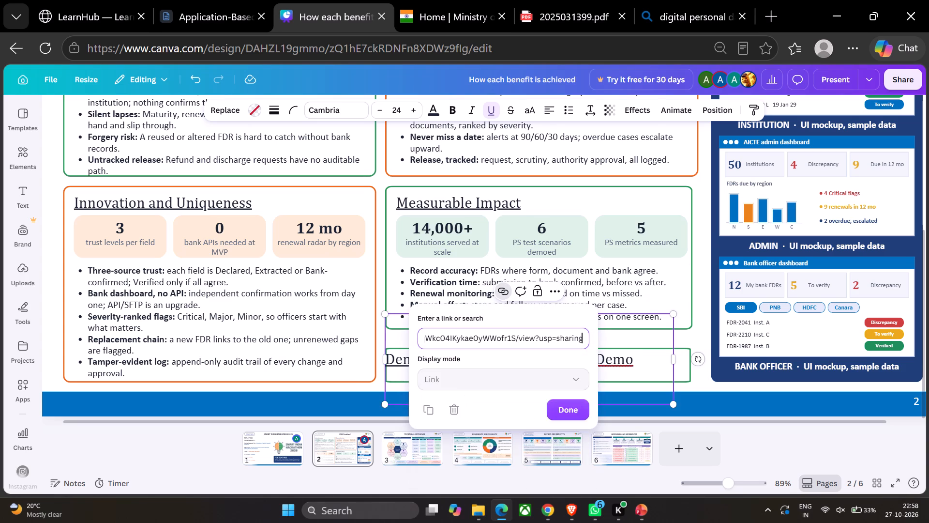
key(Return)
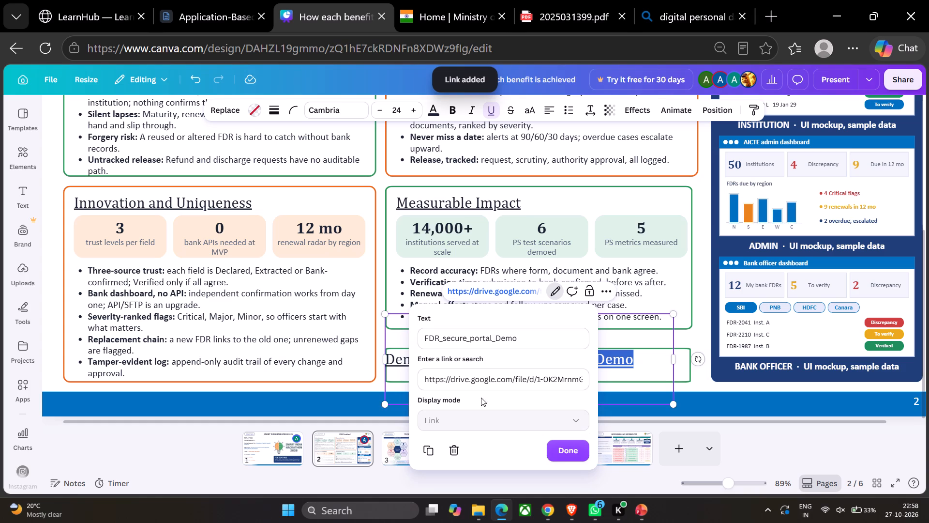
click(559, 447)
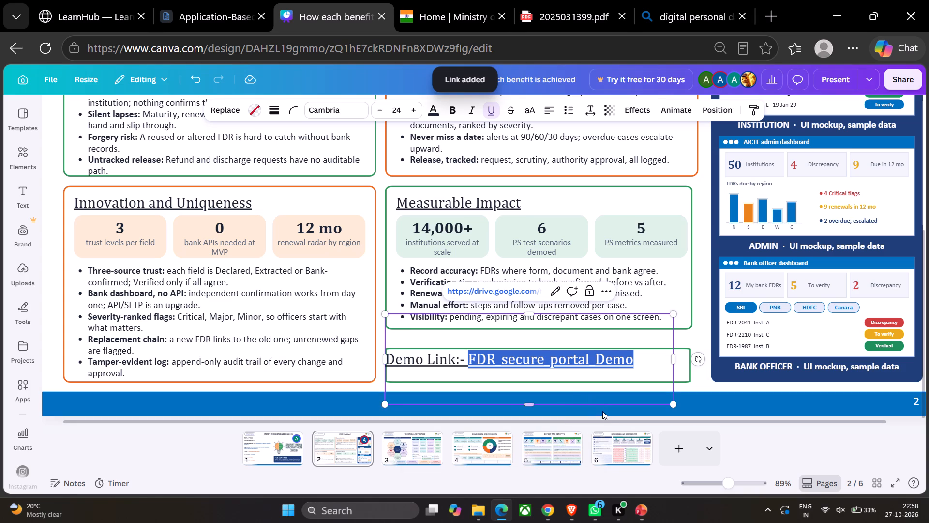
click(755, 447)
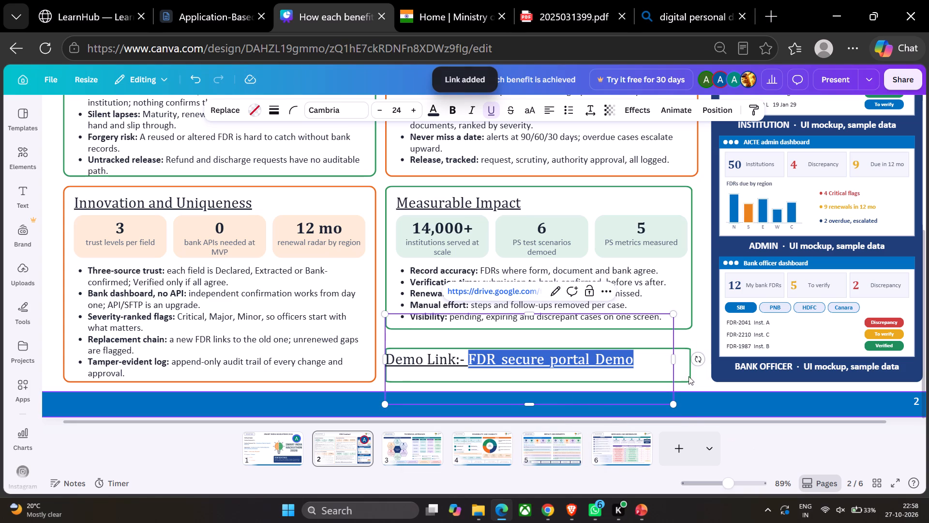
click(696, 337)
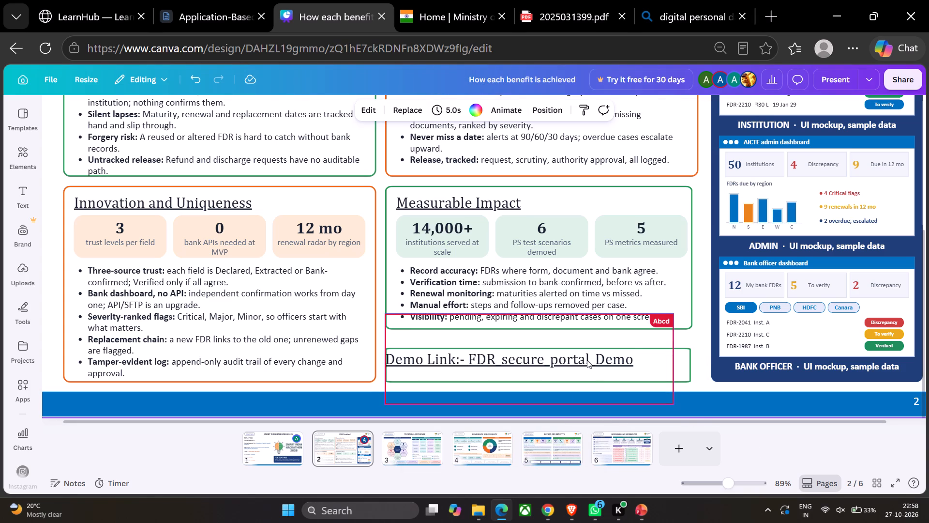
click(696, 288)
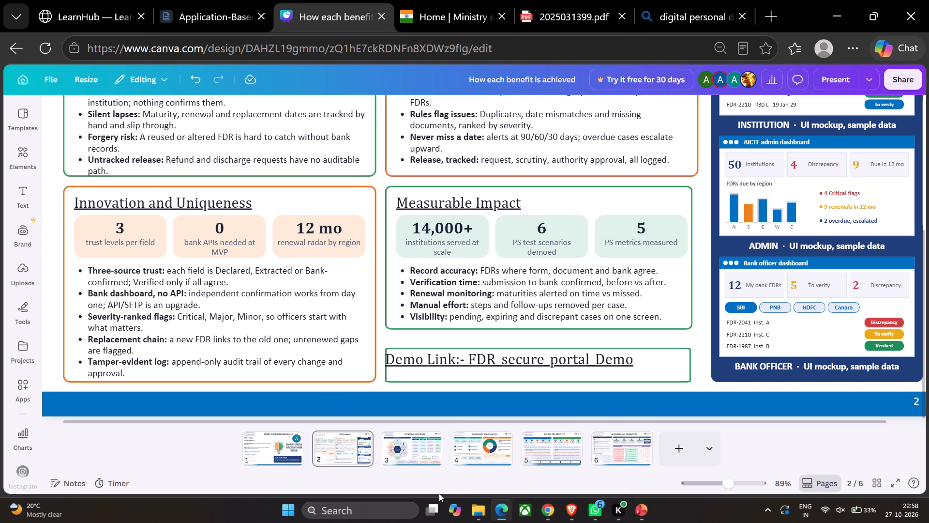
Examine the project details on the deck's title page, including the Problem Statement ID and Problem Statement Title lines.
click(270, 447)
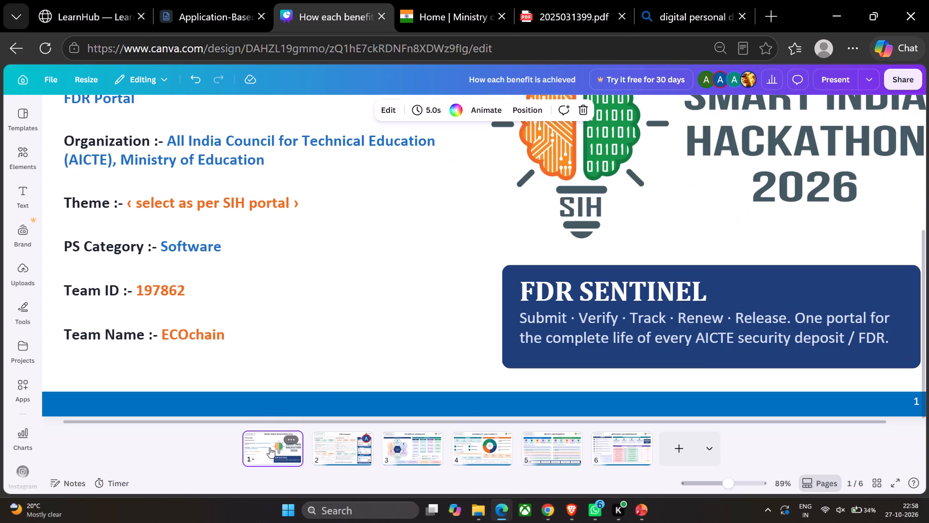
scroll(210, 304, up, 1)
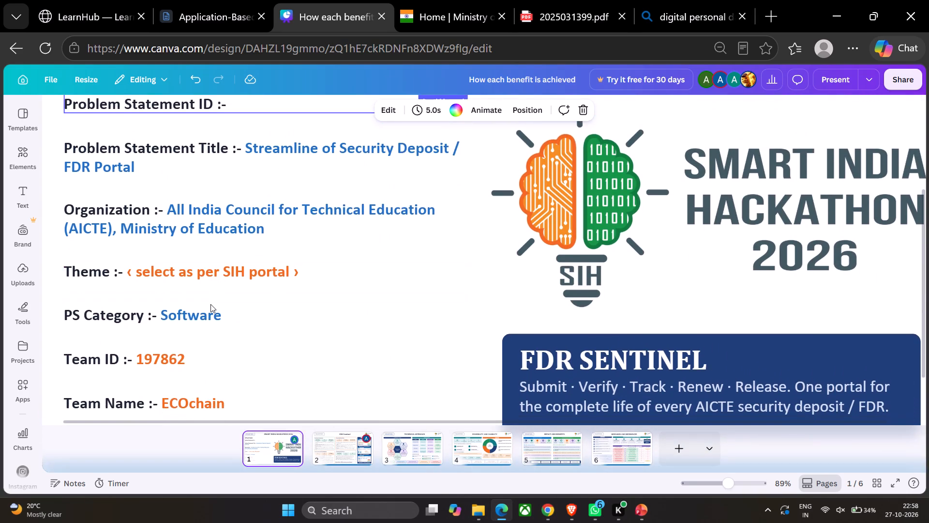
scroll(210, 304, down, 1)
scroll(210, 304, up, 1)
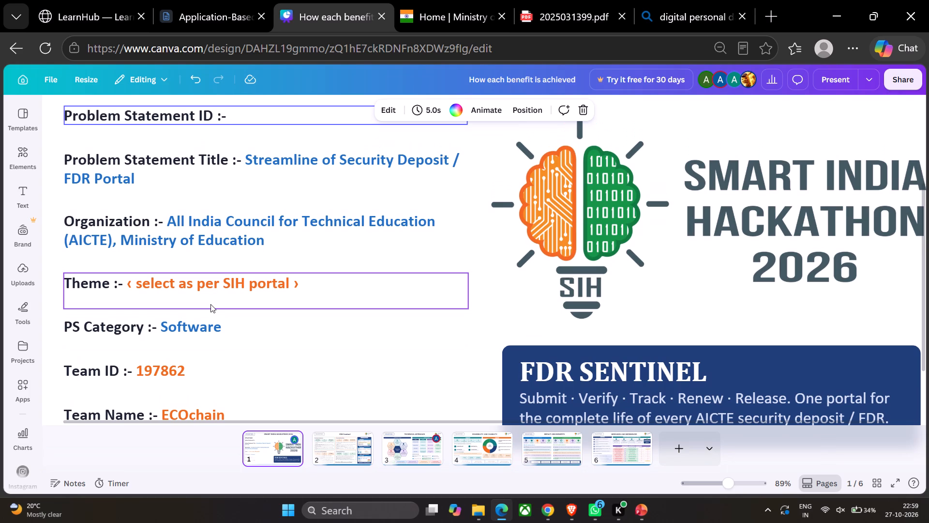
scroll(210, 304, up, 1)
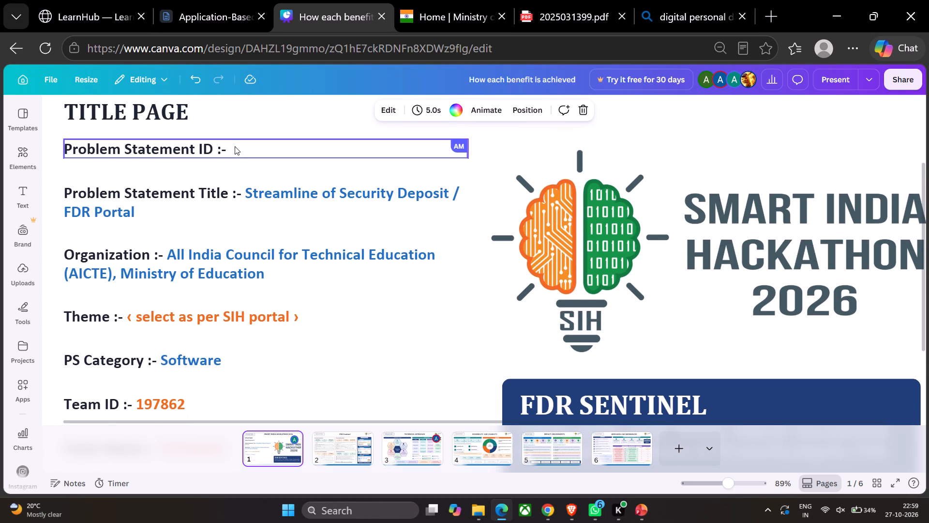
click(235, 146)
click(235, 146)
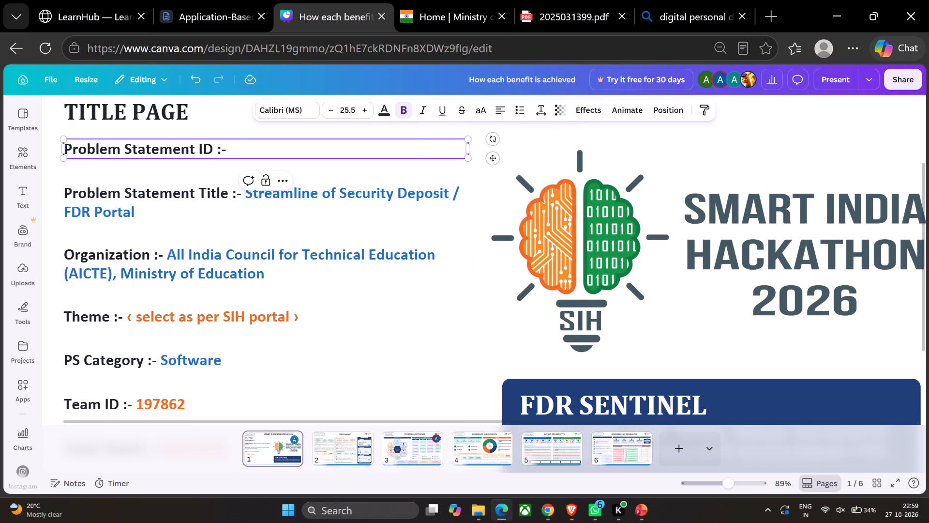
click(303, 226)
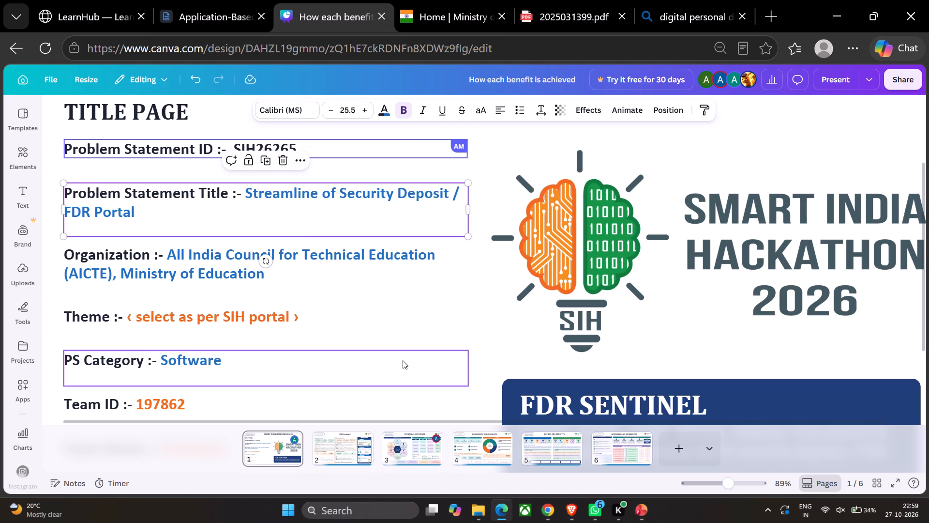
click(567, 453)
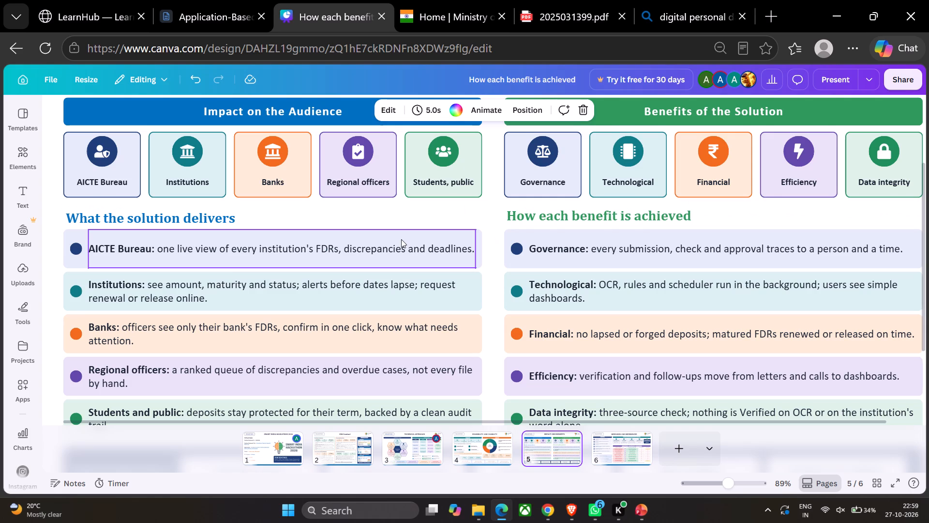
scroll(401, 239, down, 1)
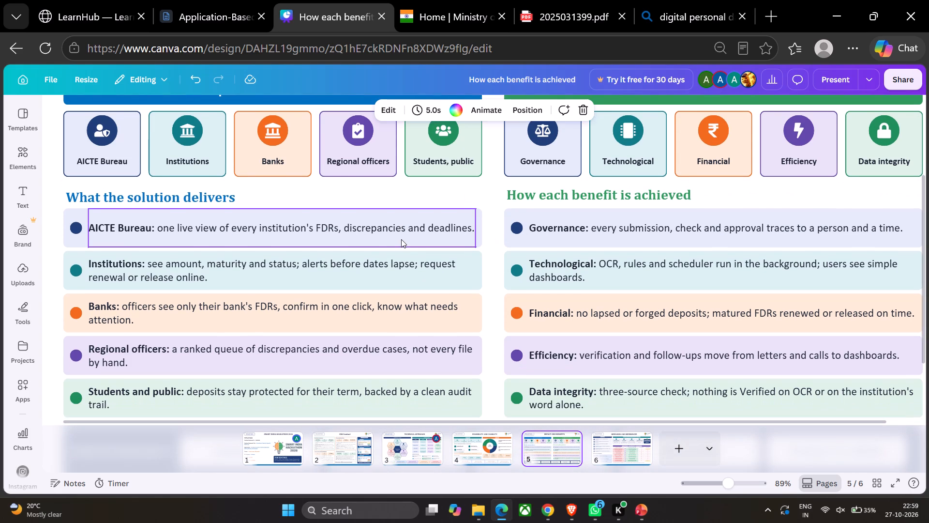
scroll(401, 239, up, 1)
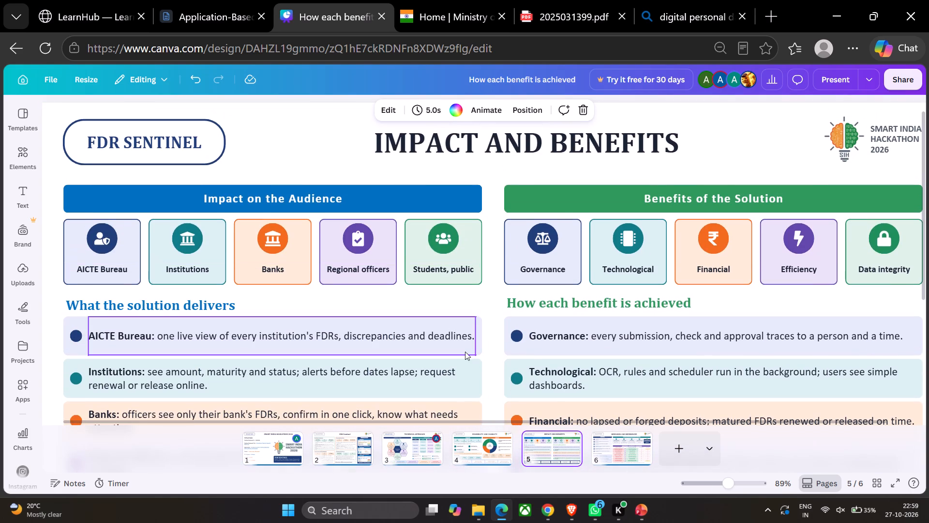
Copy reference 4's address guidelines.india.gov.in from page 6, open it in the browser and examine the GIGW site's home page.
click(629, 457)
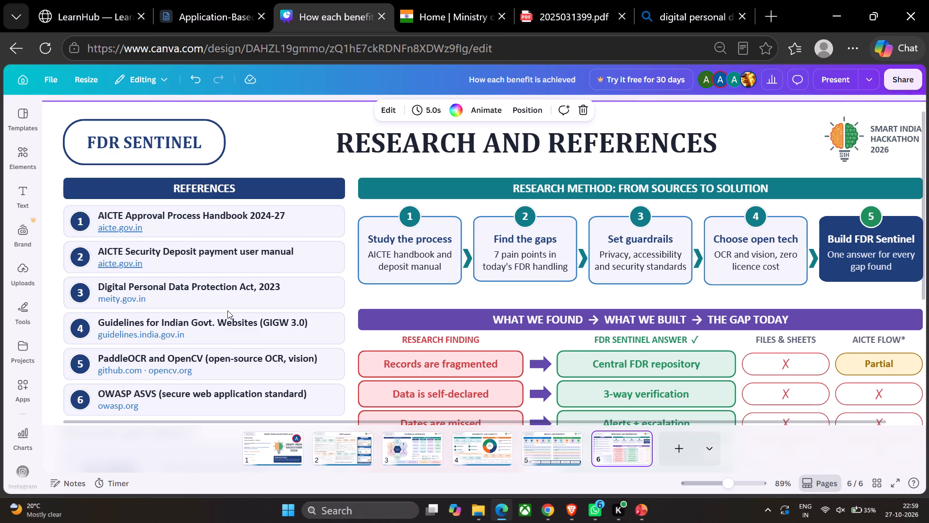
click(148, 336)
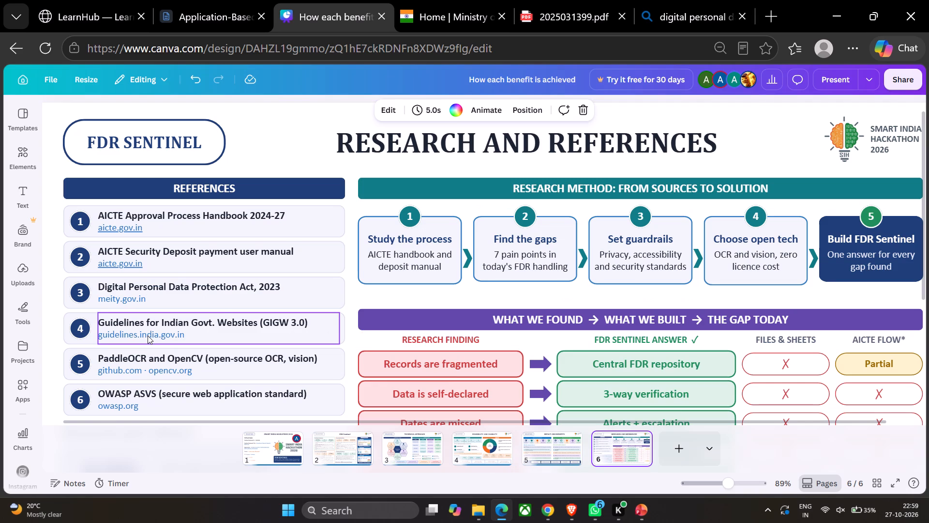
triple_click(148, 336)
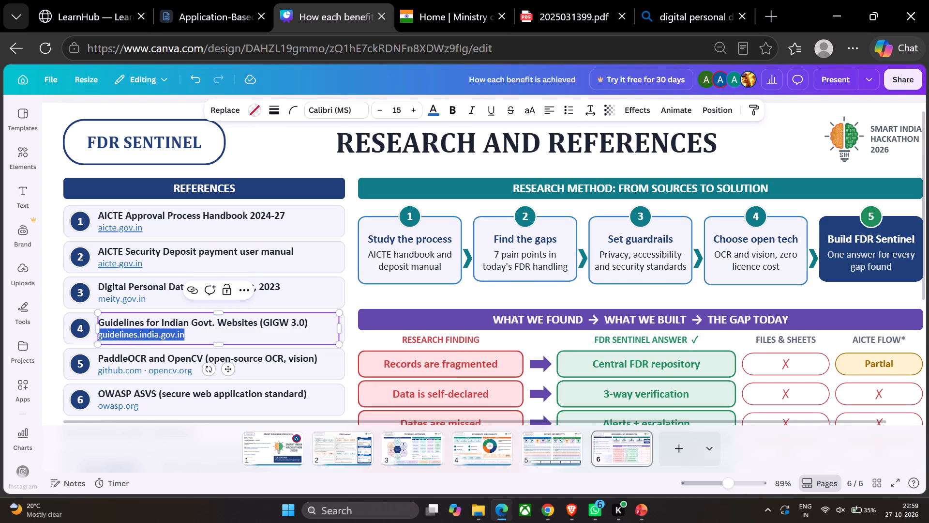
key(ctrl+c)
click(568, 0)
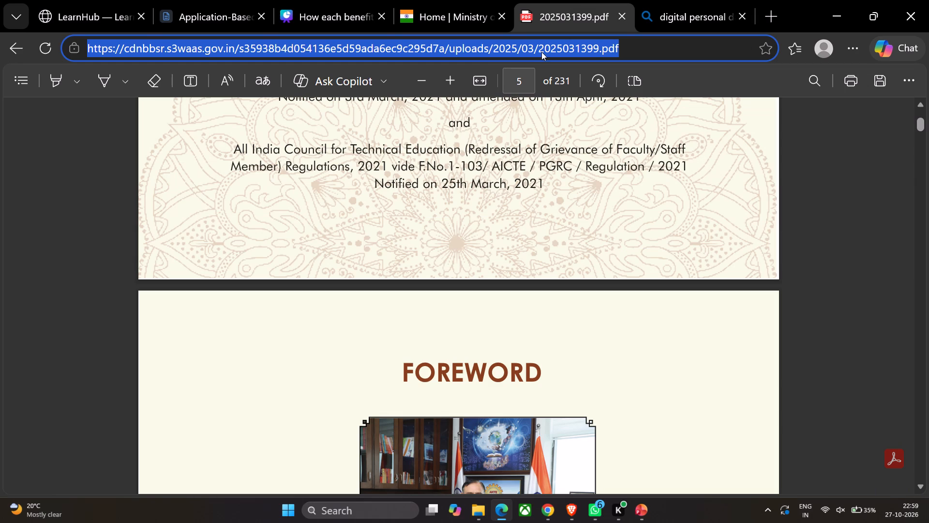
key(ctrl+v)
key(Return)
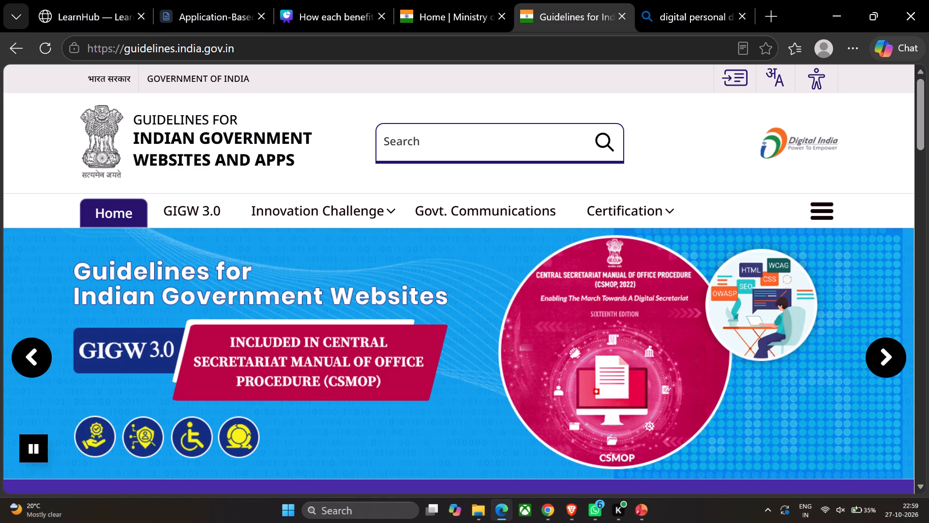
scroll(541, 52, down, 3)
scroll(469, 207, down, 3)
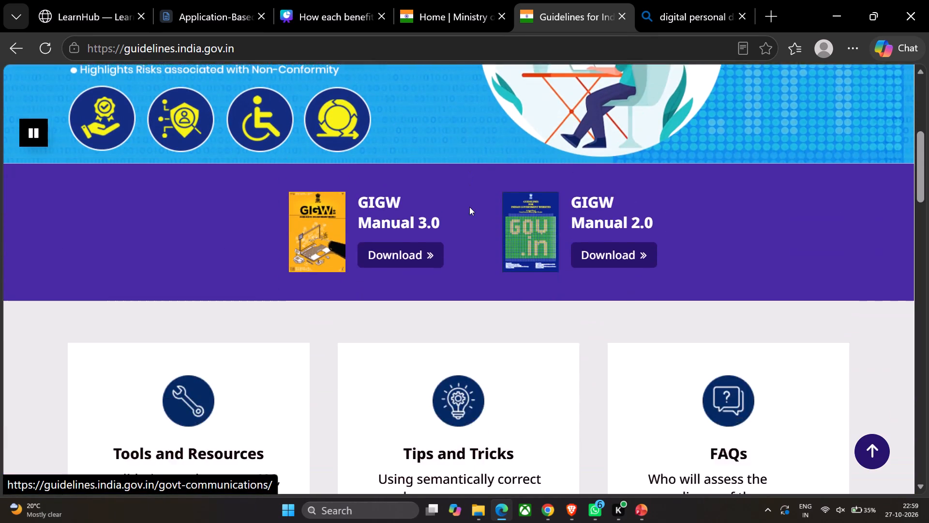
scroll(469, 207, down, 2)
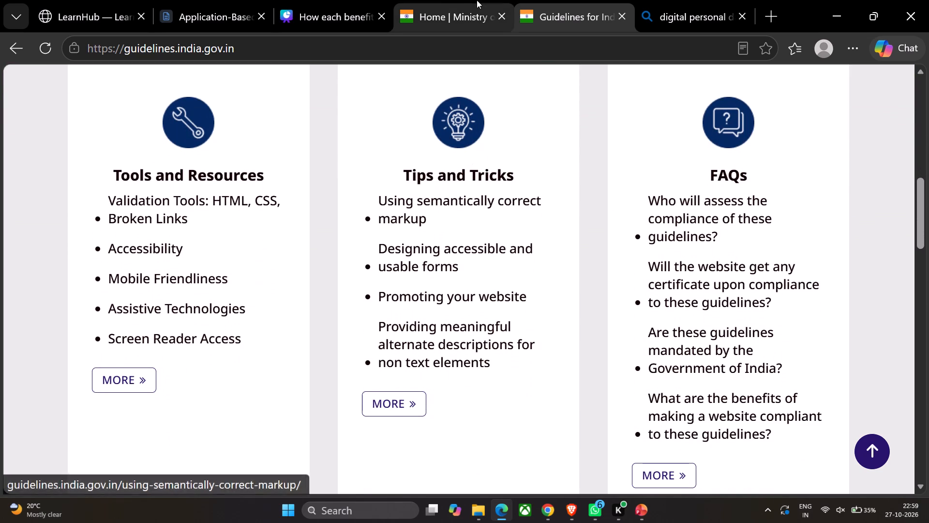
Hyperlink reference 4's "guidelines.india.gov.in" text on page 6 of the Canva deck to guidelines.india.gov.in.
click(373, 0)
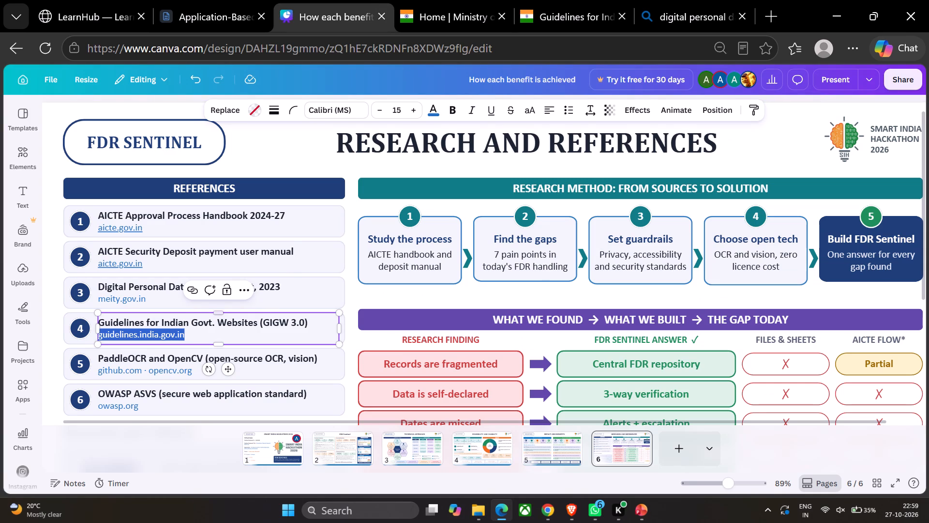
click(194, 285)
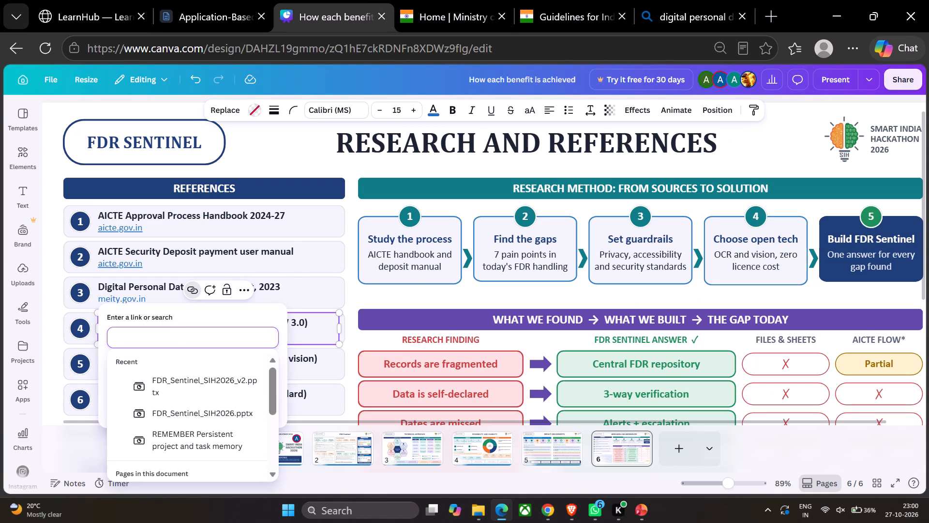
key(ctrl+v)
key(Return)
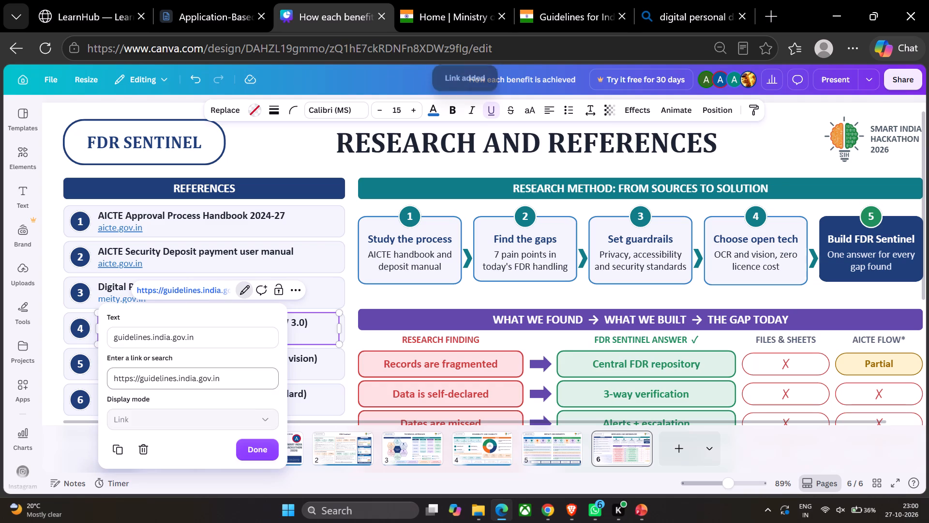
click(253, 453)
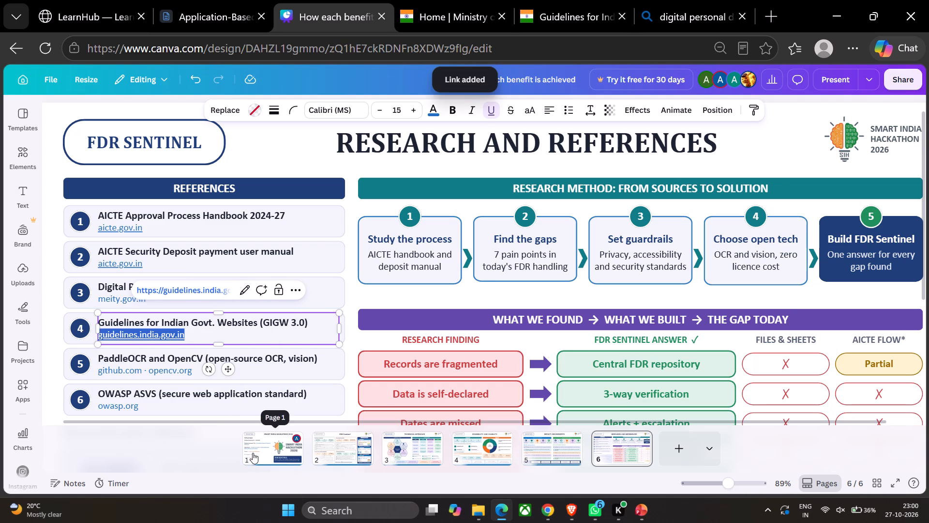
Hyperlink reference 6's "owasp.org" text under OWASP ASVS on page 6 to owasp.org.
click(166, 369)
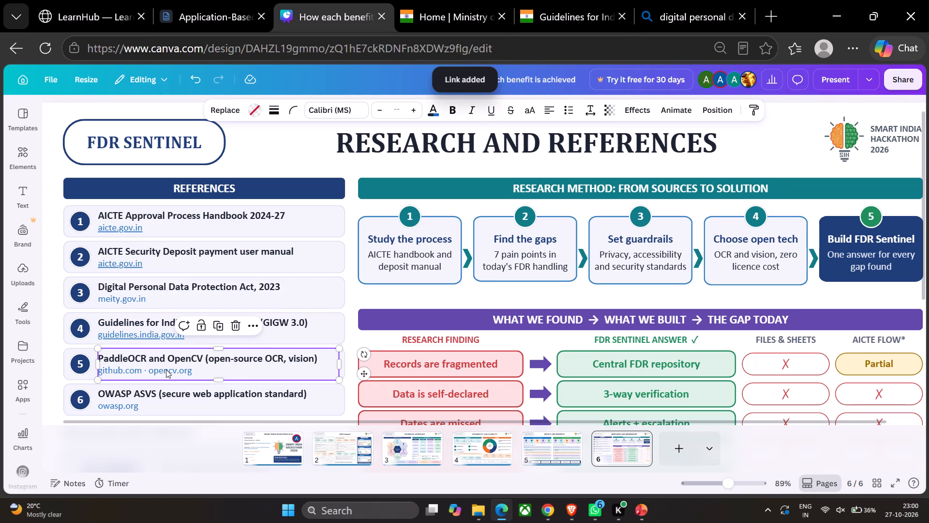
triple_click(132, 409)
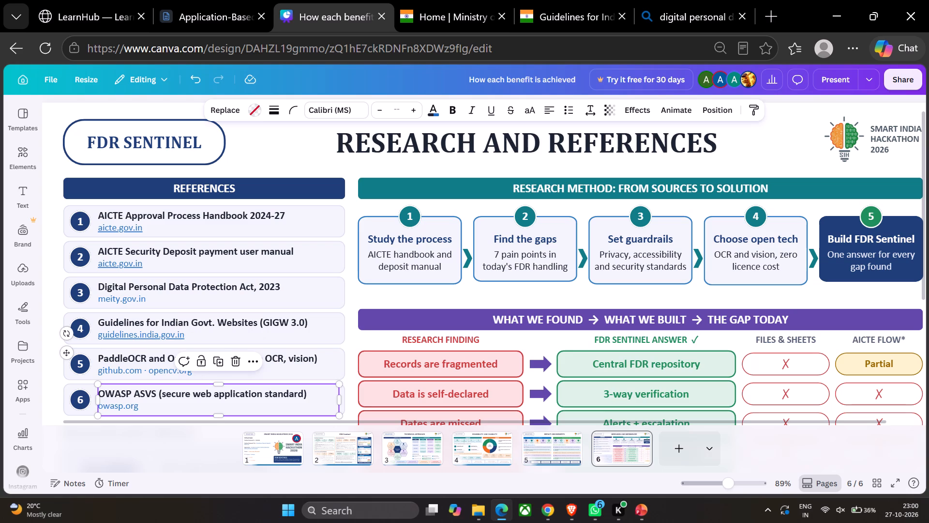
key(ctrl+c)
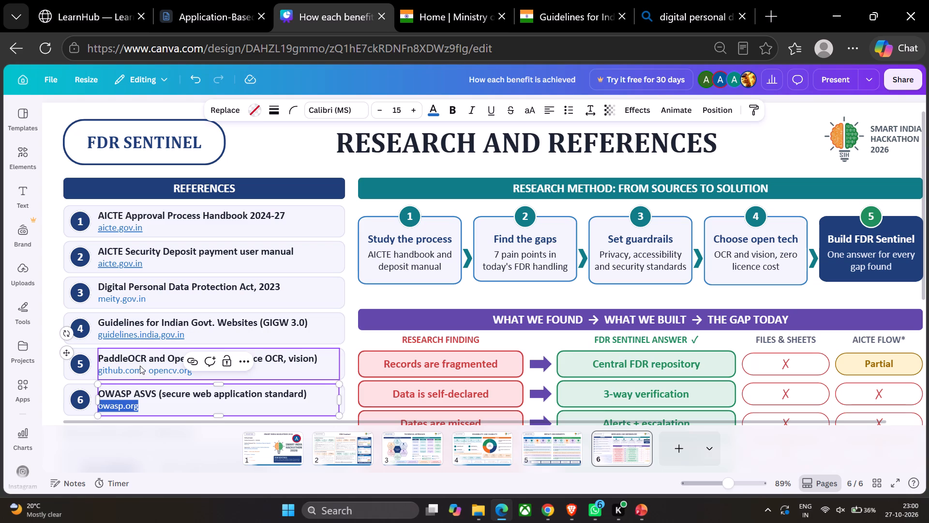
click(193, 361)
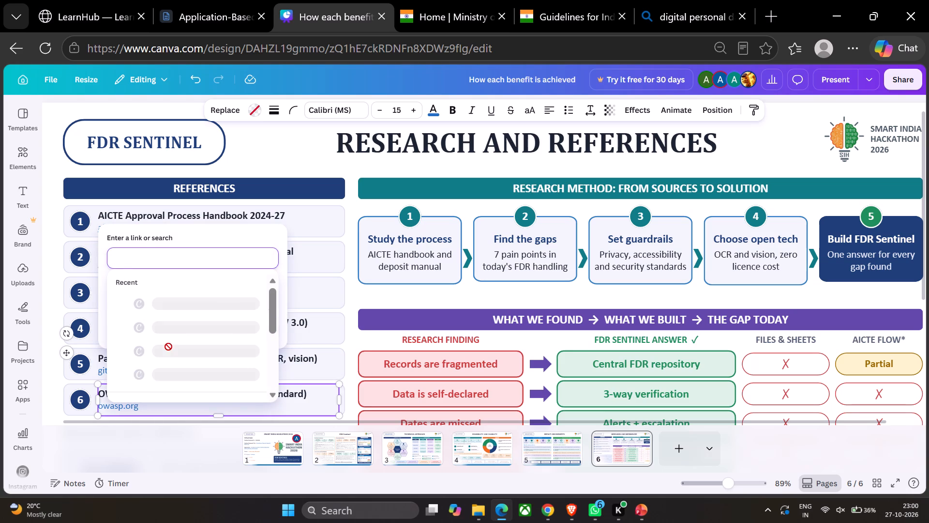
key(ctrl+v)
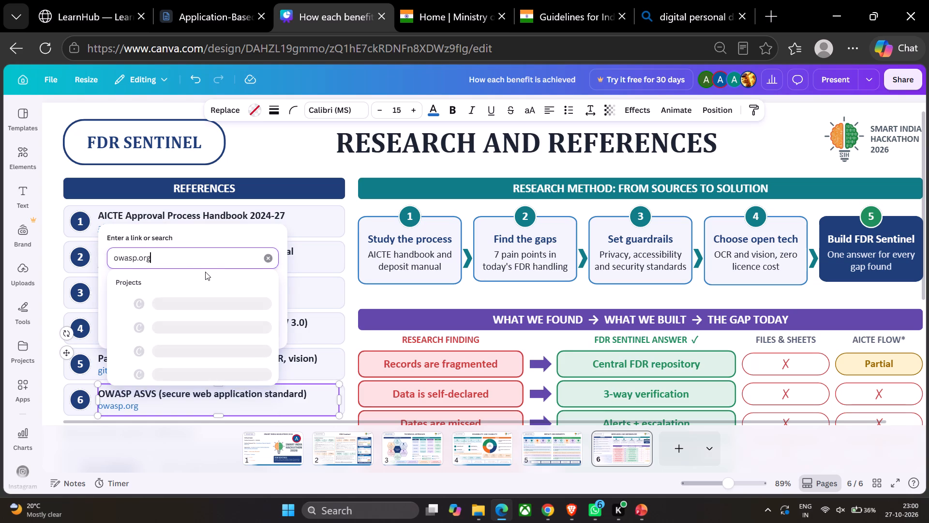
key(Return)
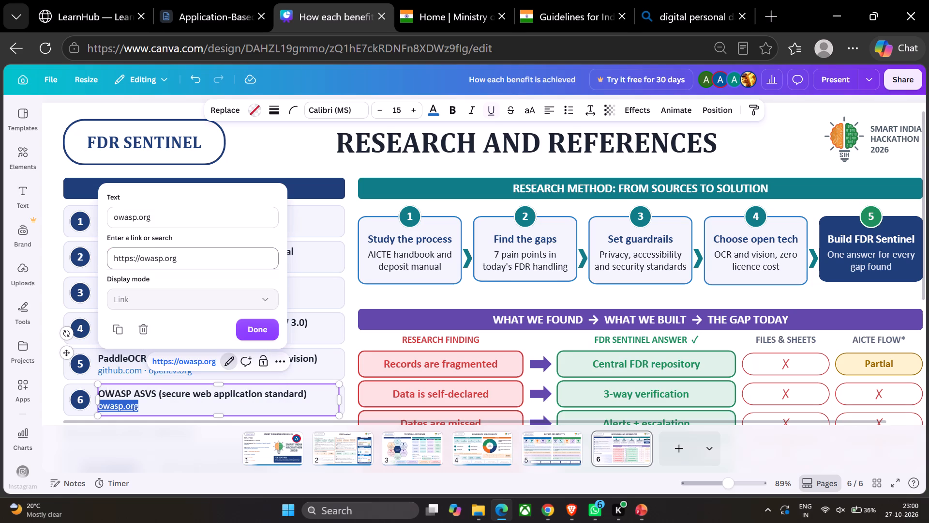
Open owasp.org in place of the GIGW site, examine its home page and return to the deck's references.
click(621, 3)
click(559, 46)
click(559, 46)
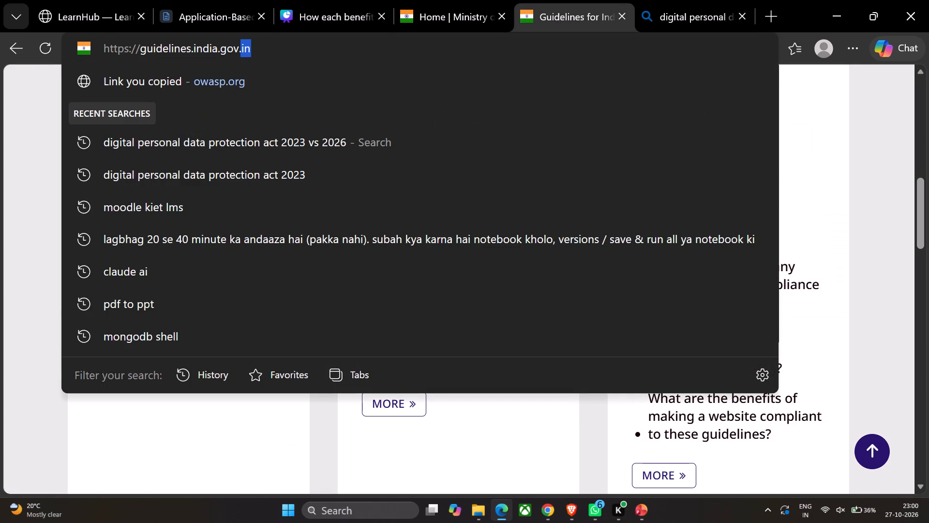
double_click(559, 46)
double_click(559, 46)
key(BackSpace)
key(BackSpace)
key(BackSpace)
key(BackSpace)
key(BackSpace)
key(BackSpace)
key(BackSpace)
key(BackSpace)
key(BackSpace)
key(BackSpace)
key(BackSpace)
key(BackSpace)
key(BackSpace)
key(BackSpace)
key(BackSpace)
key(BackSpace)
key(BackSpace)
key(BackSpace)
key(BackSpace)
key(BackSpace)
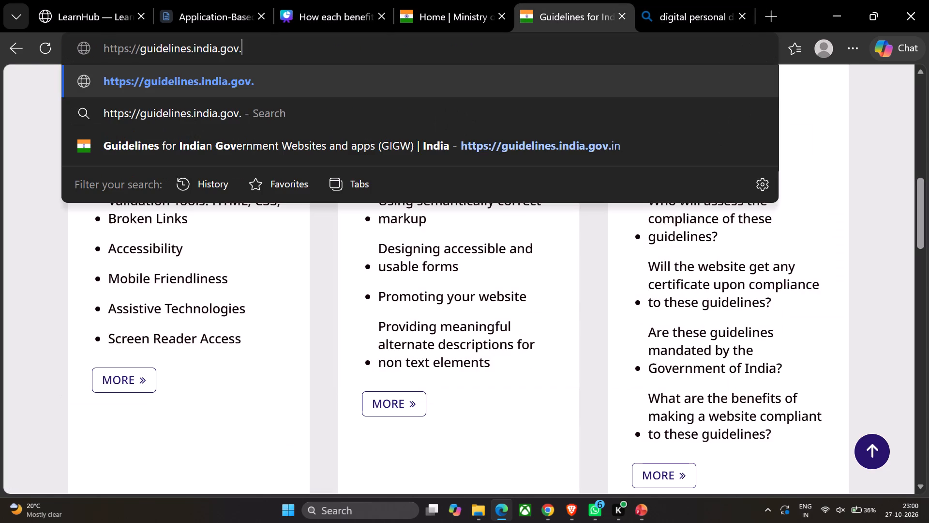
key(ctrl+v)
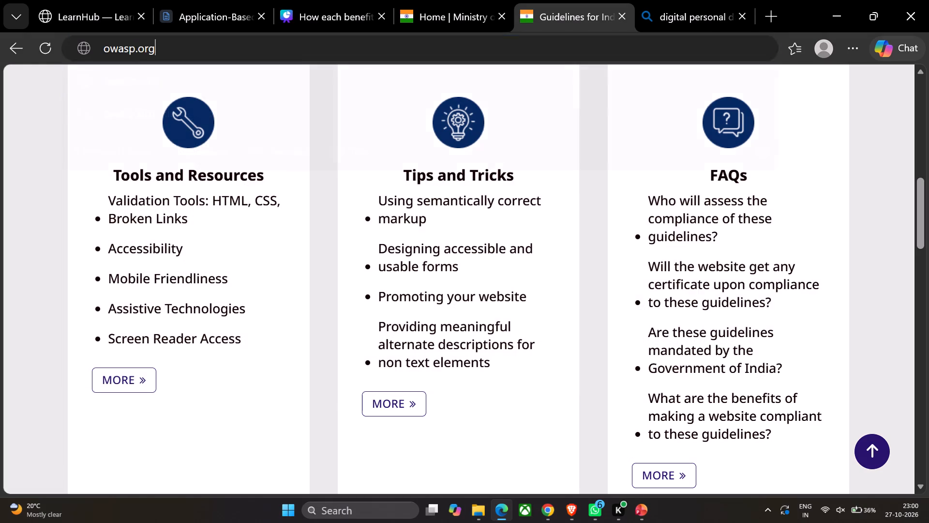
key(Return)
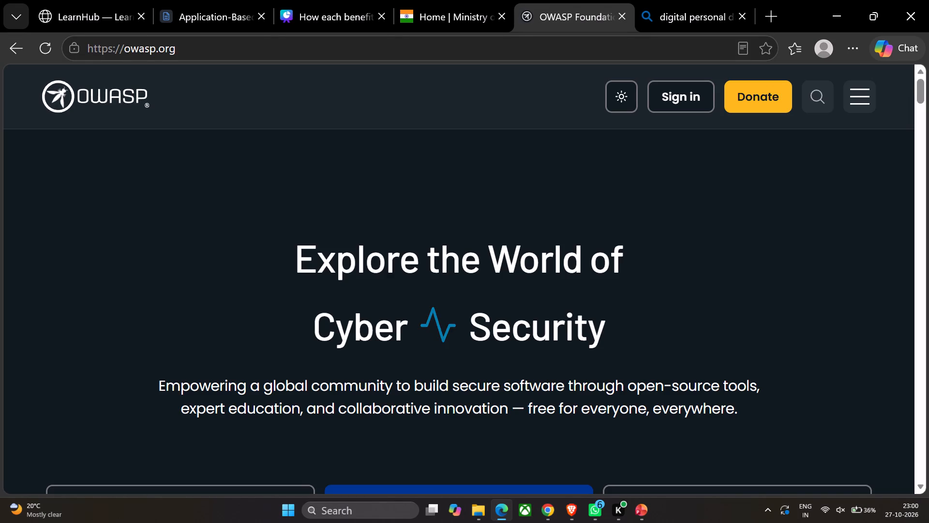
scroll(551, 123, down, 2)
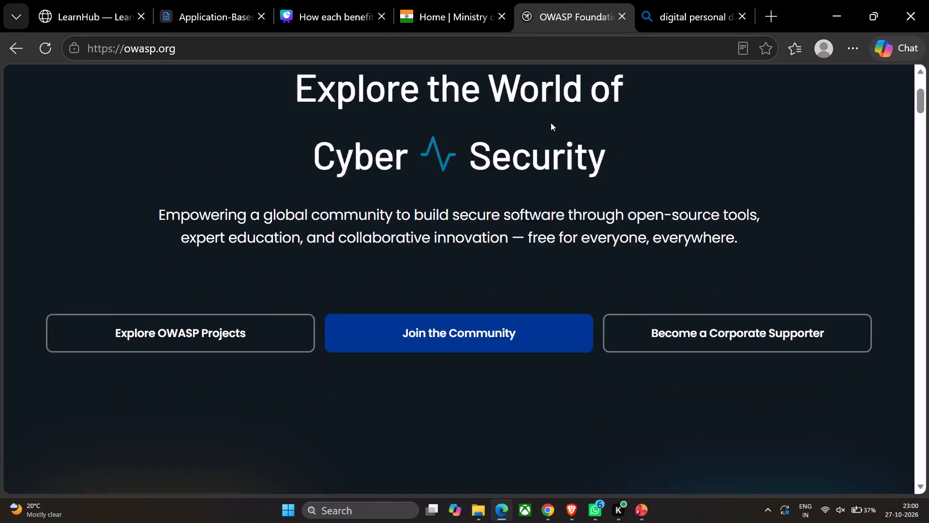
scroll(551, 123, down, 2)
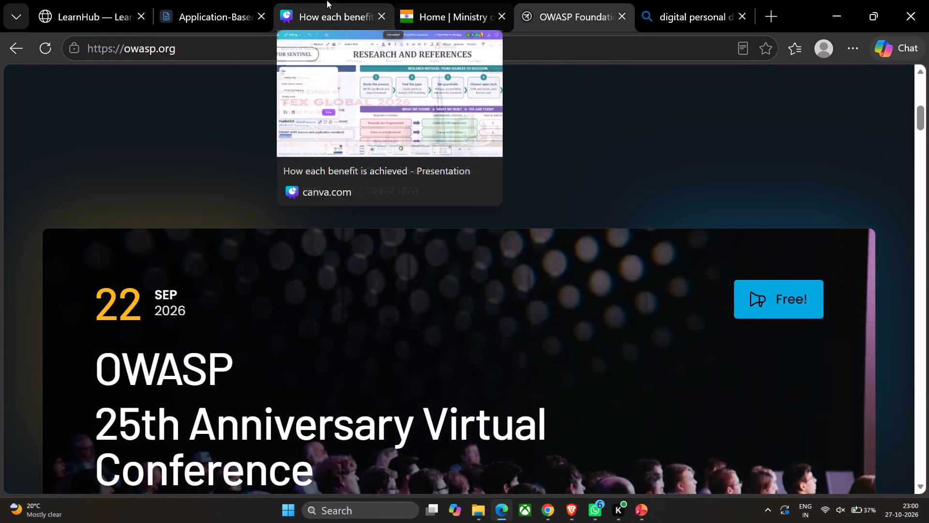
click(327, 0)
click(324, 269)
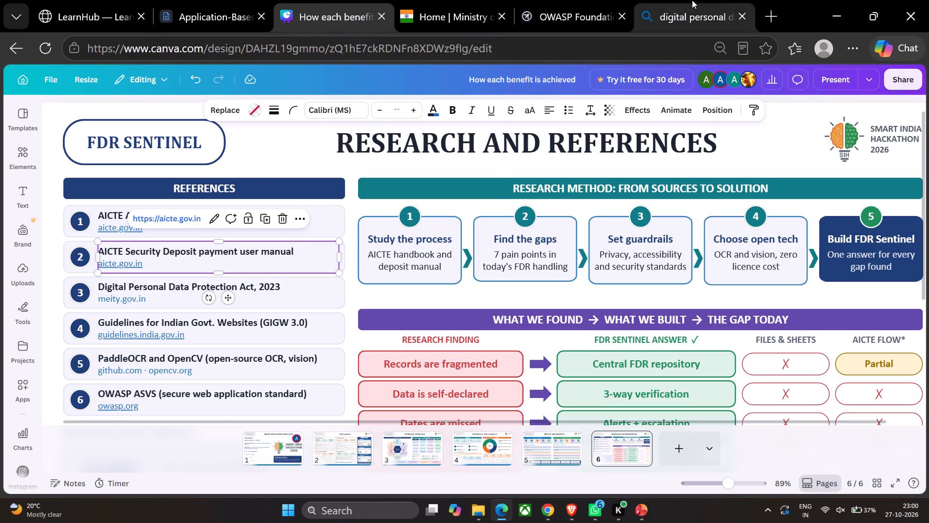
Search the web in a new browser tab for "whats owasp asvs" and return to the Canva deck.
click(776, 2)
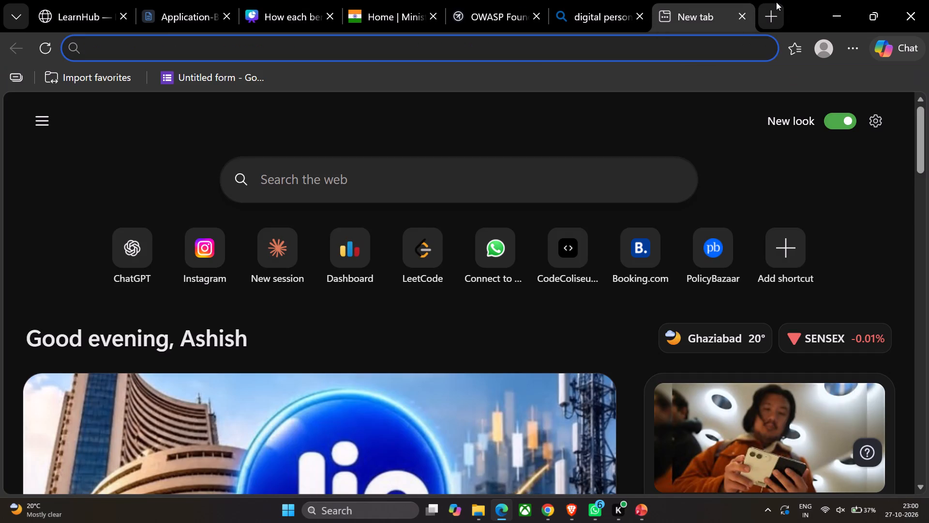
text(whats w)
key(BackSpace)
text(owap asvs)
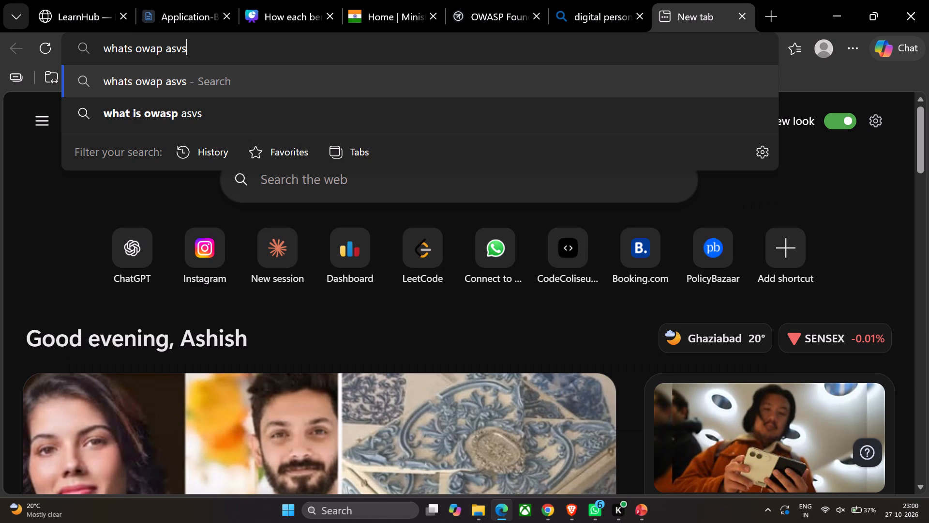
click(278, 0)
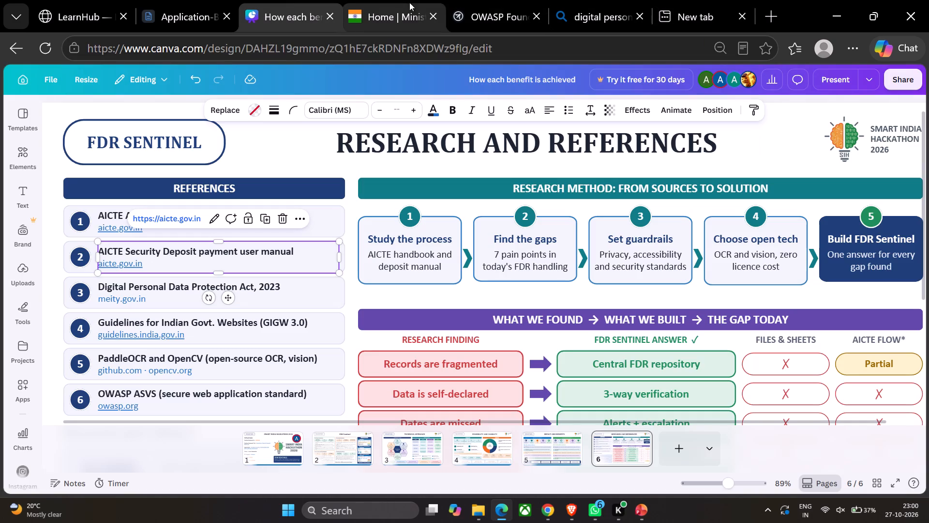
click(696, 0)
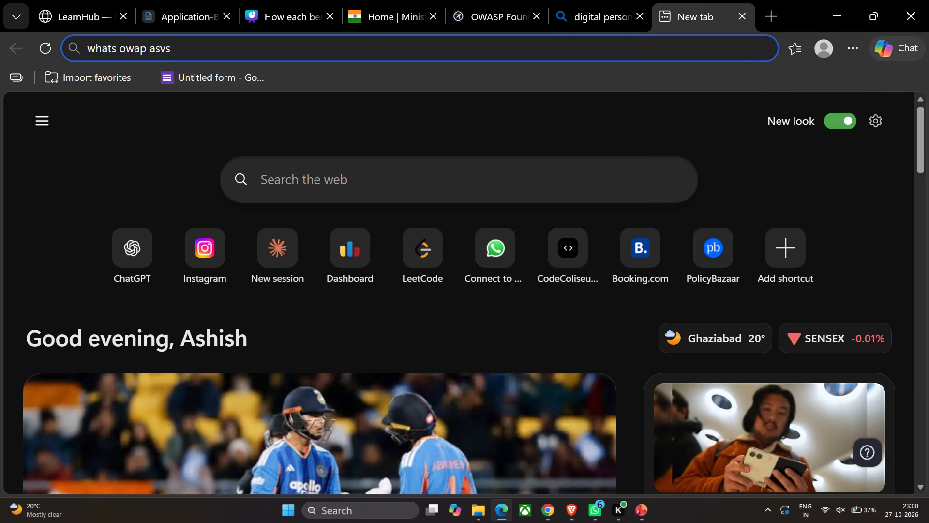
click(139, 49)
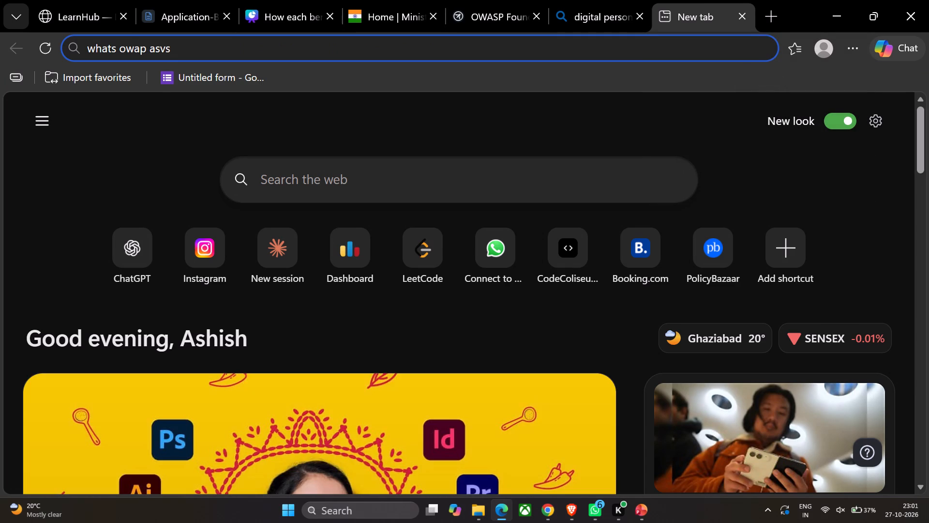
key(s)
click(217, 43)
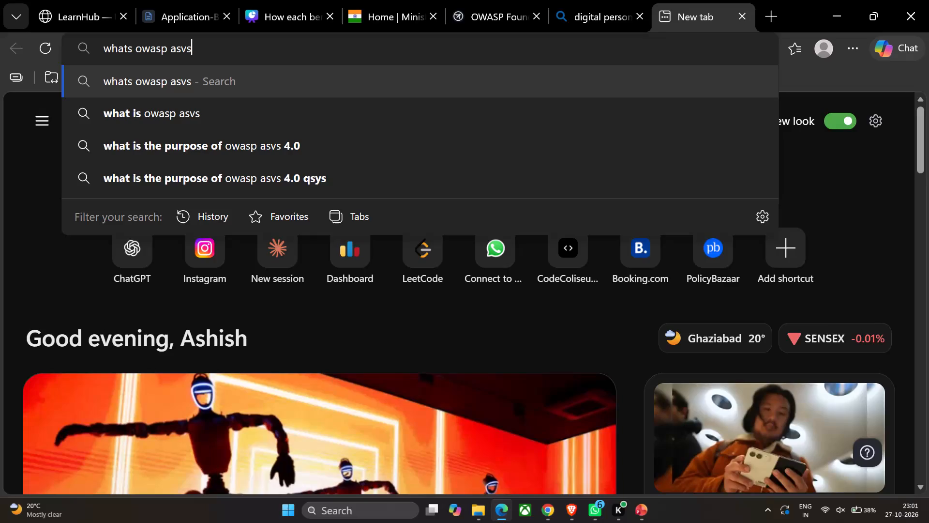
key(Return)
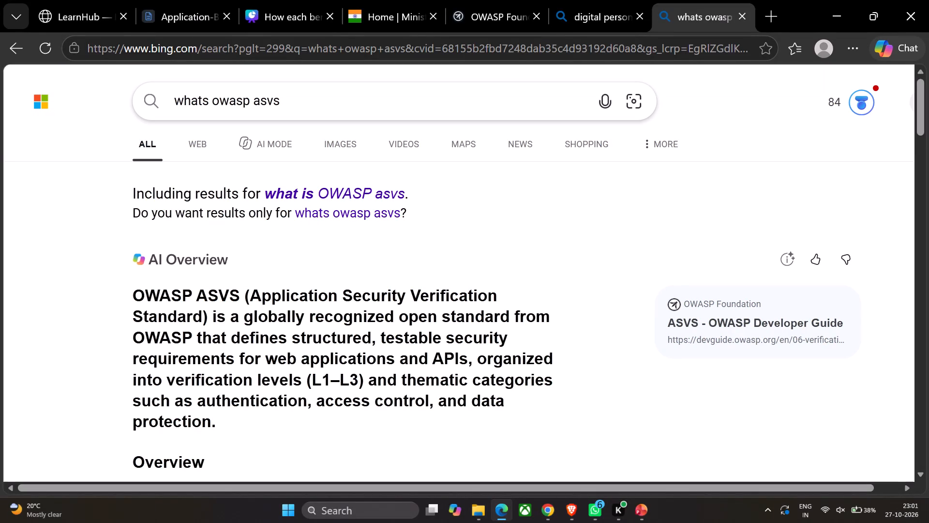
click(271, 7)
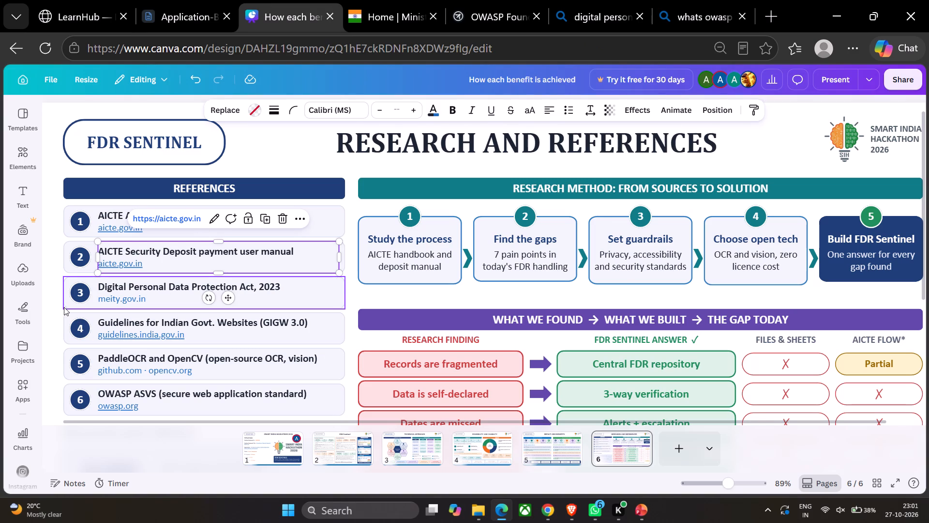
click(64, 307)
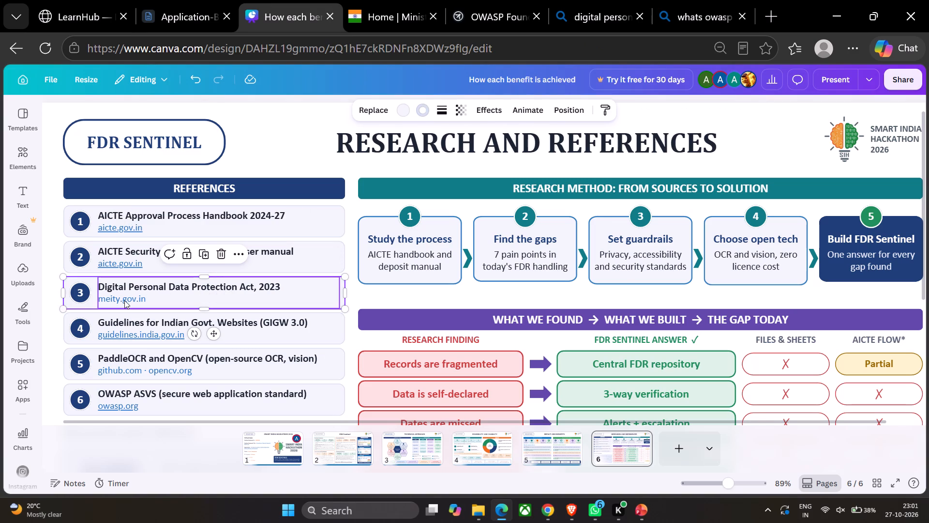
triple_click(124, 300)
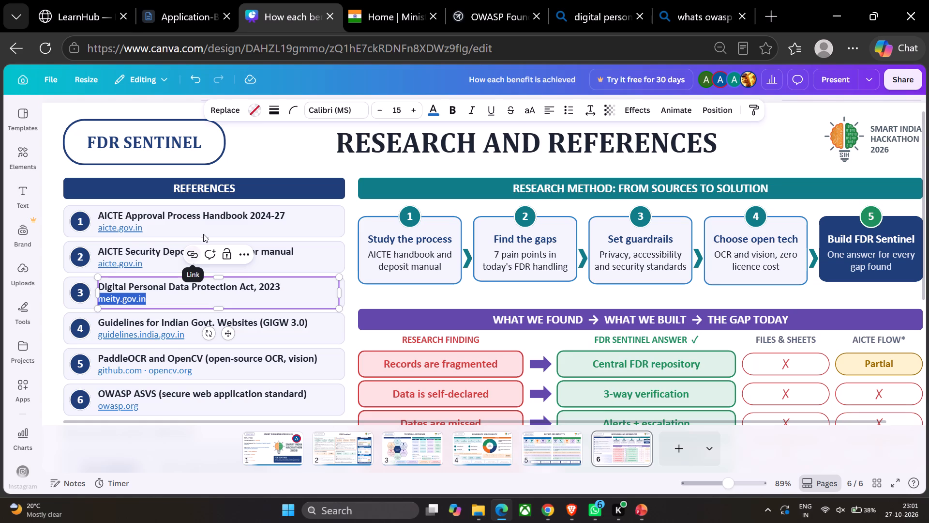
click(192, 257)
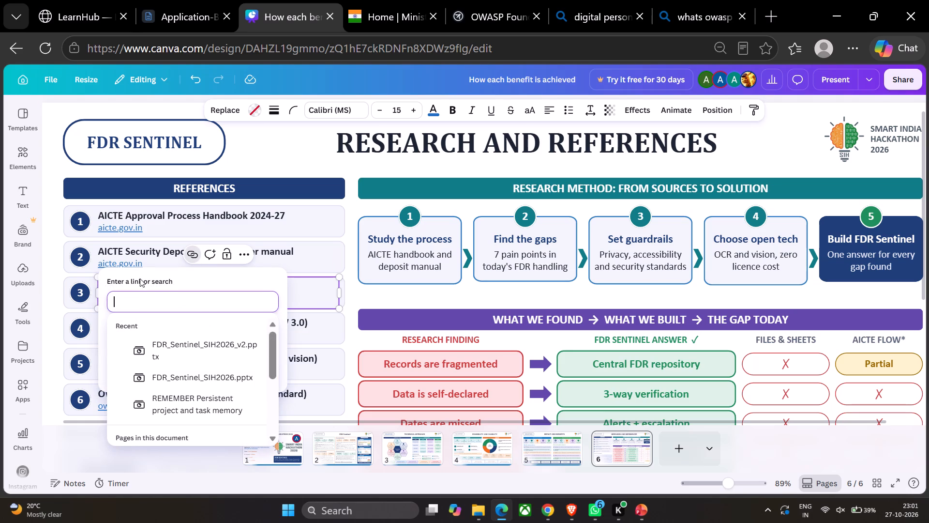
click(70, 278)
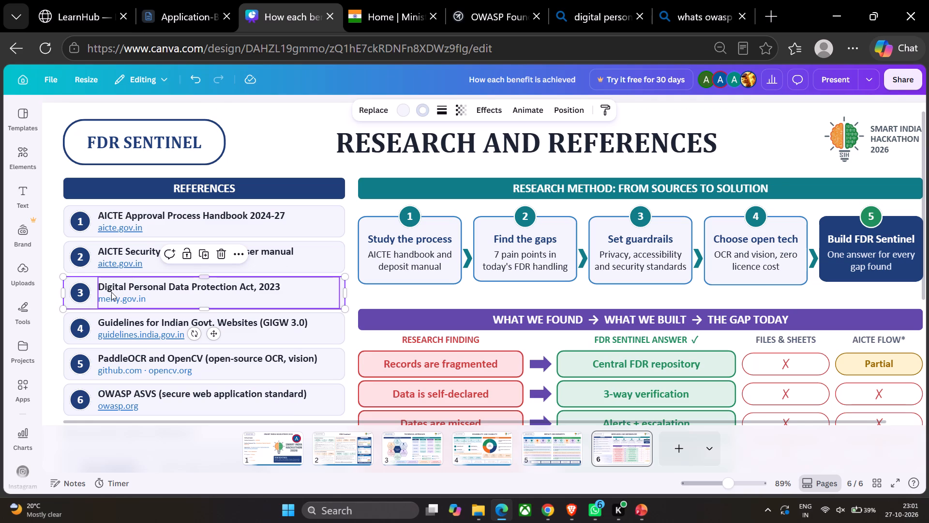
Hyperlink reference 3's "meity.gov.in" text under Digital Personal Data Protection Act, 2023 on page 6 to meity.gov.in.
triple_click(112, 296)
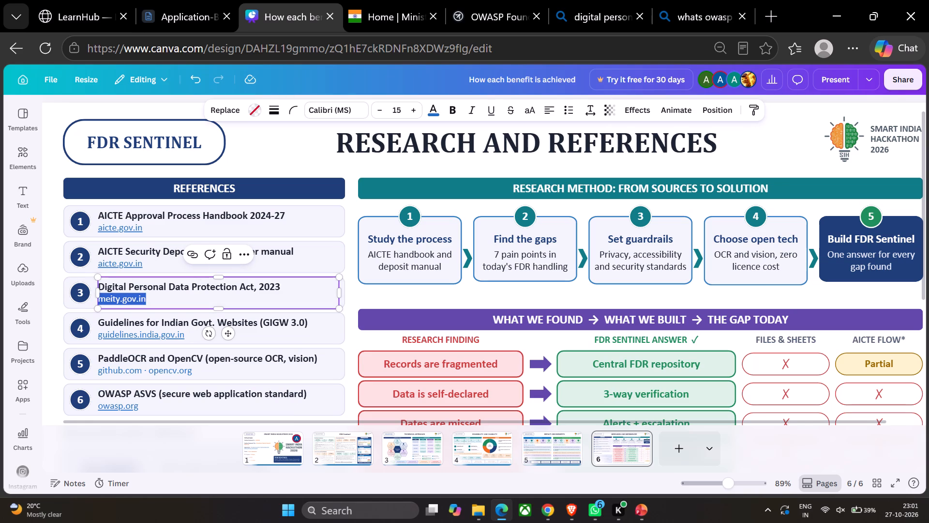
key(ctrl+c)
click(189, 251)
click(164, 297)
key(ctrl+v)
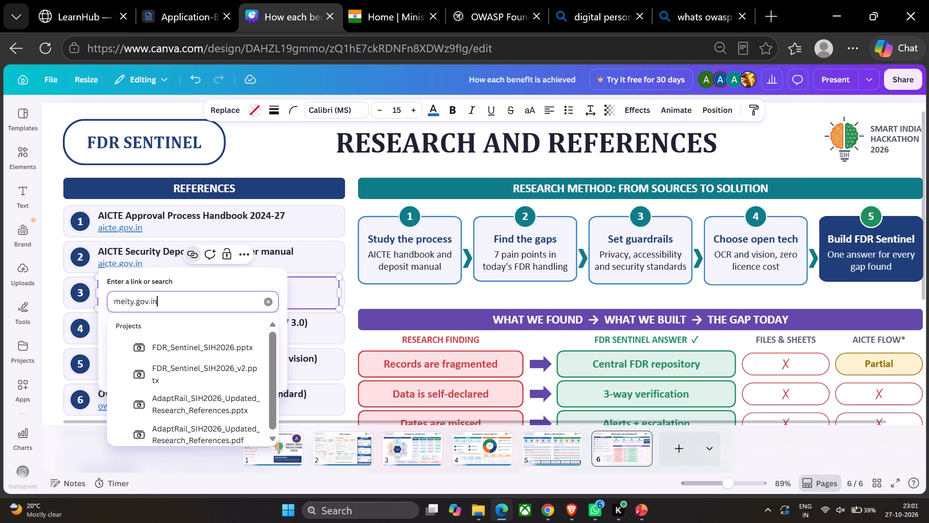
key(Return)
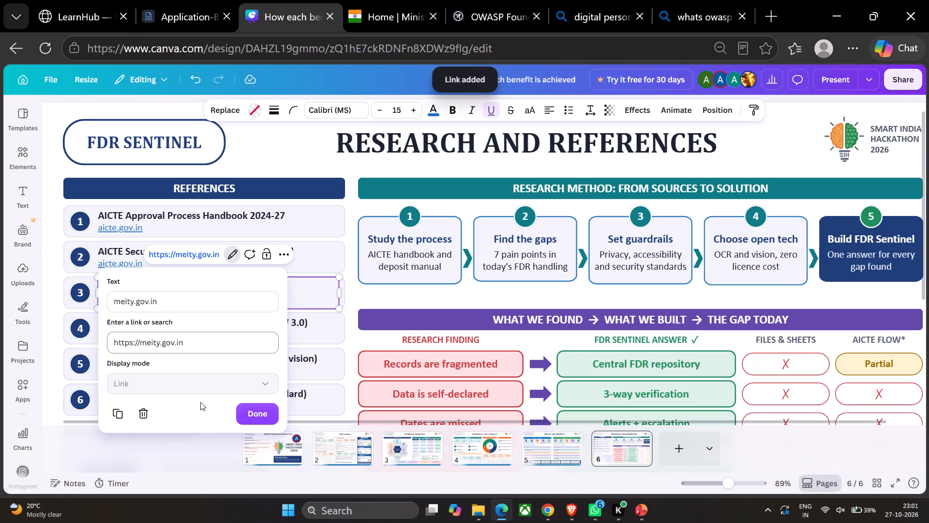
click(252, 415)
click(164, 453)
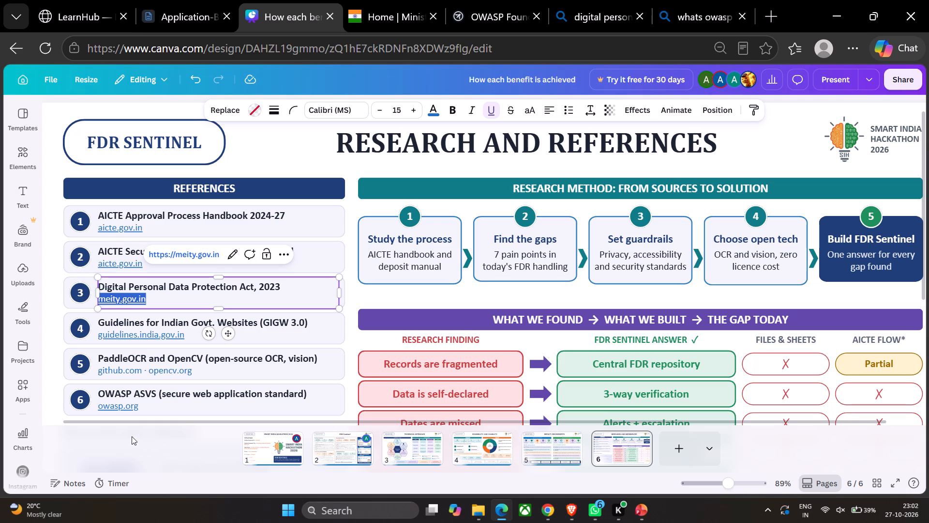
click(58, 361)
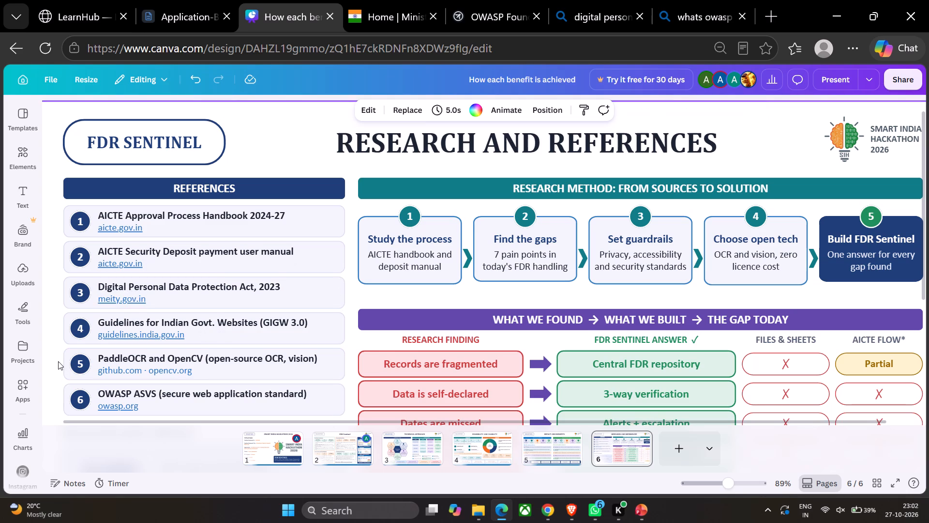
Review page 6's references, research evidence and gap comparison, glance through the deck's other pages and return to page 6.
scroll(80, 383, down, 2)
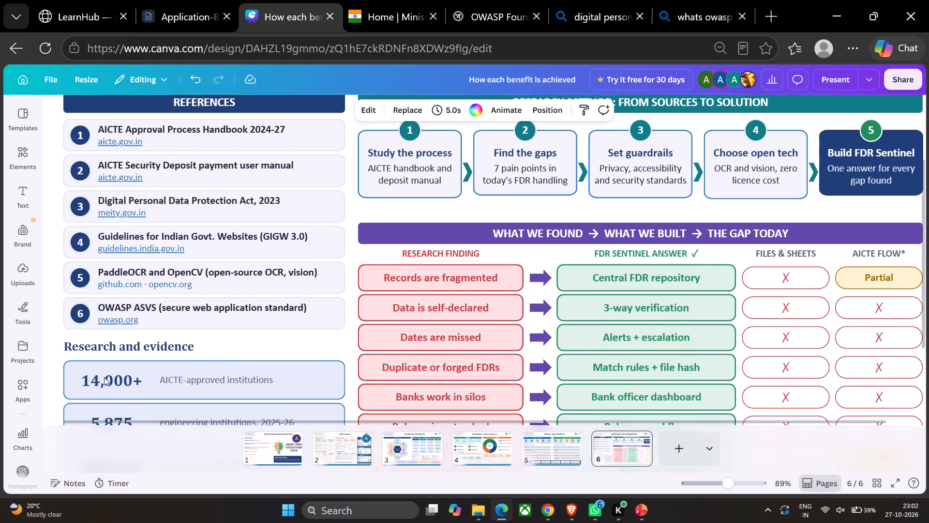
scroll(104, 377, down, 1)
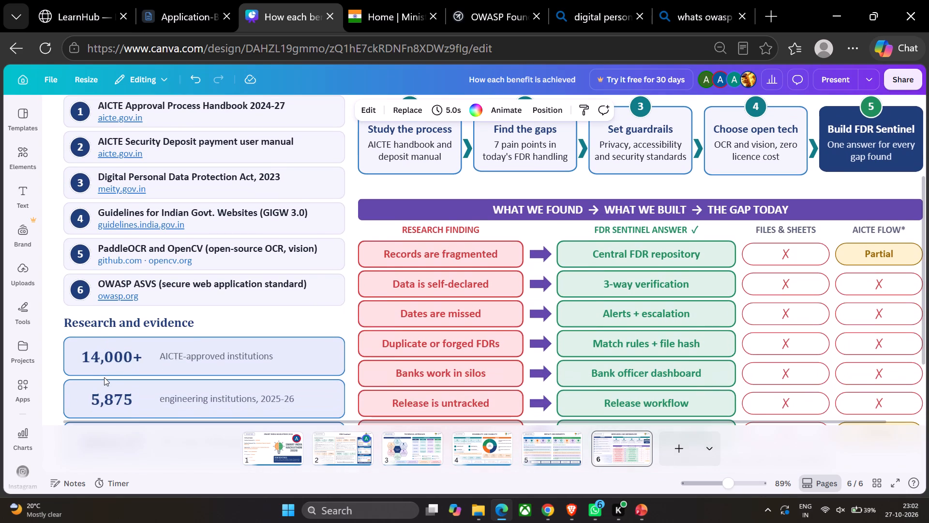
scroll(99, 393, up, 2)
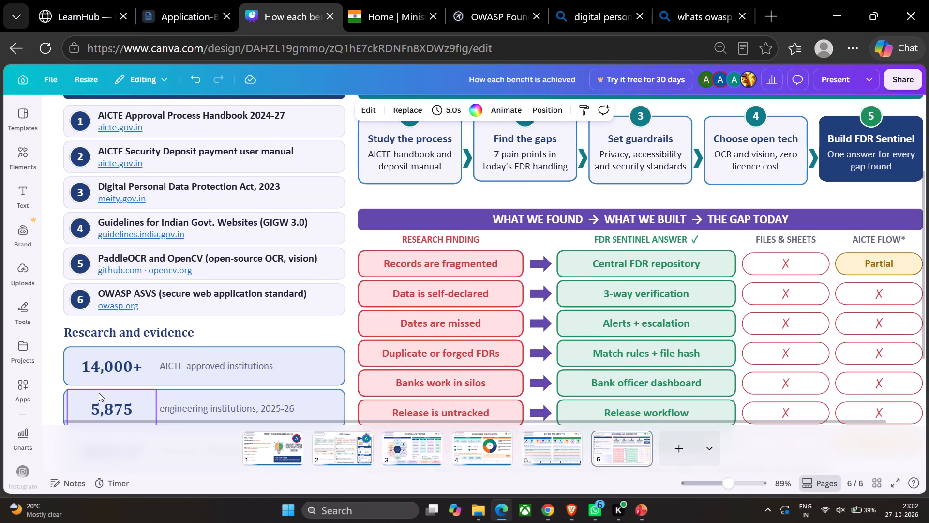
scroll(99, 393, up, 1)
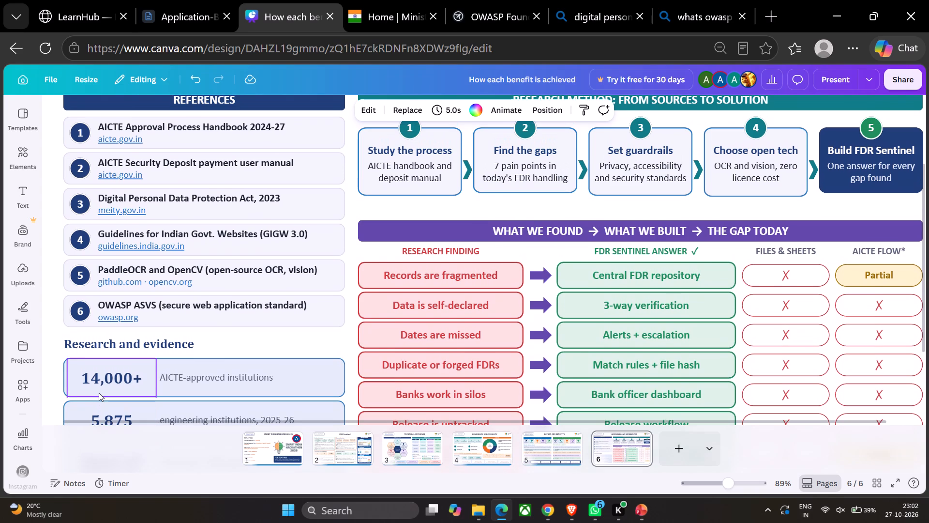
scroll(99, 393, up, 1)
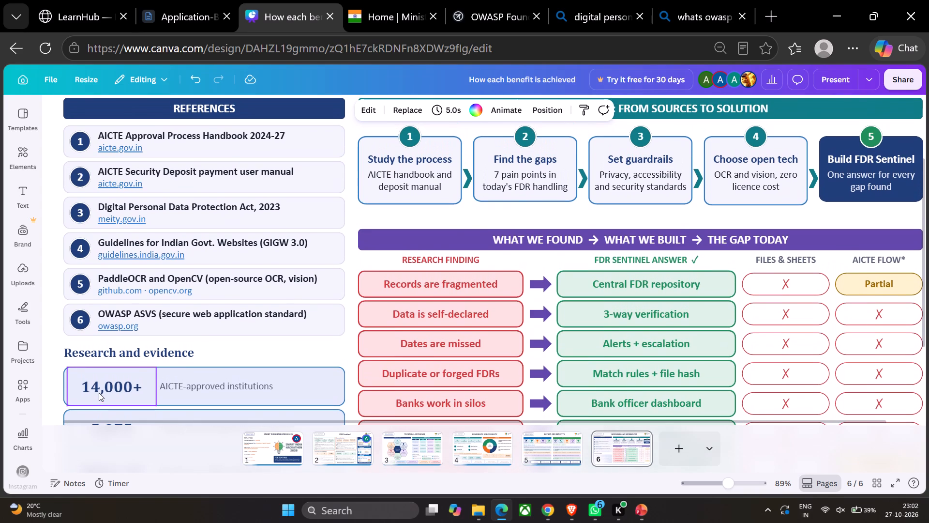
scroll(99, 393, down, 2)
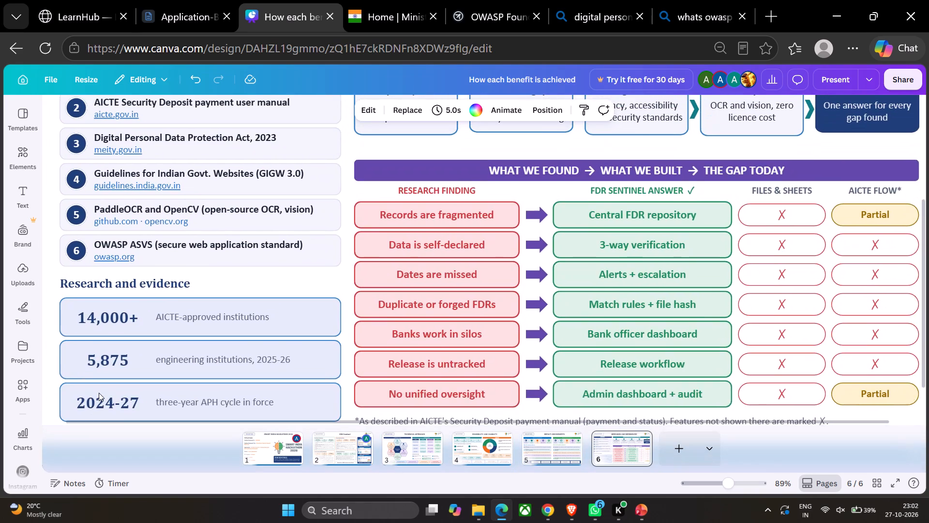
scroll(99, 393, up, 1)
scroll(99, 393, right, 1)
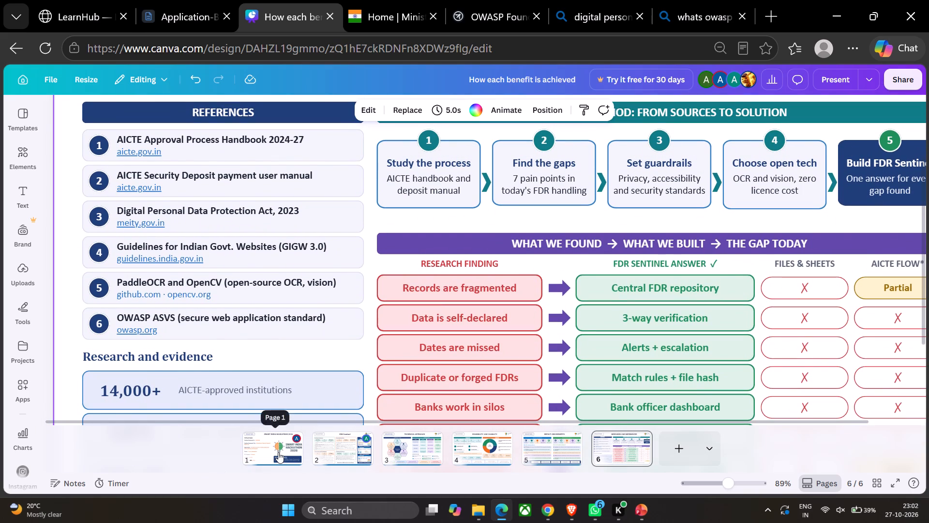
click(278, 452)
click(357, 444)
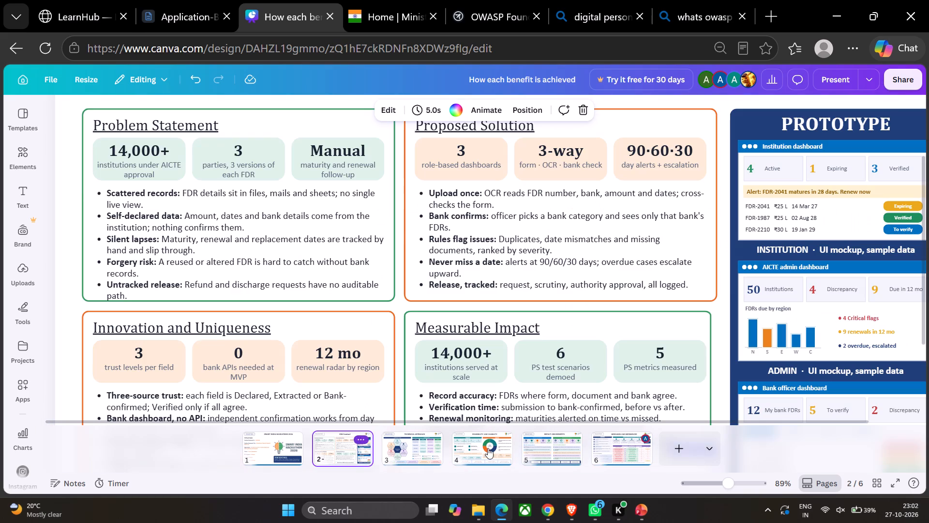
click(569, 455)
click(611, 451)
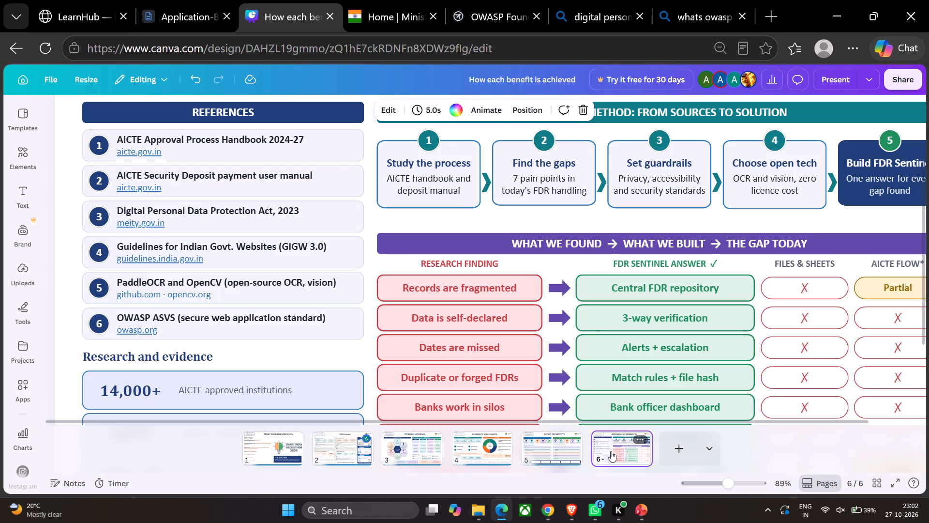
click(363, 350)
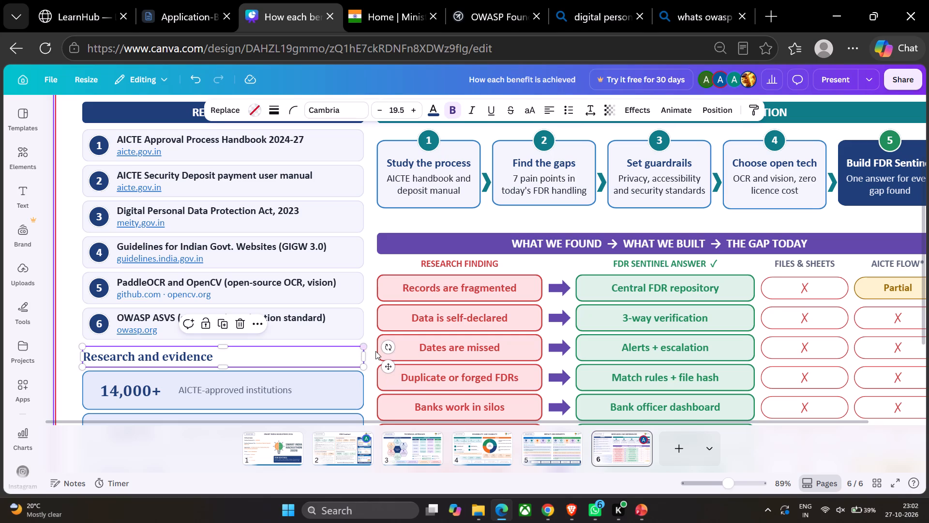
click(375, 351)
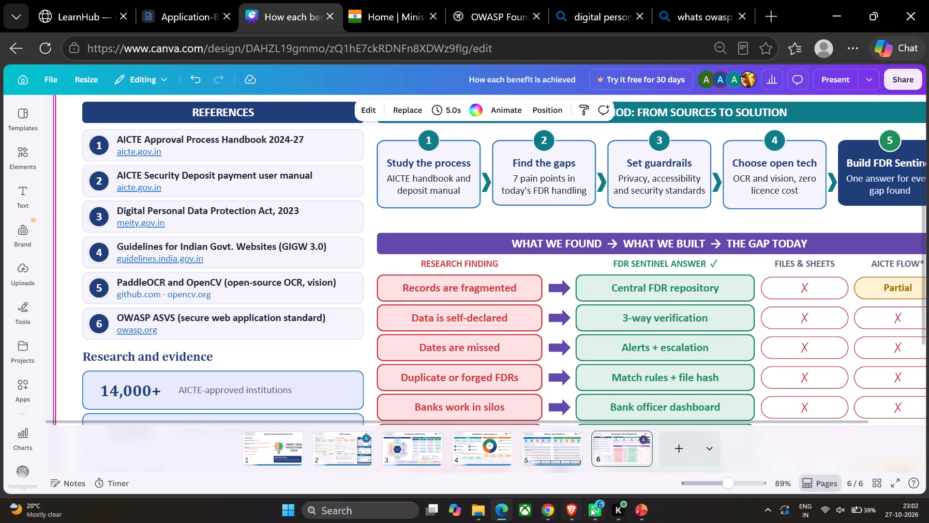
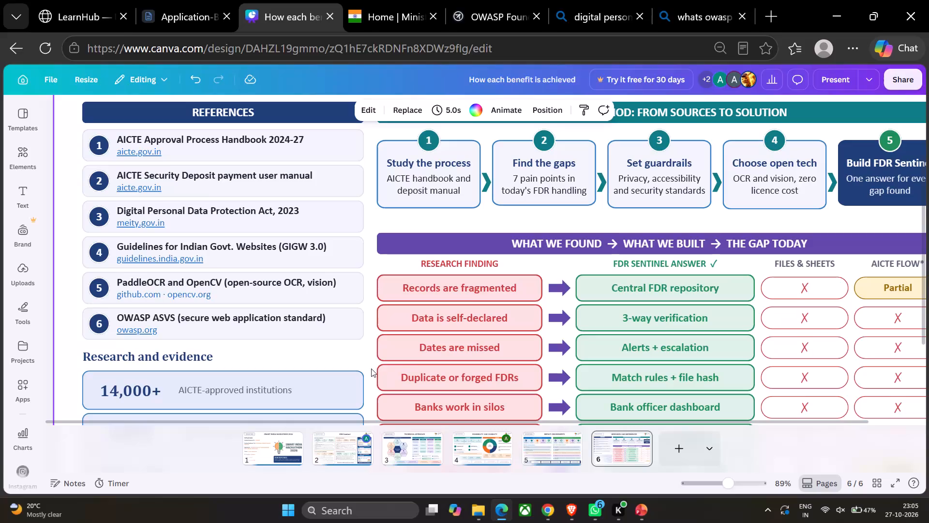
Hyperlink the "github.com" text under reference 5, PaddleOCR and OpenCV, on page 6 to github.com.
scroll(371, 369, down, 2)
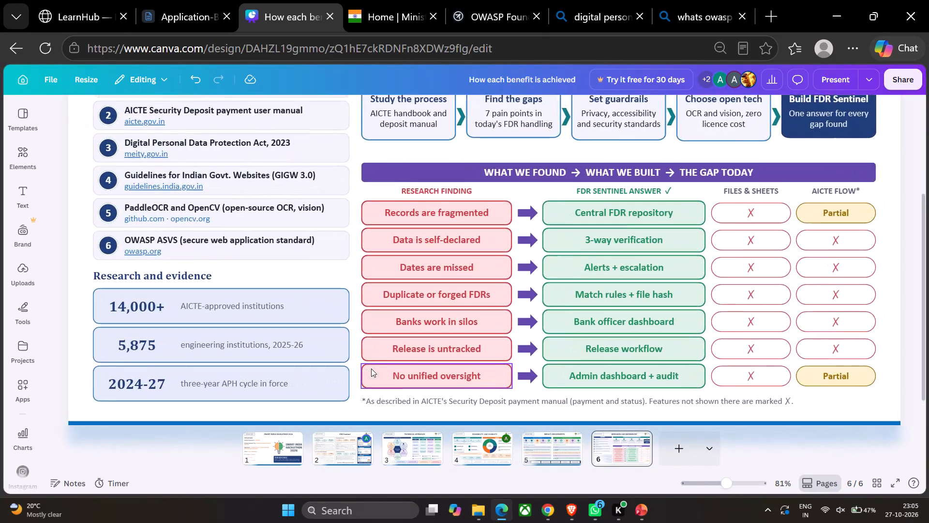
scroll(371, 369, up, 1)
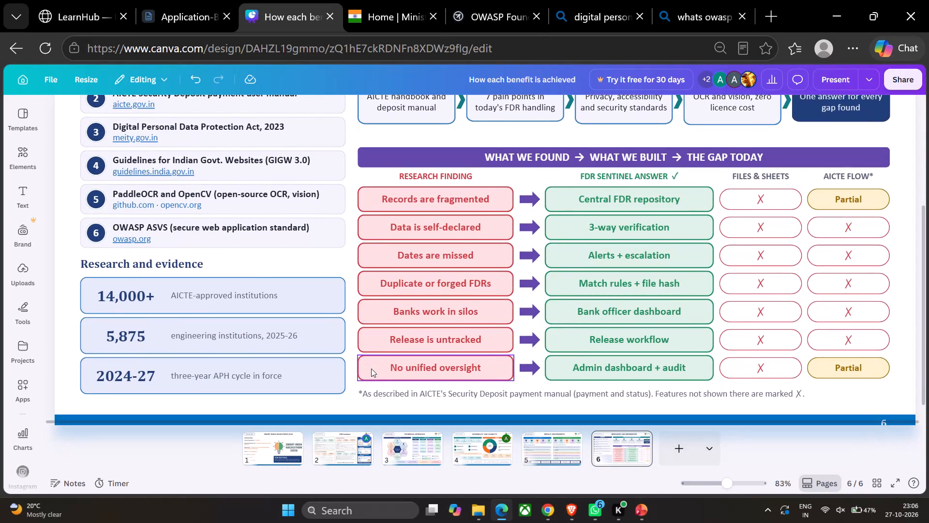
scroll(371, 369, up, 4)
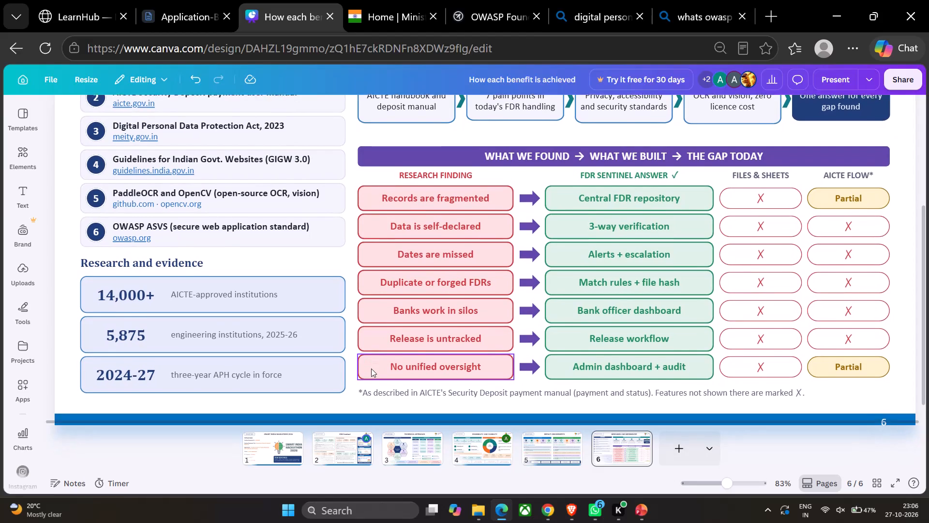
scroll(371, 369, up, 1)
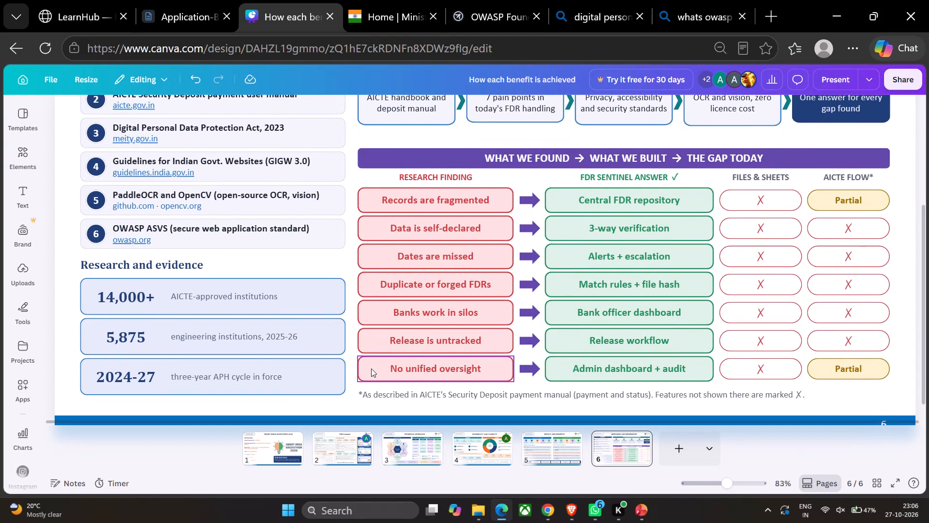
scroll(371, 369, up, 1)
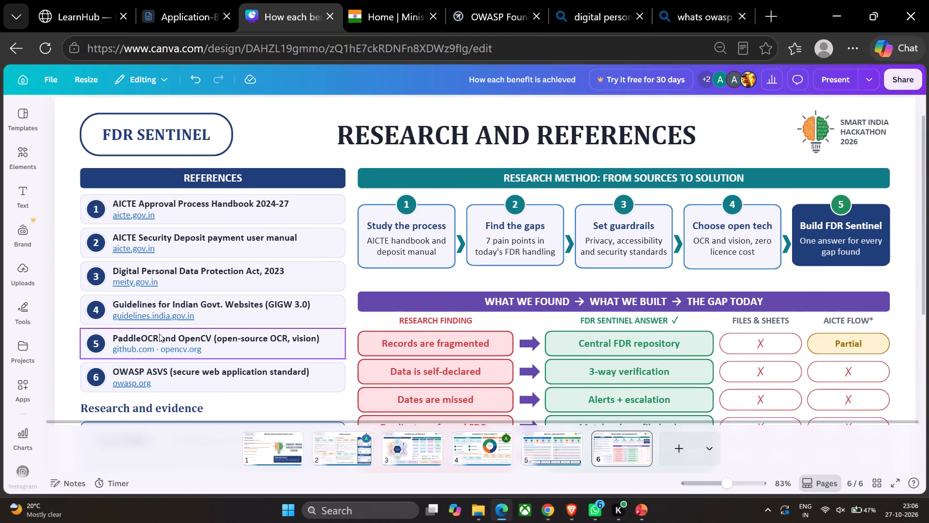
click(142, 348)
triple_click(142, 348)
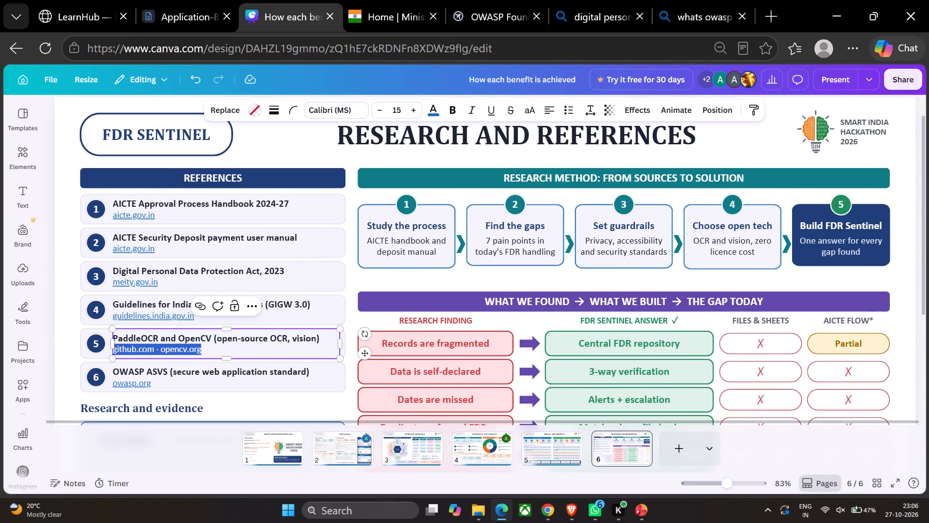
triple_click(140, 350)
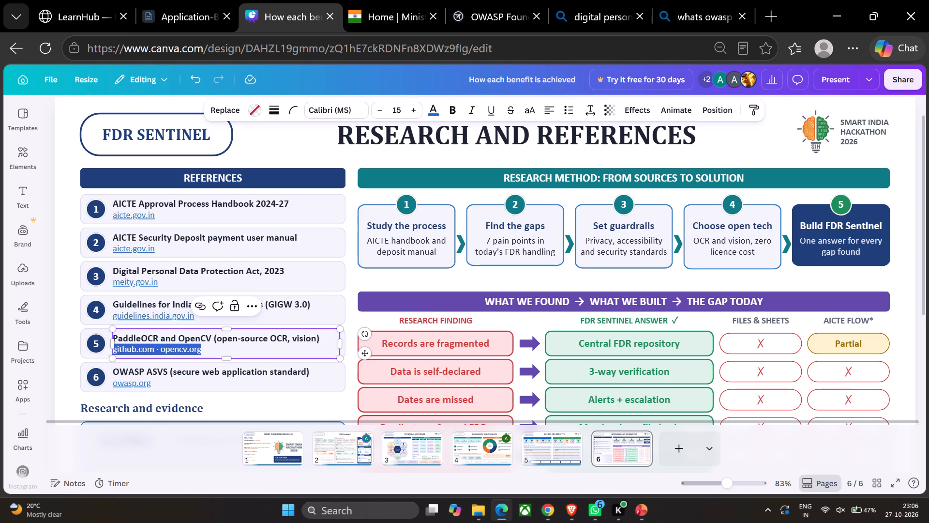
click(140, 350)
drag(153, 350, 112, 352)
key(ctrl+c)
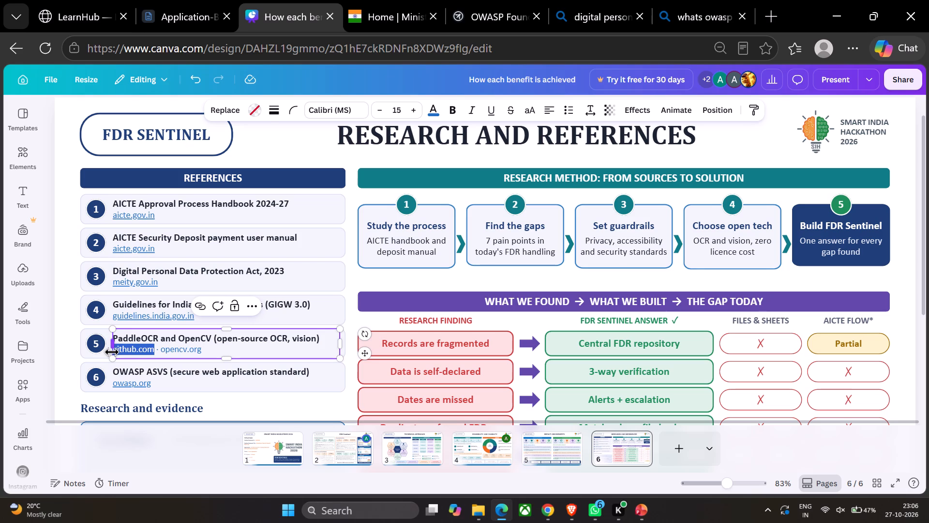
click(198, 306)
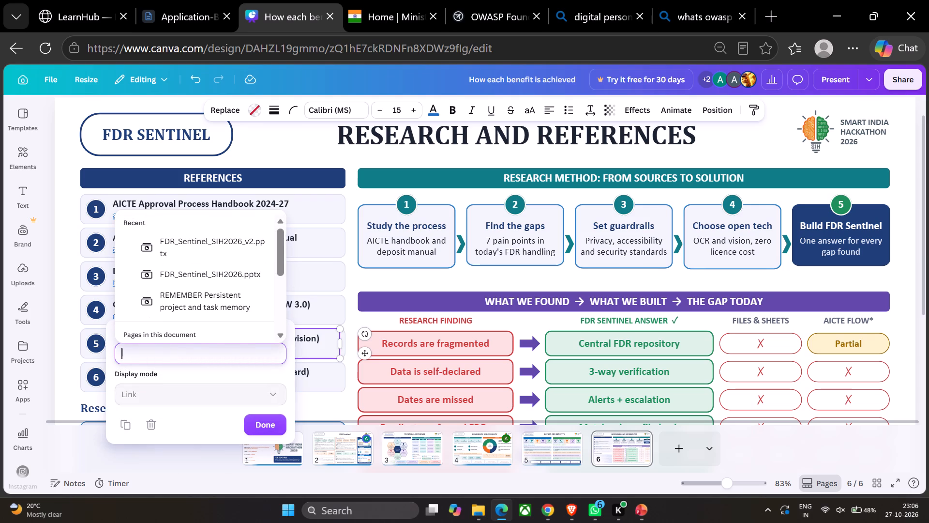
key(ctrl+v)
key(Return)
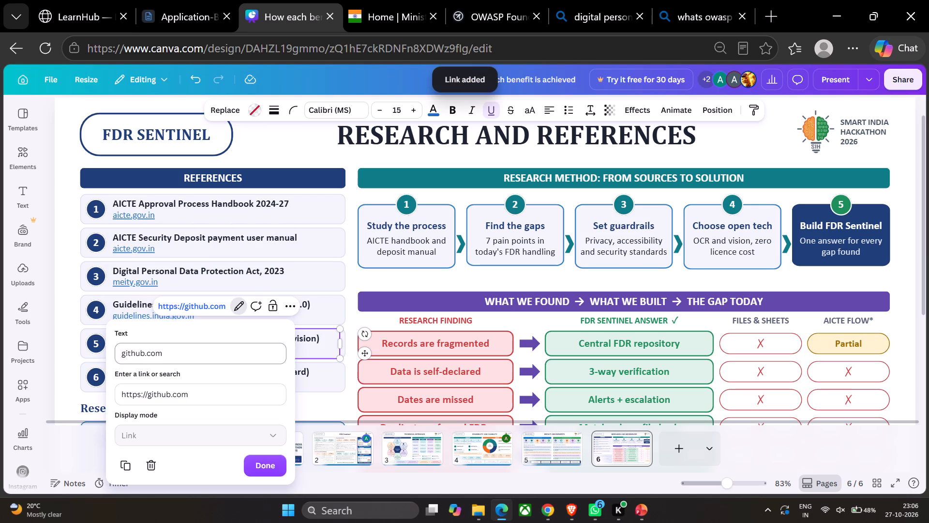
click(259, 465)
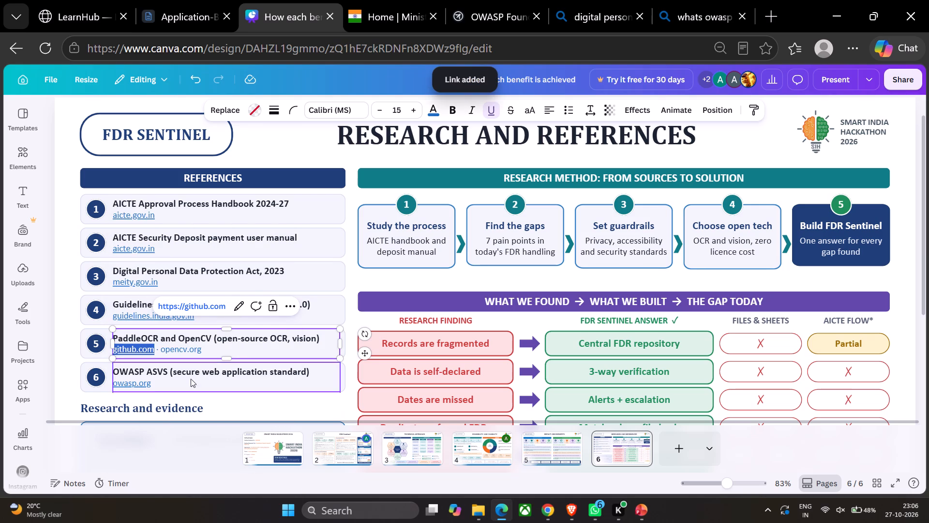
Hyperlink the "opencv.org" text in reference 5, PaddleOCR and OpenCV, to opencv.org.
click(201, 348)
drag(201, 348, 186, 348)
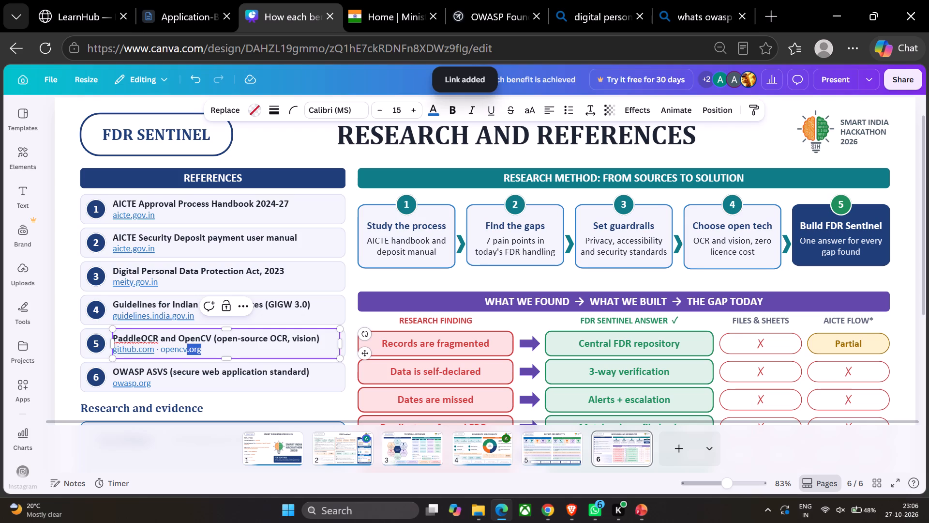
drag(186, 348, 167, 348)
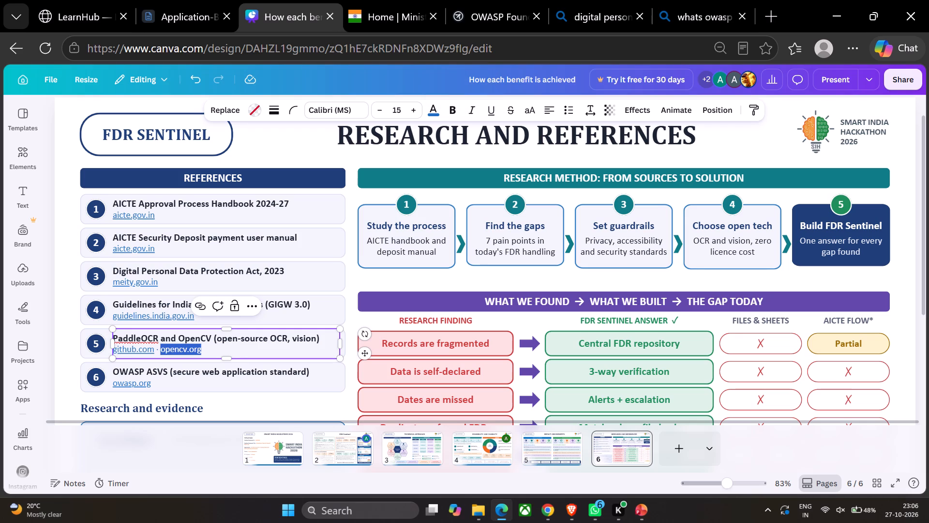
key(ctrl+c)
click(199, 308)
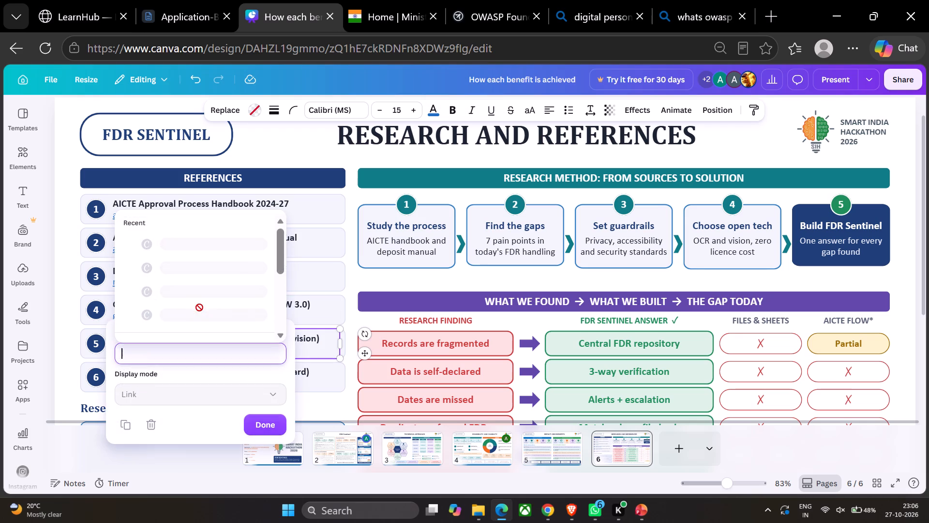
key(ctrl+v)
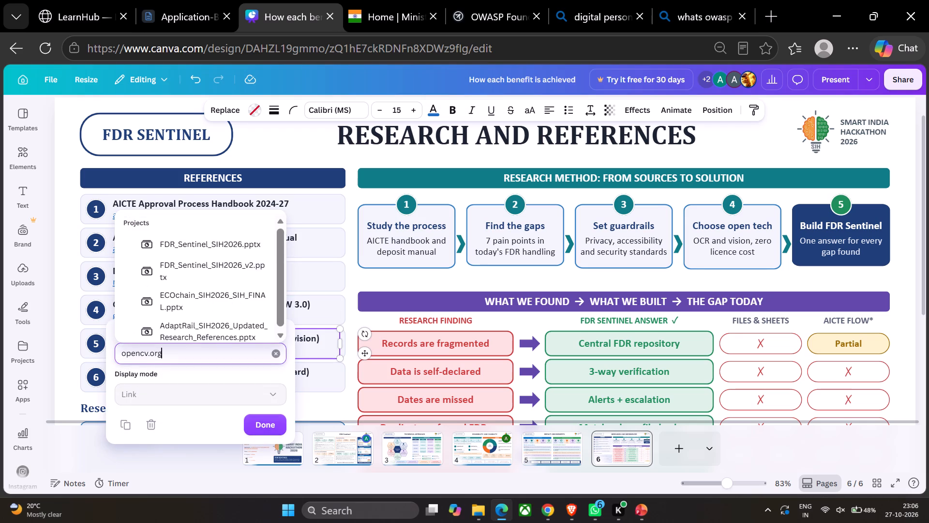
click(259, 424)
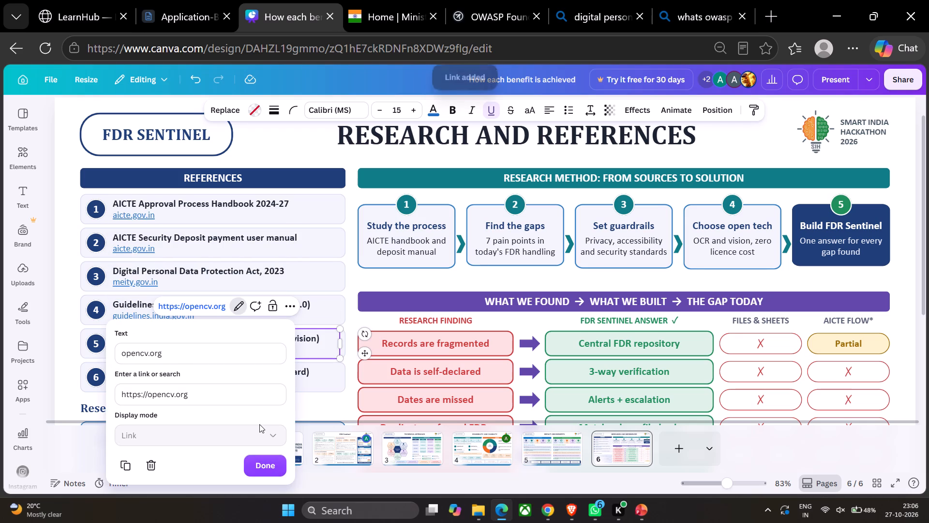
click(263, 466)
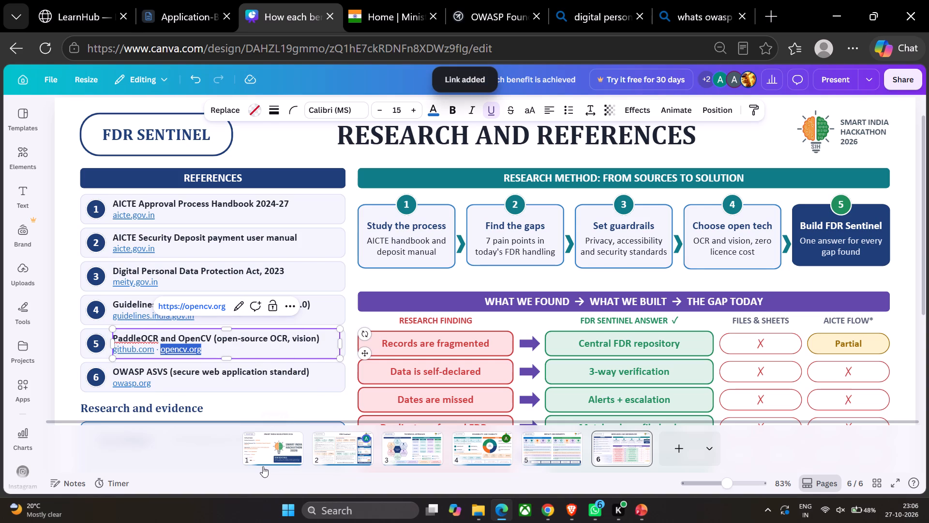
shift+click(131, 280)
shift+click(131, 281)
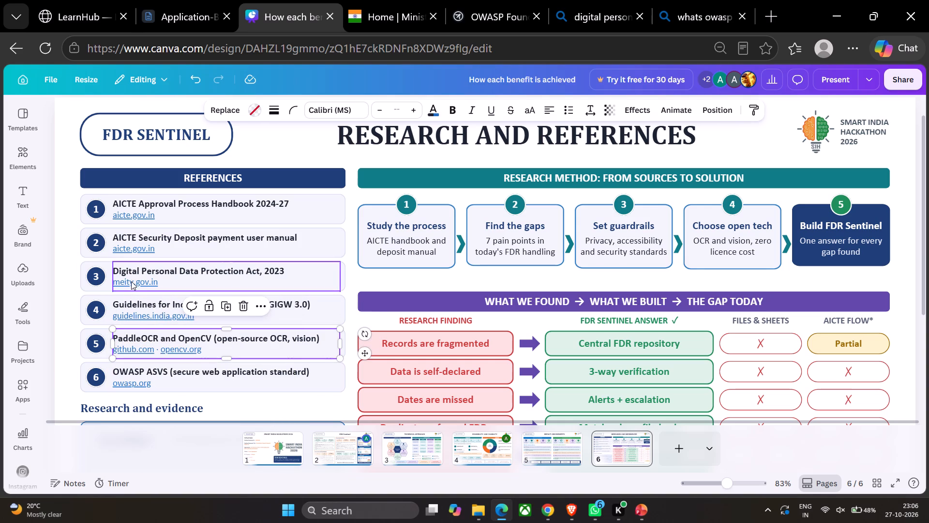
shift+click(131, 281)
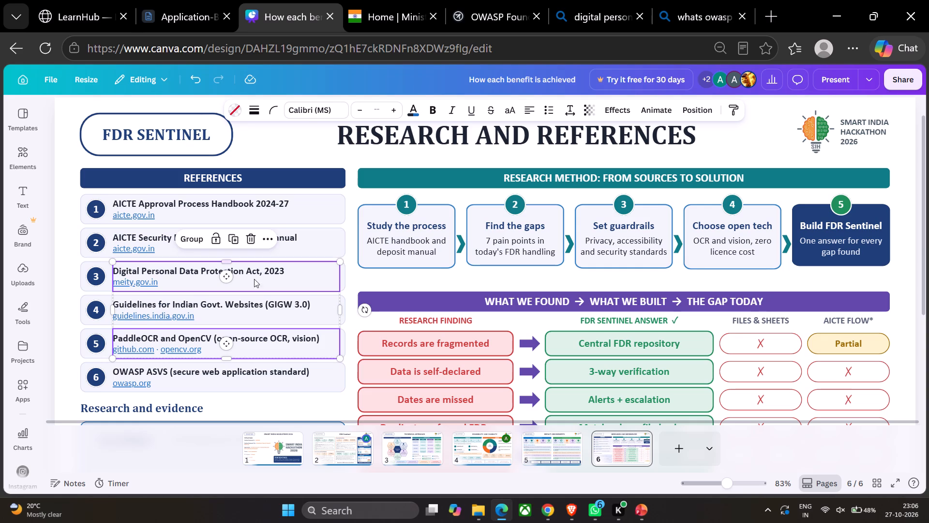
Open the FDR_secure_portal_Demo link below the Measurable Impact section on page 2.
click(348, 439)
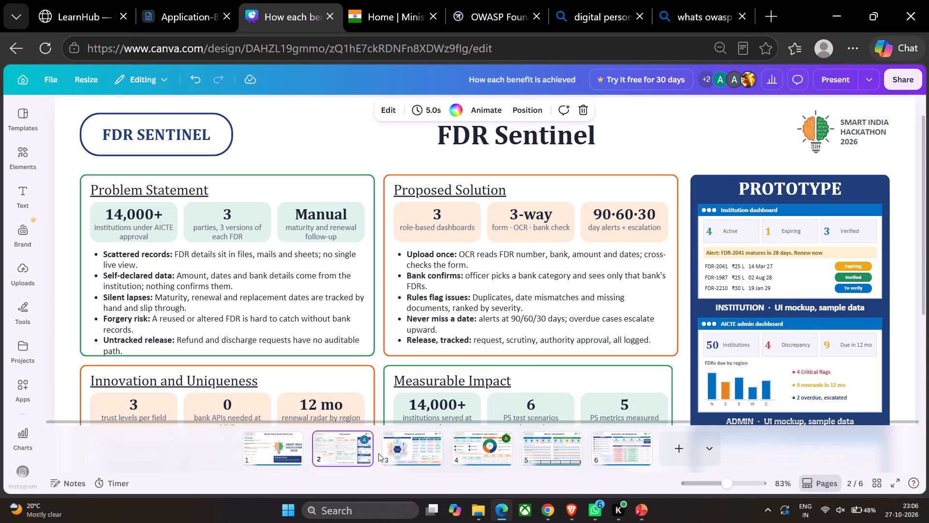
scroll(387, 321, down, 5)
click(488, 361)
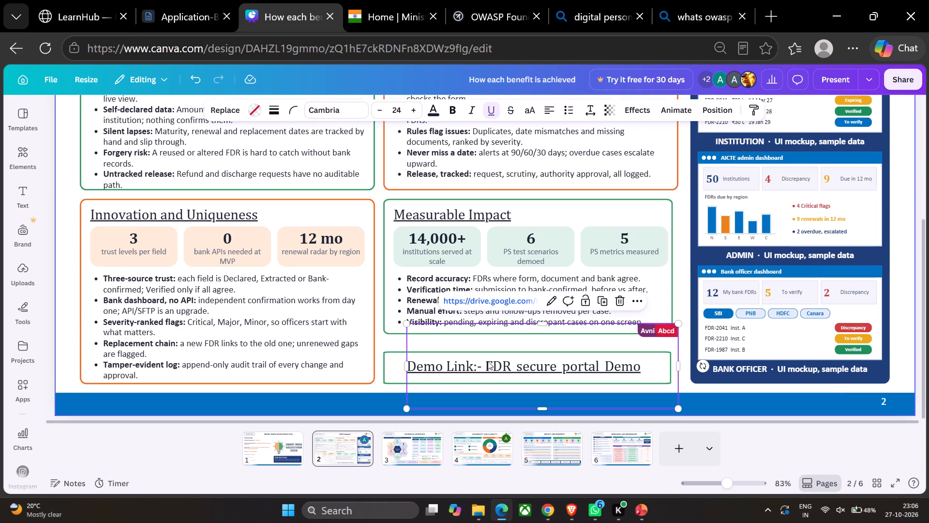
click(473, 299)
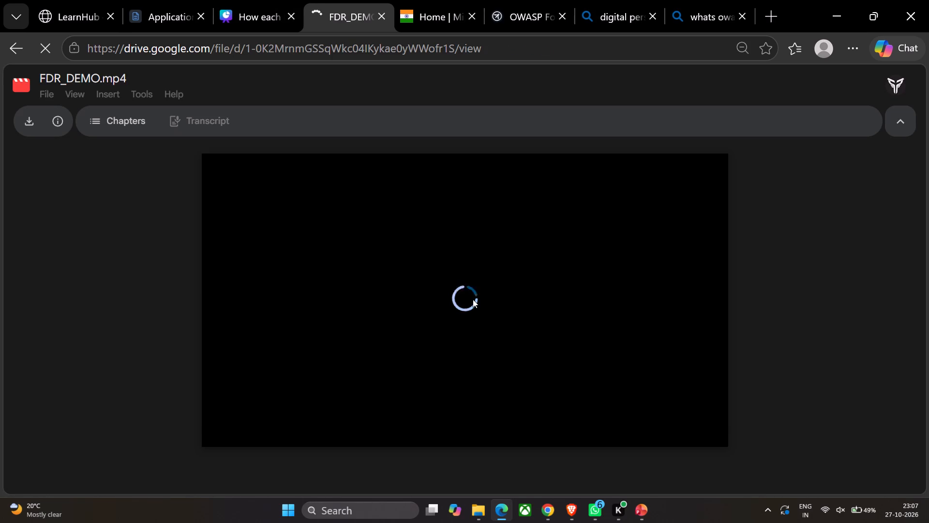
Play the FDR_DEMO.mp4 video and set its playback quality to 1080p.
click(469, 298)
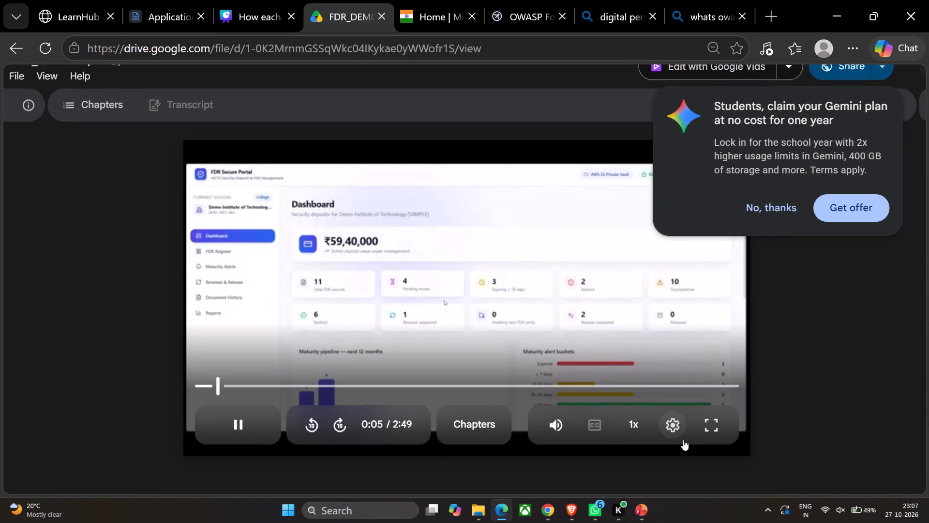
click(677, 433)
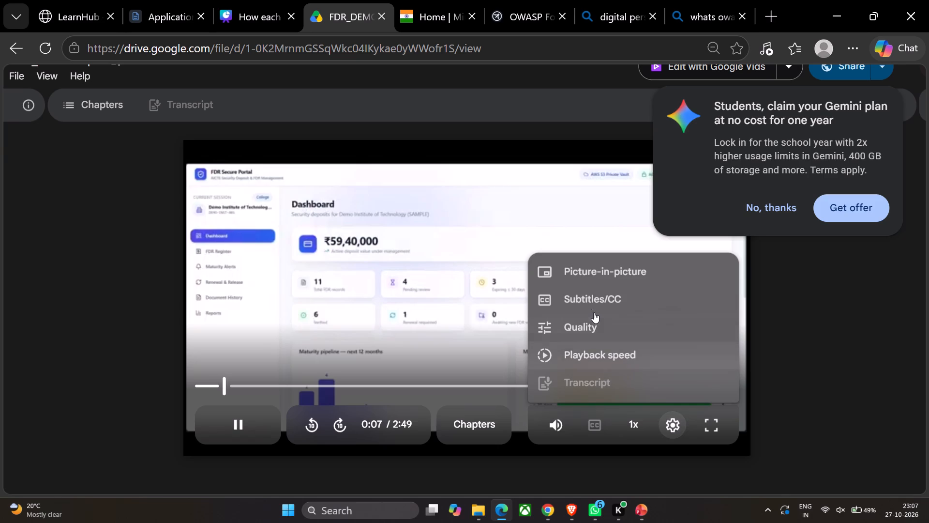
click(594, 335)
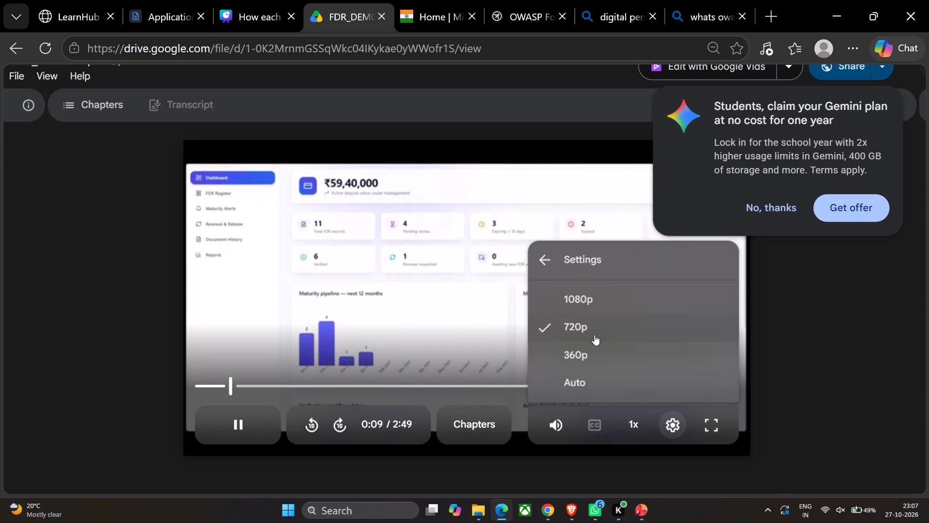
click(581, 290)
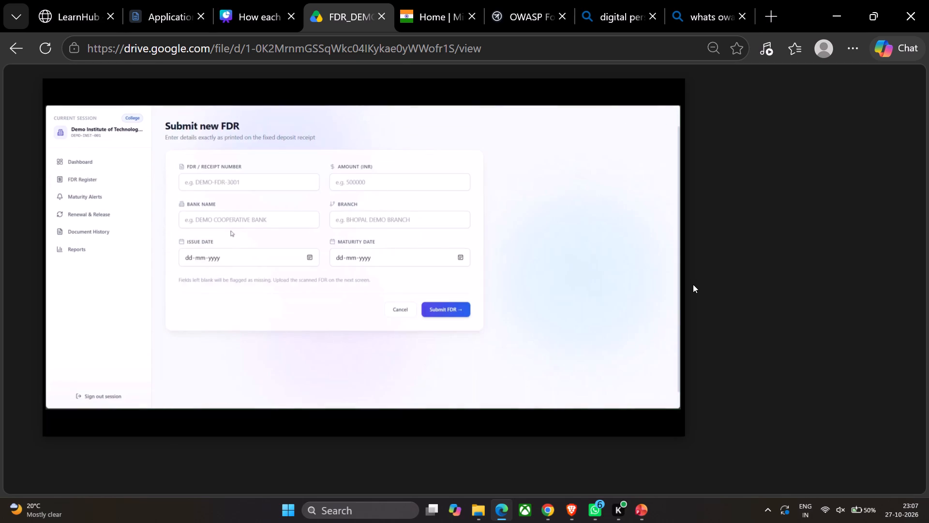
scroll(693, 284, down, 1)
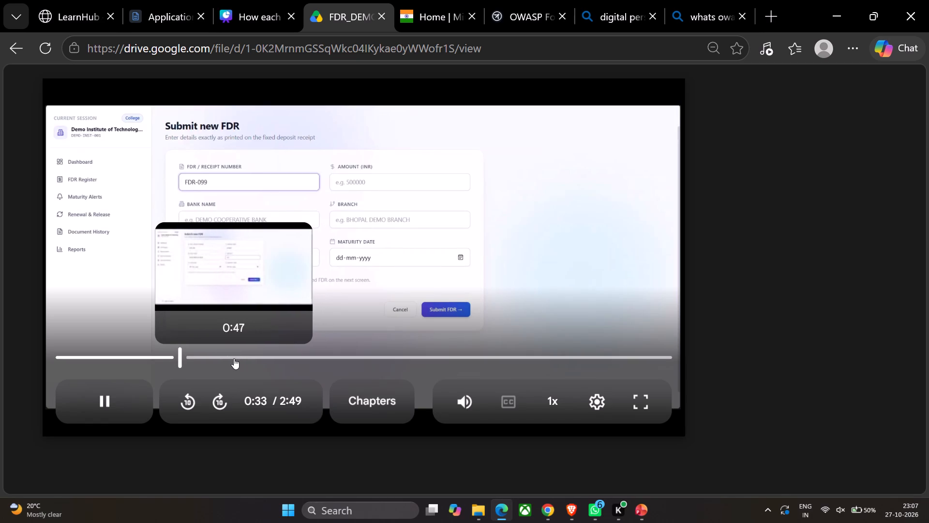
click(258, 362)
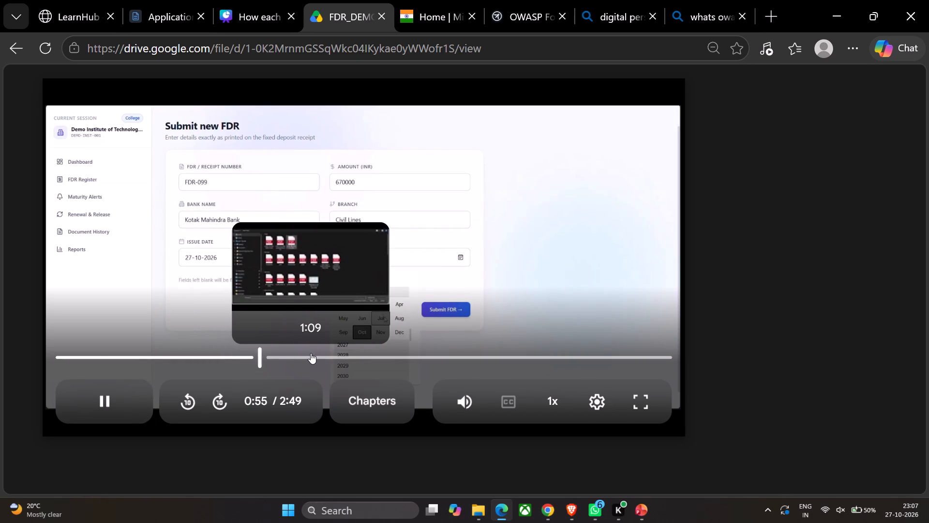
click(311, 353)
click(374, 349)
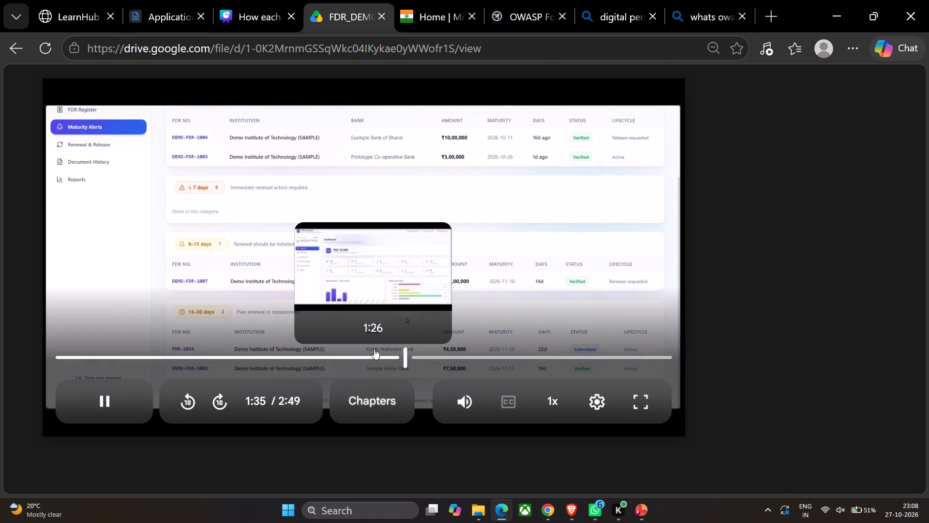
click(516, 361)
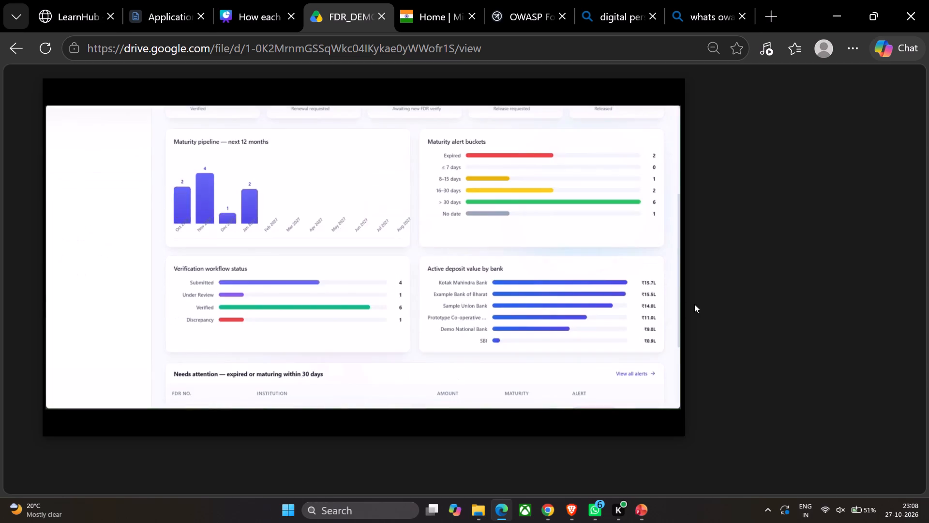
click(694, 304)
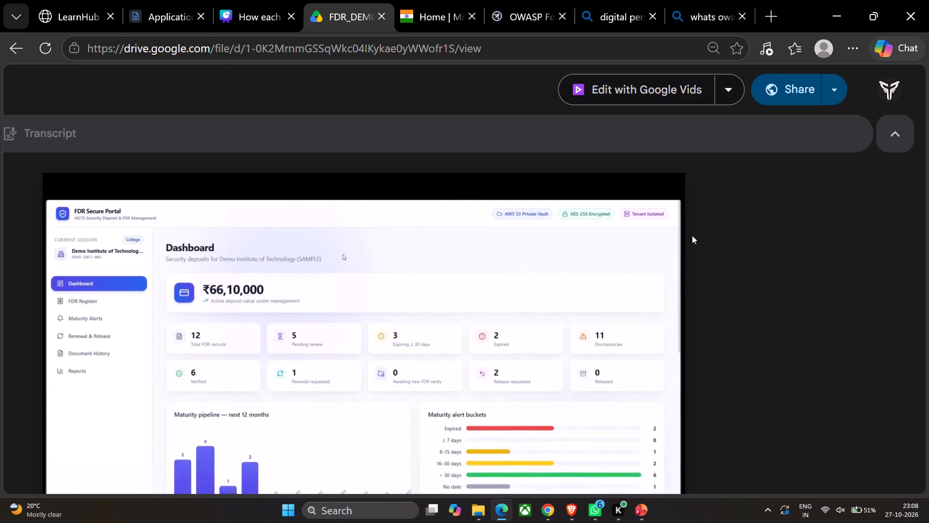
Look over the Ministry of Electronics & IT home page, from its banner down to the About Us section.
click(460, 0)
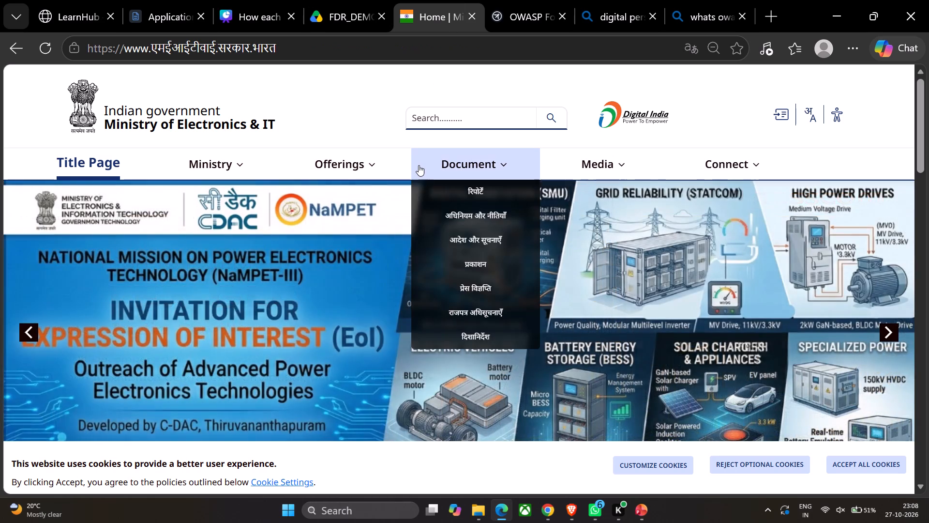
scroll(419, 165, down, 1)
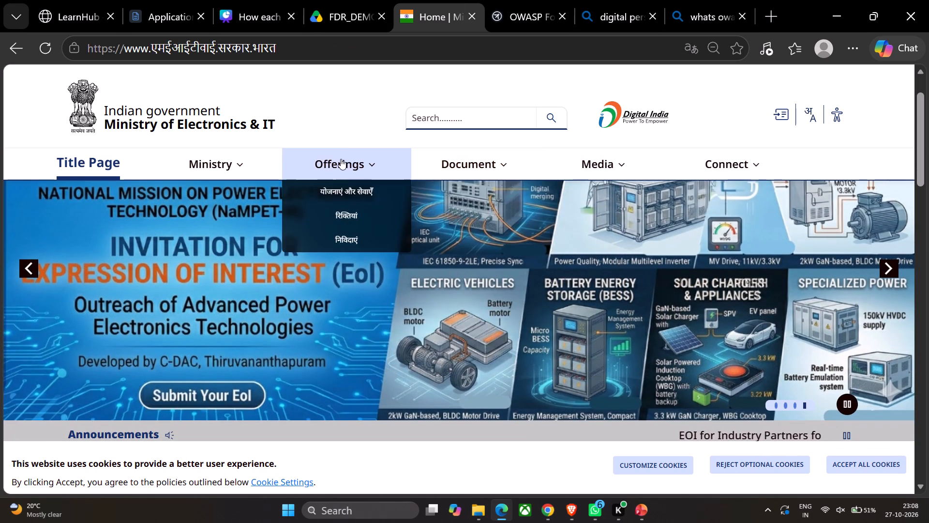
click(326, 117)
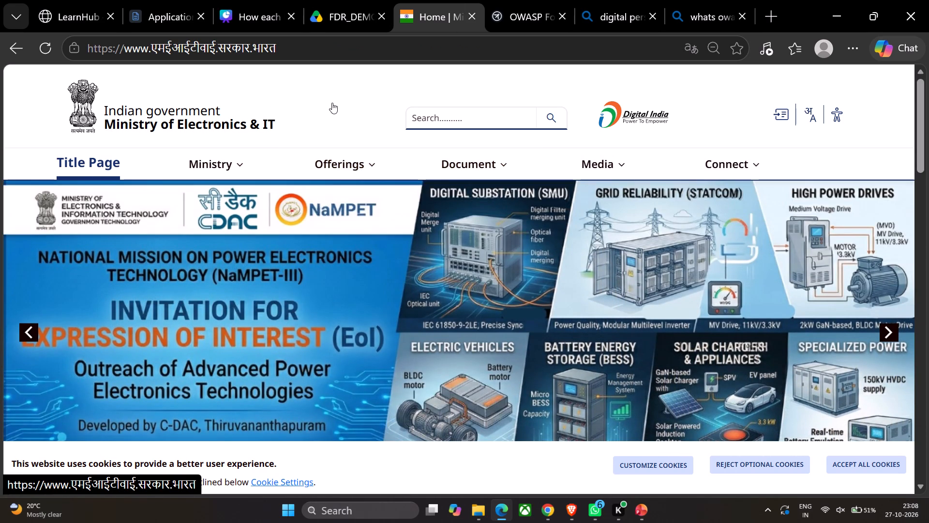
scroll(432, 249, down, 3)
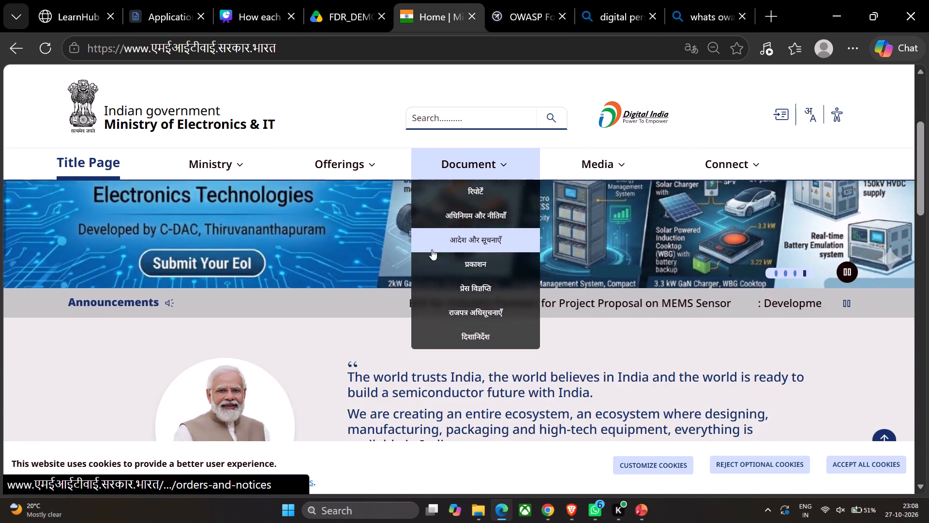
scroll(432, 249, down, 5)
scroll(328, 312, up, 10)
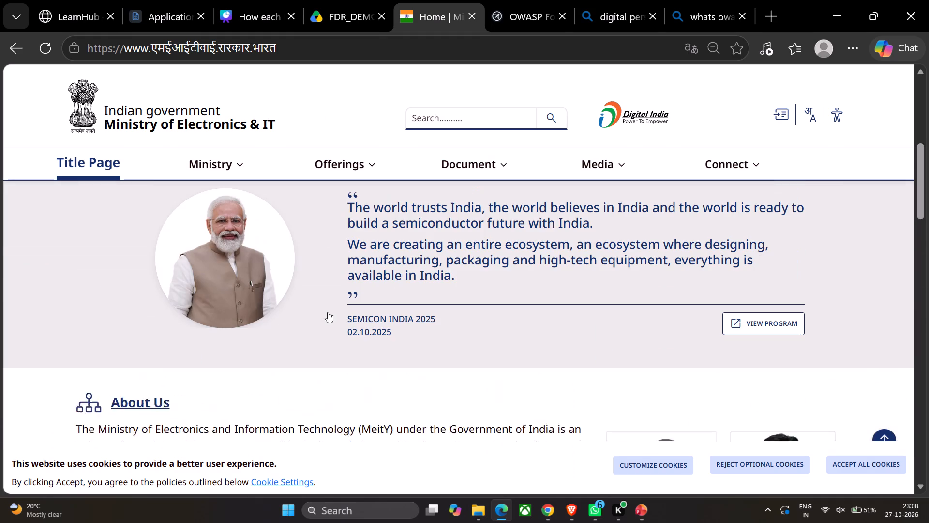
Return to the FDR demo video, rewind it to the start and pause it on the sign-in screen.
click(330, 10)
scroll(302, 343, down, 1)
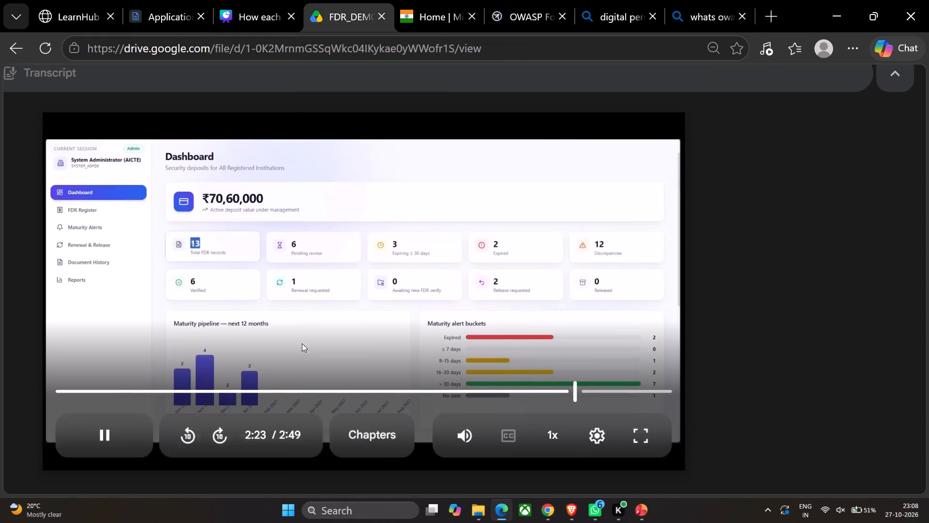
scroll(302, 343, down, 1)
click(59, 360)
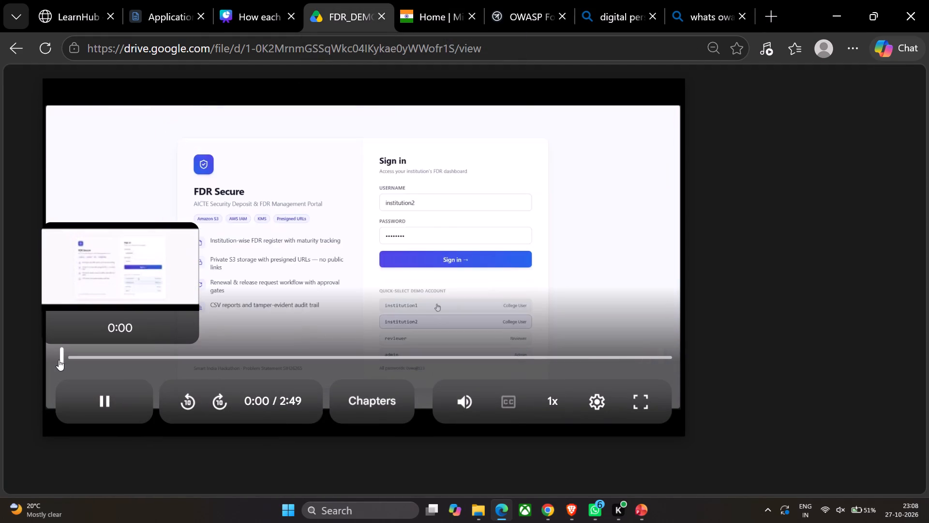
drag(63, 355, 52, 355)
click(90, 167)
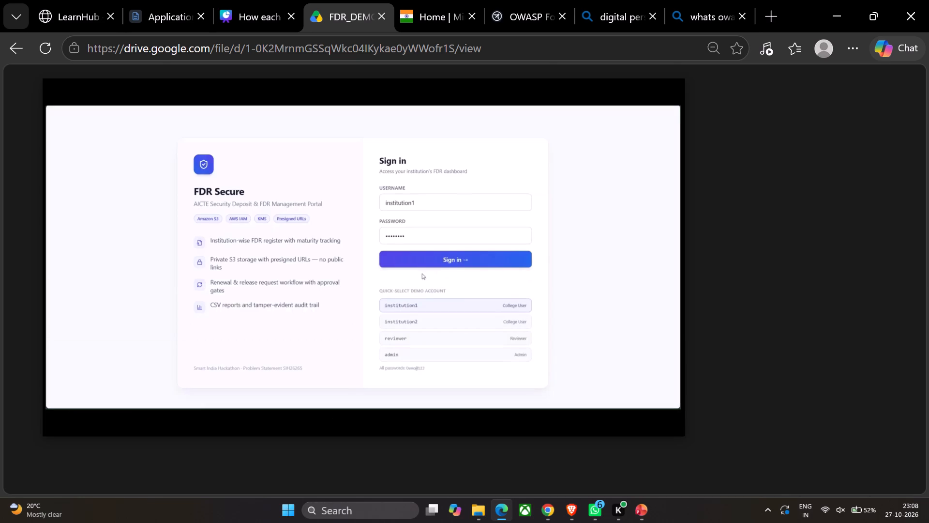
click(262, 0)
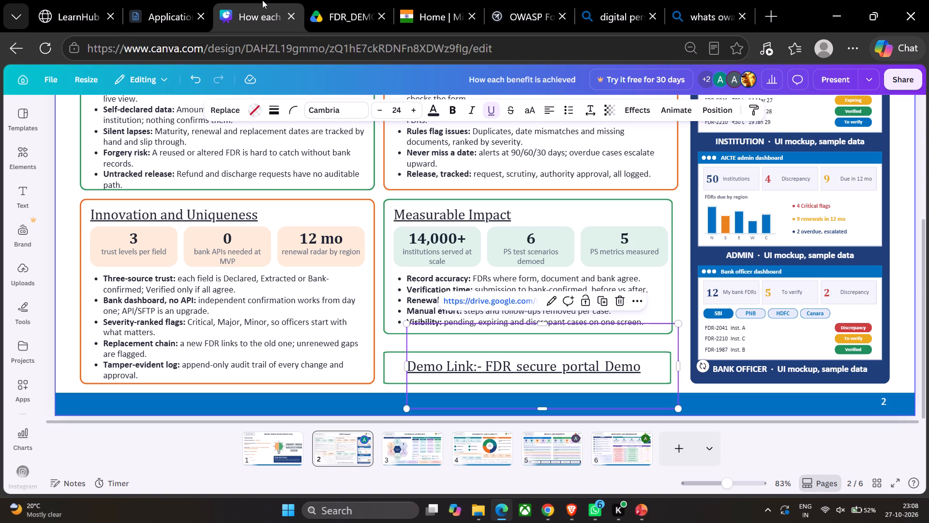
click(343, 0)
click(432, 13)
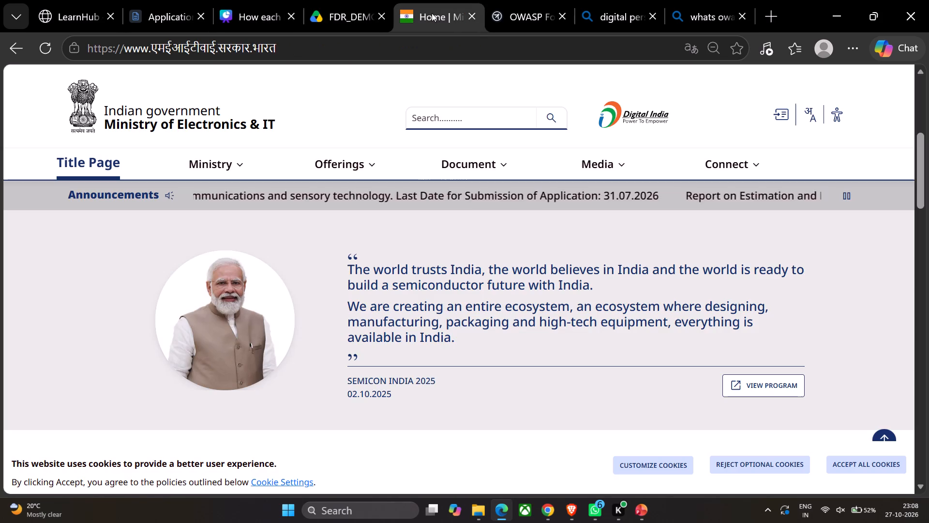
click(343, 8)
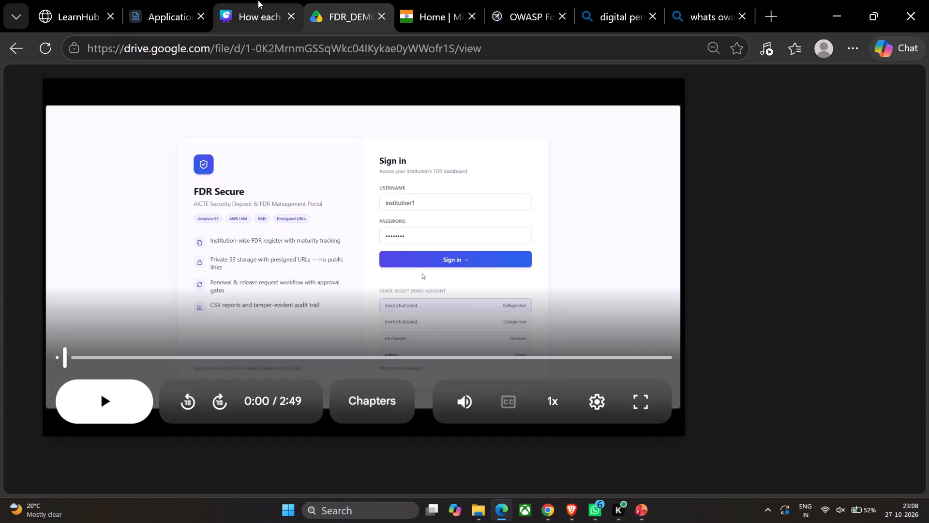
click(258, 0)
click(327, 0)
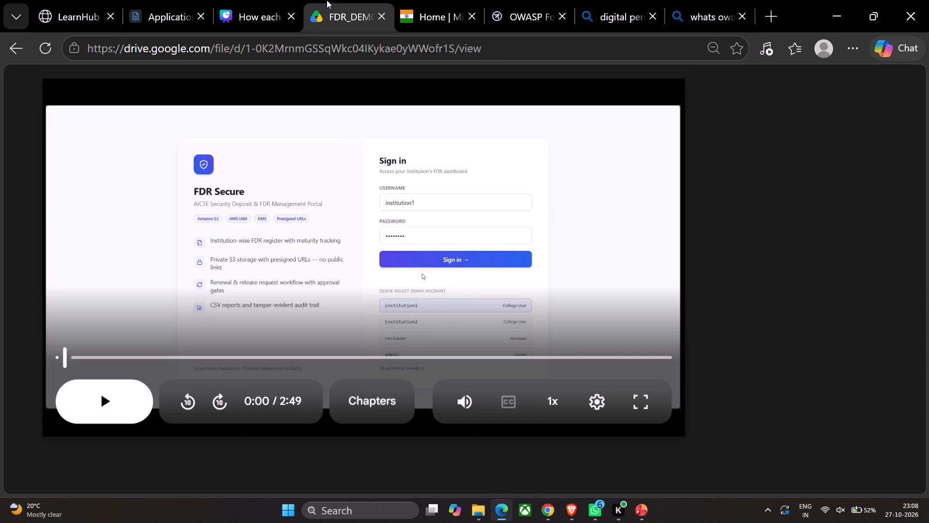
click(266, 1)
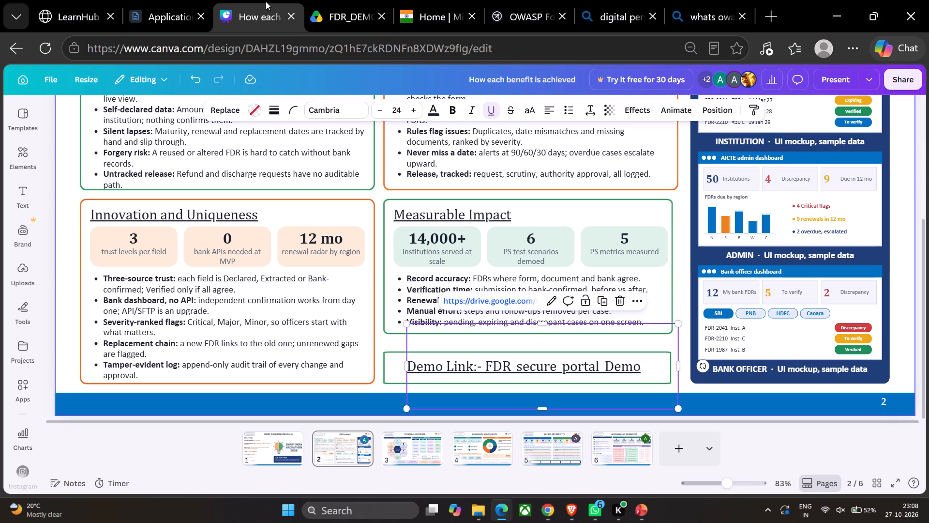
Check the paused demo video at 0:55 and at about 1:37.
click(342, 8)
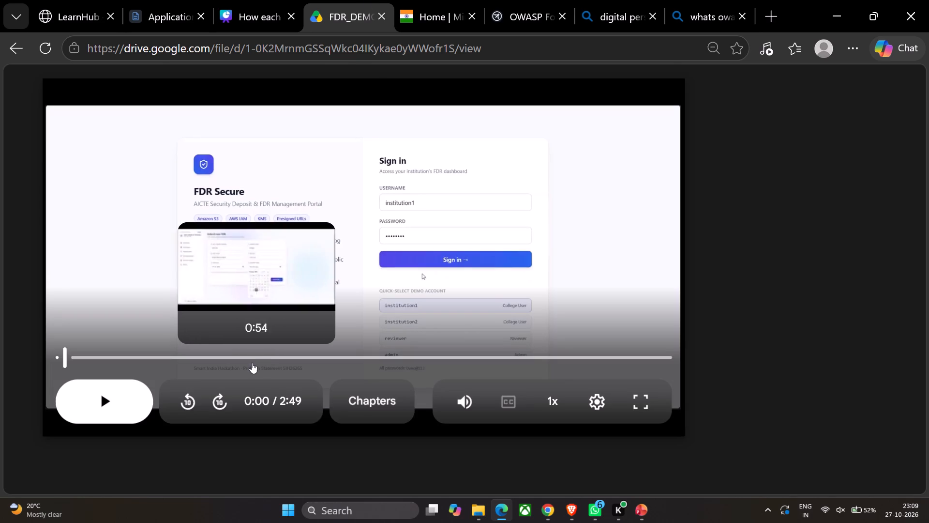
click(259, 359)
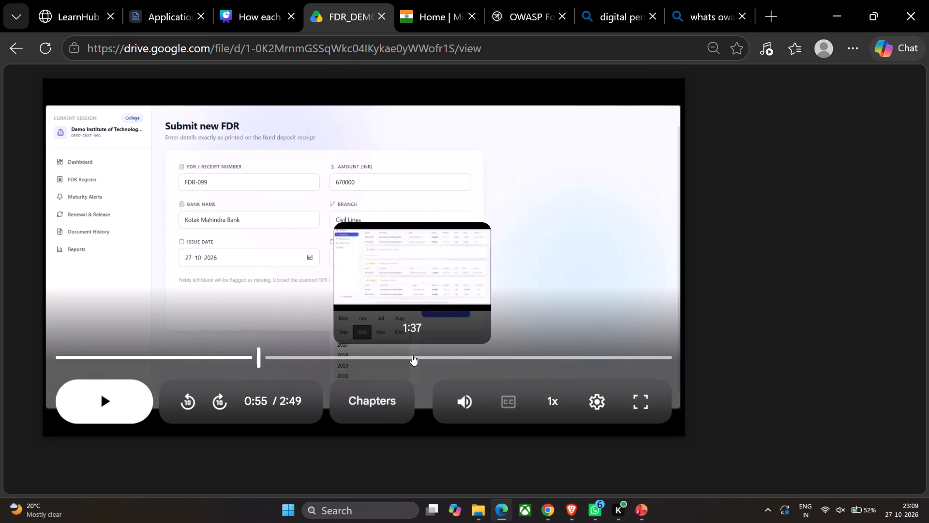
click(412, 355)
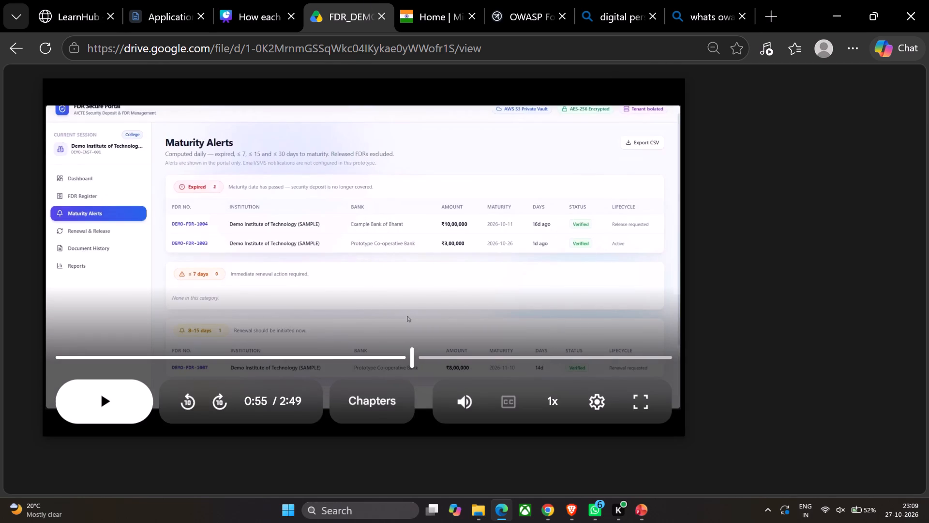
Close the OWASP Foundation page.
click(537, 10)
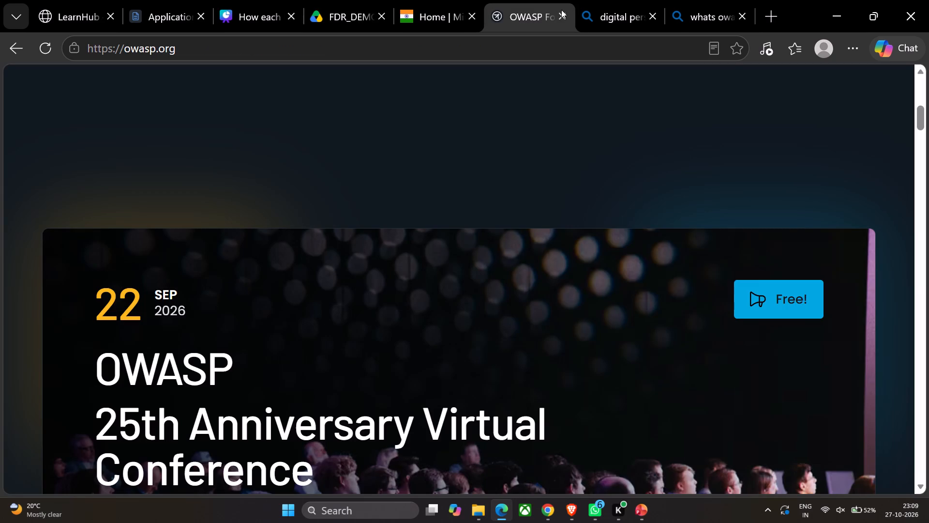
click(562, 15)
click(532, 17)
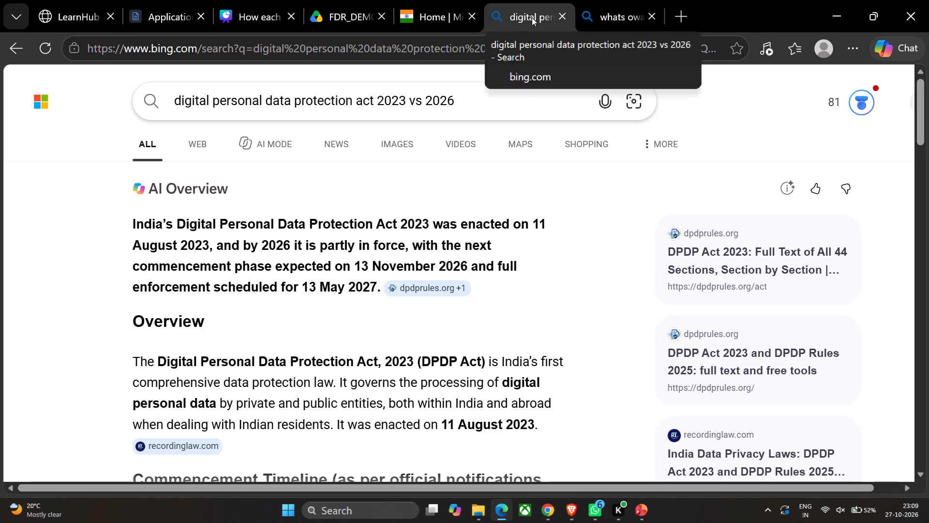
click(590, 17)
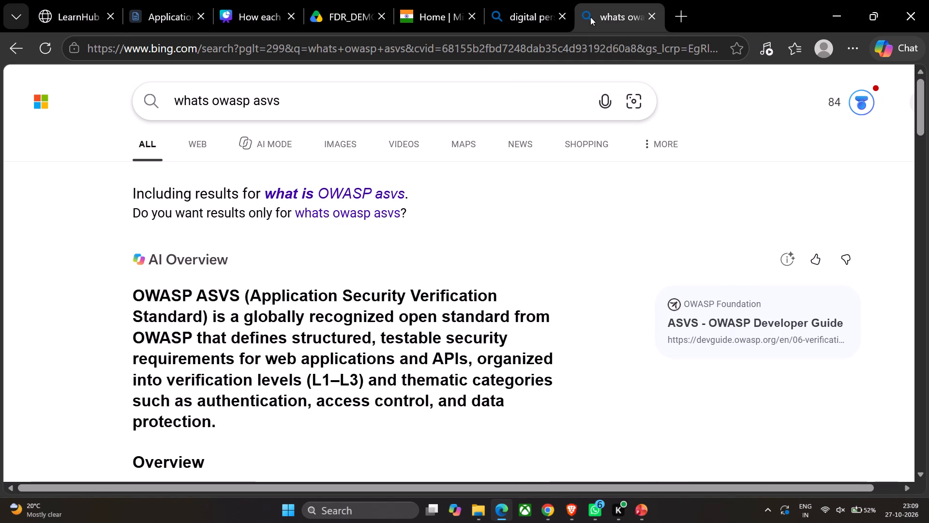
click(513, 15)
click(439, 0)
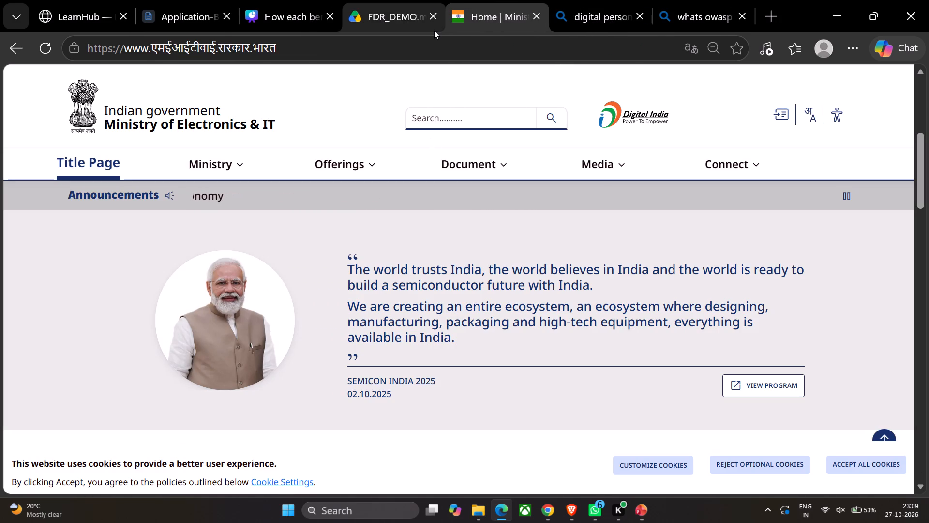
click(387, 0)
Return to the Canva deck and examine the technical stack and architecture sections on page 3.
click(300, 0)
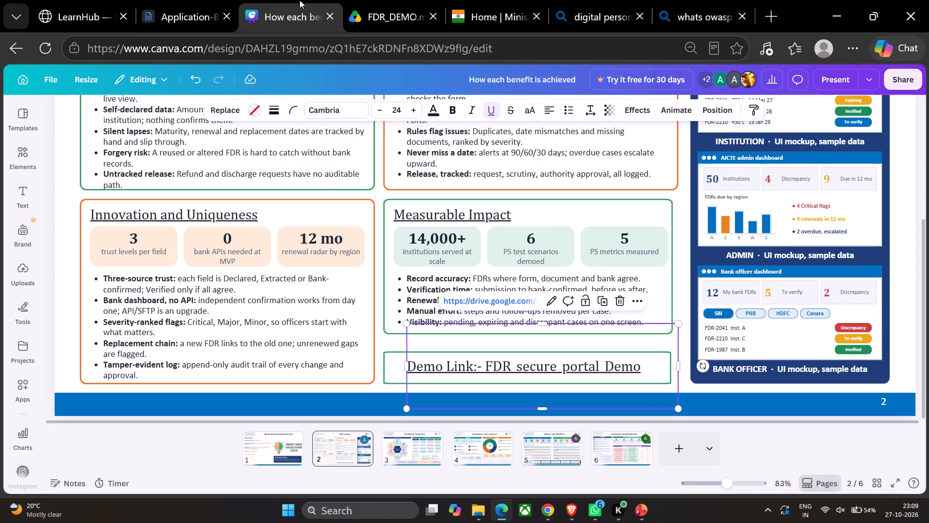
click(379, 221)
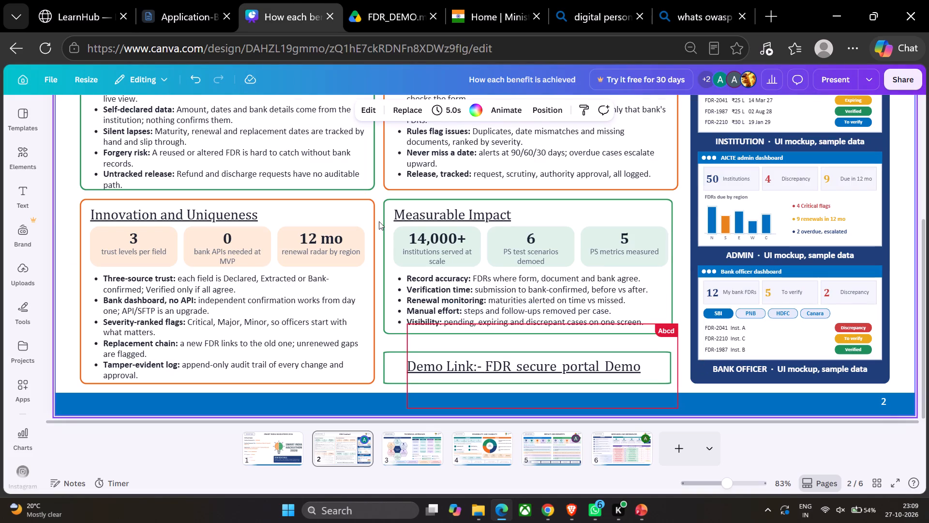
key(Right)
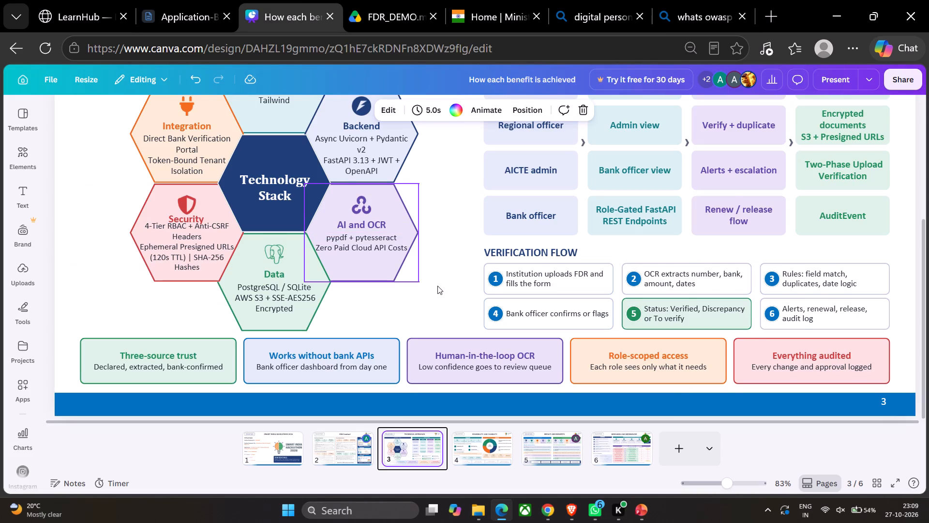
scroll(437, 286, up, 2)
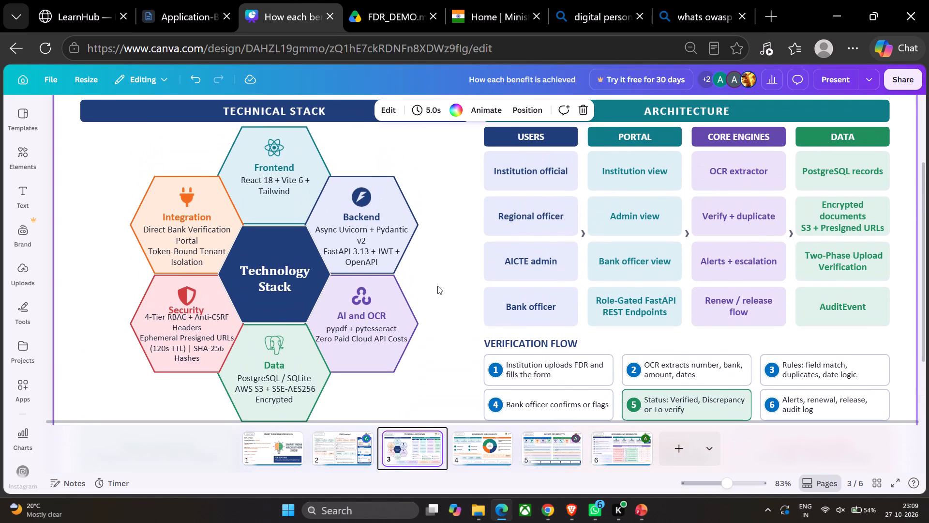
click(509, 252)
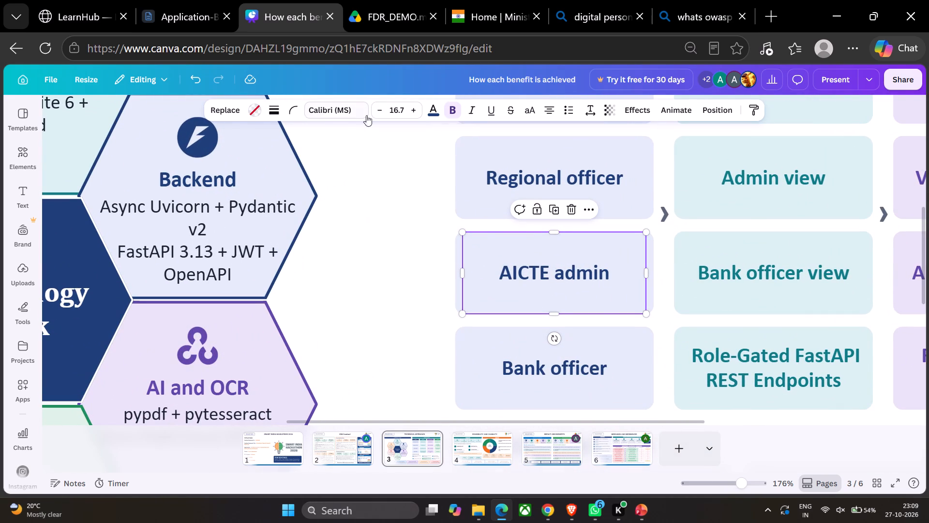
double_click(485, 246)
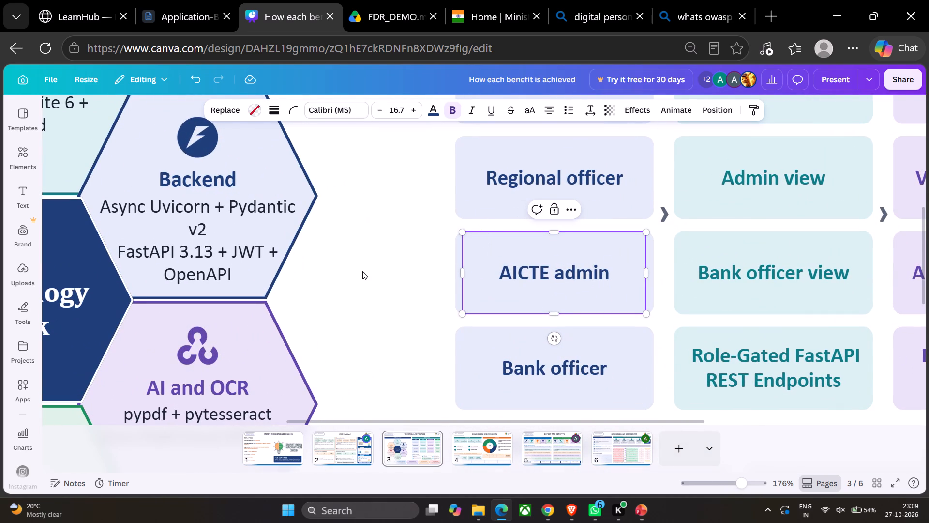
click(362, 271)
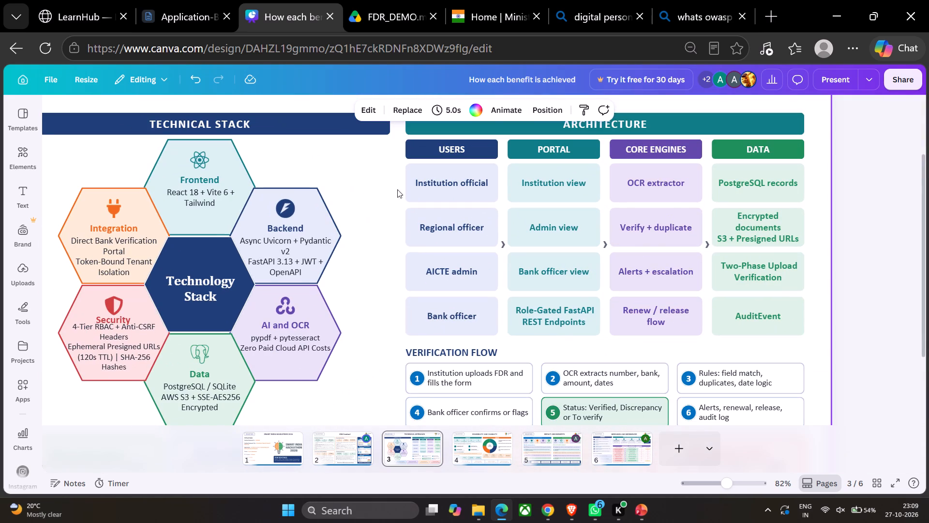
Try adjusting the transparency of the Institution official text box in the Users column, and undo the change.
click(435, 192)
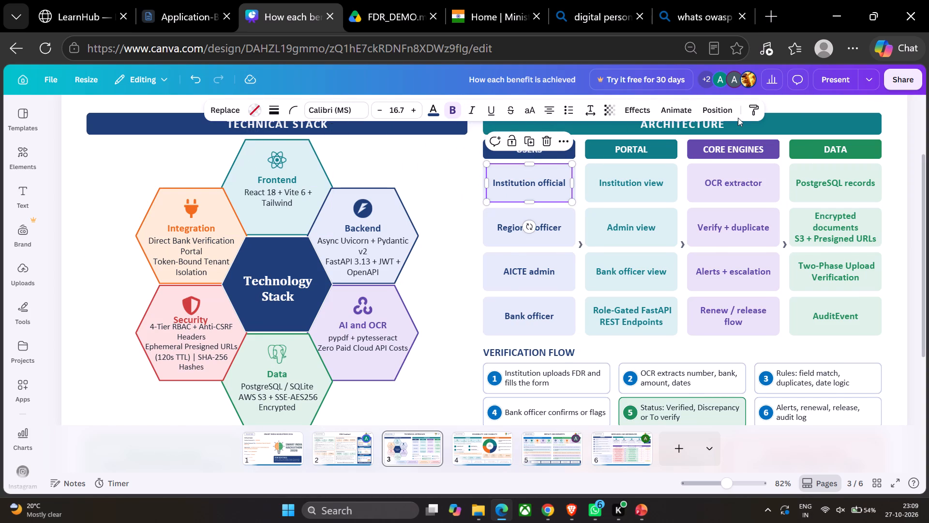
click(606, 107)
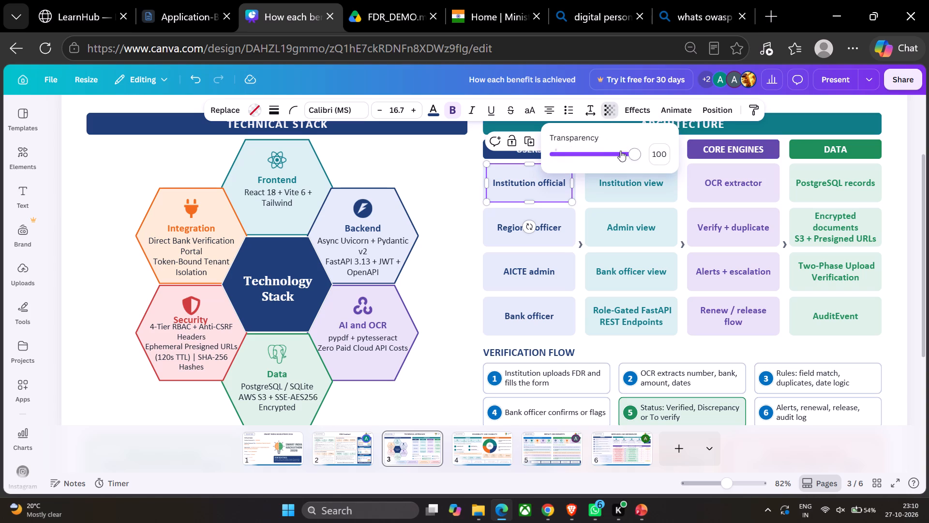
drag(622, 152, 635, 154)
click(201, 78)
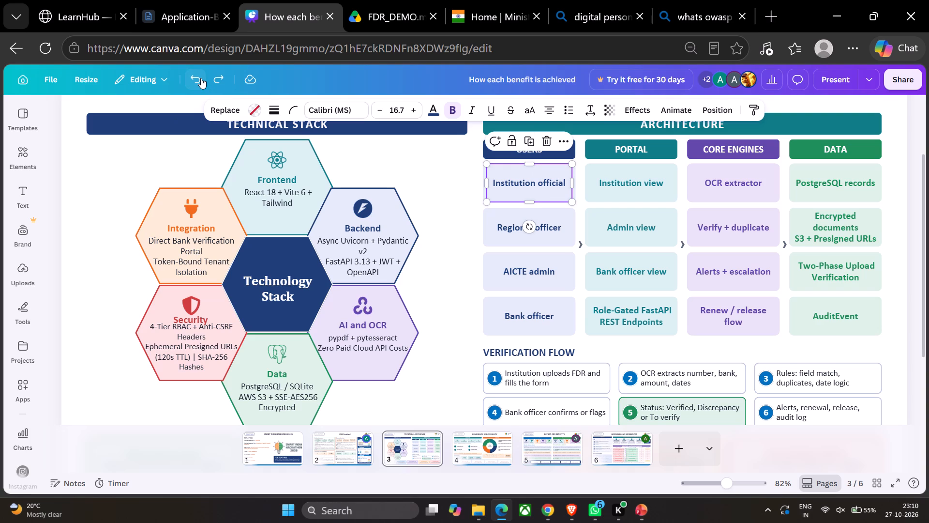
Examine the Users column and the rest of page 3, plus the feasibility and viability content on page 4.
click(420, 195)
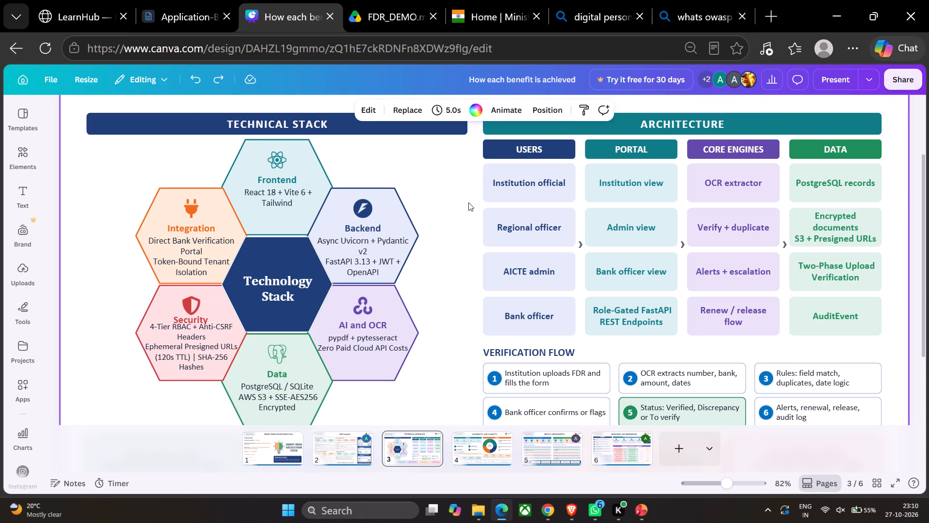
click(567, 181)
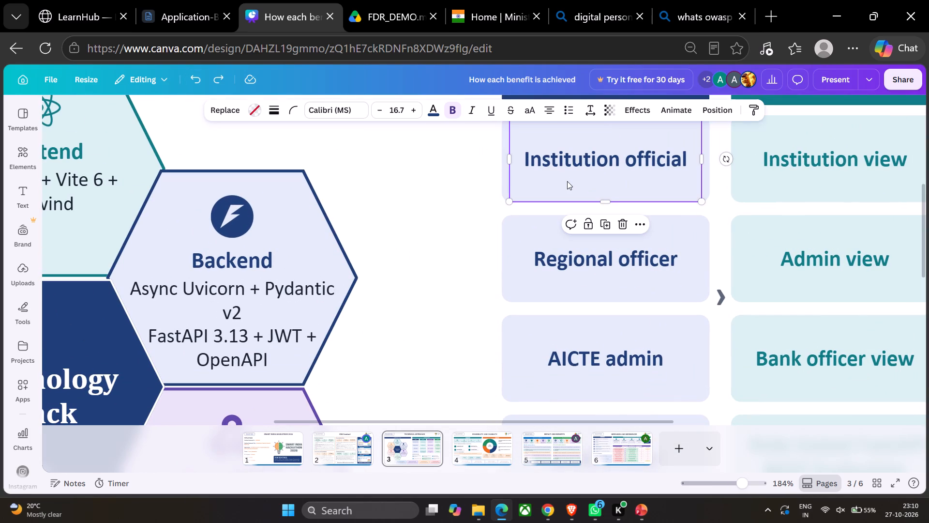
click(539, 212)
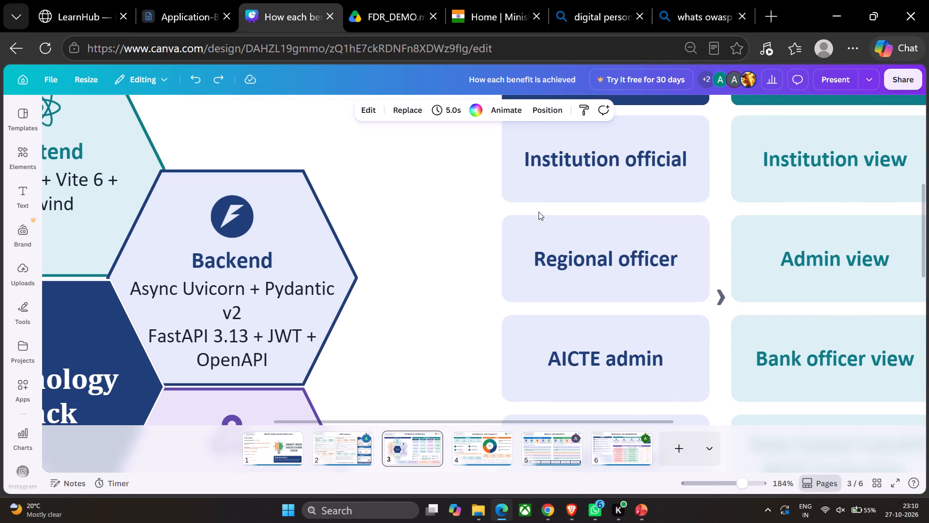
click(539, 200)
scroll(539, 200, up, 2)
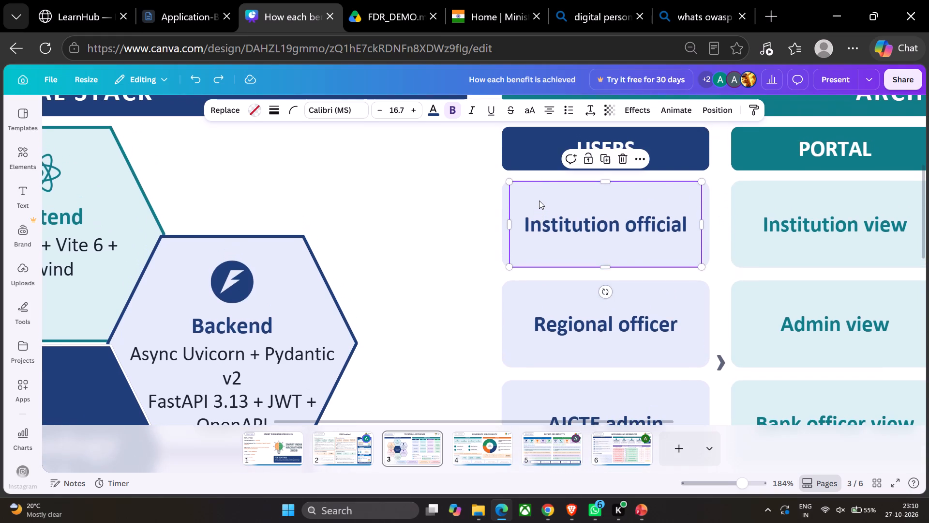
click(633, 228)
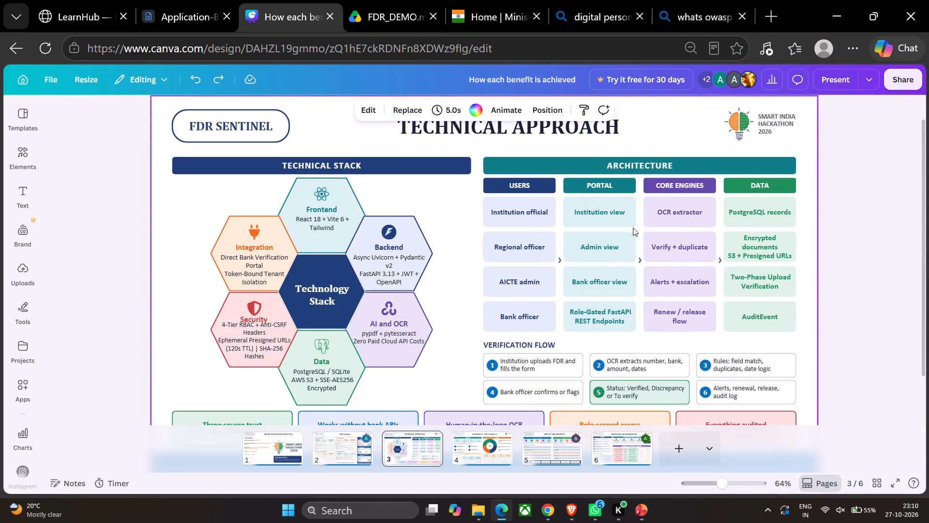
scroll(633, 228, down, 3)
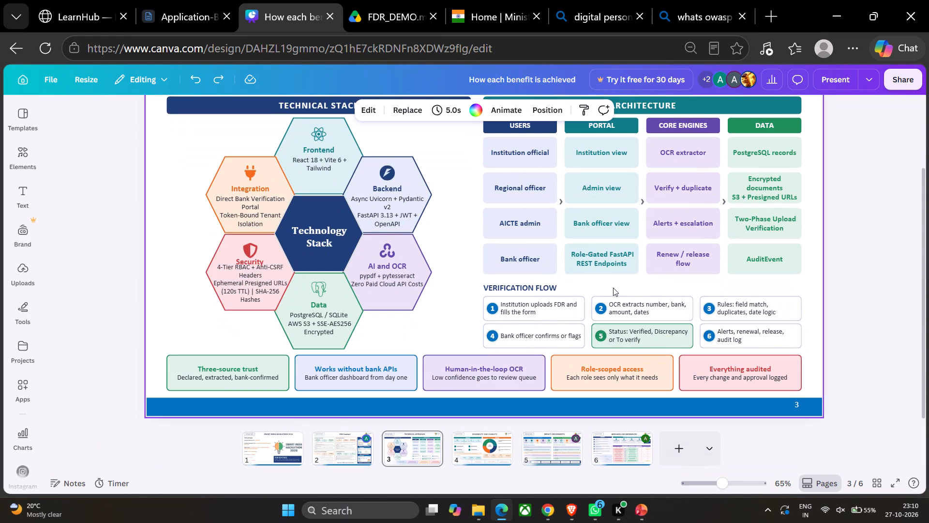
scroll(617, 285, down, 1)
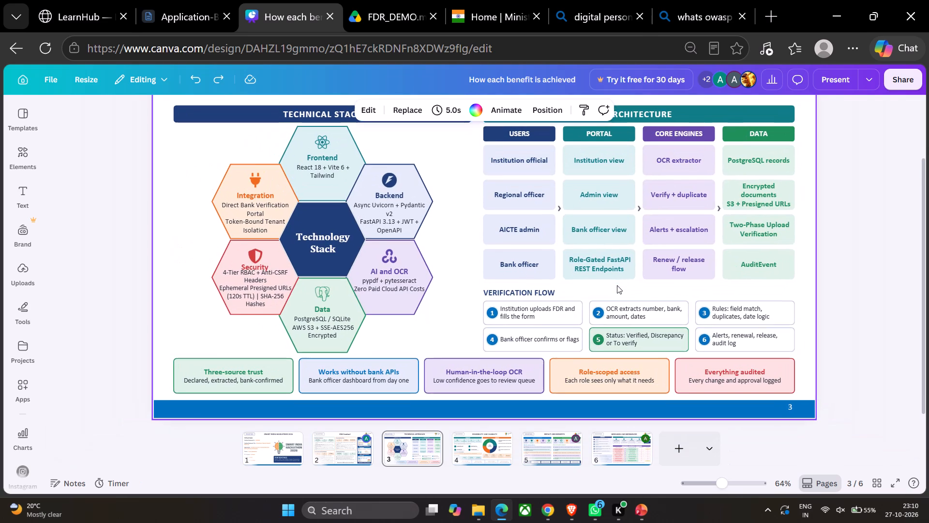
scroll(617, 285, down, 1)
click(484, 449)
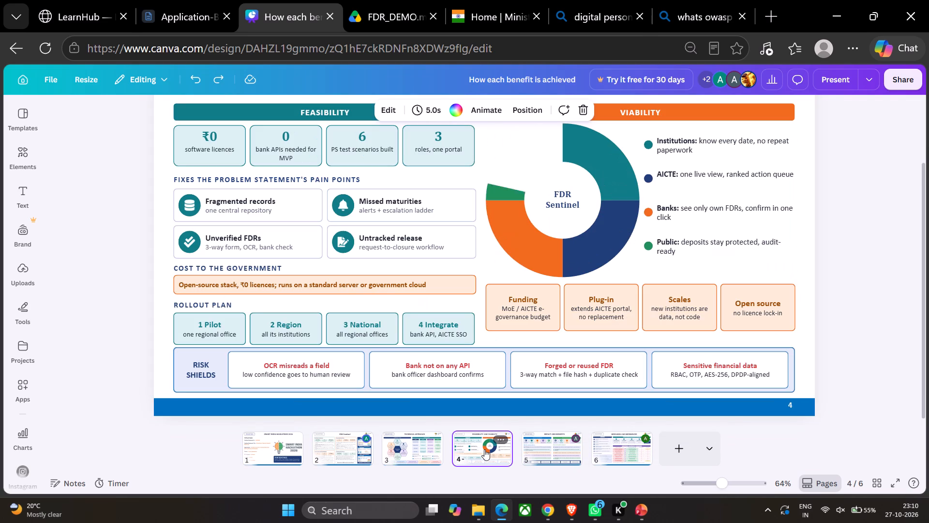
scroll(484, 449, up, 1)
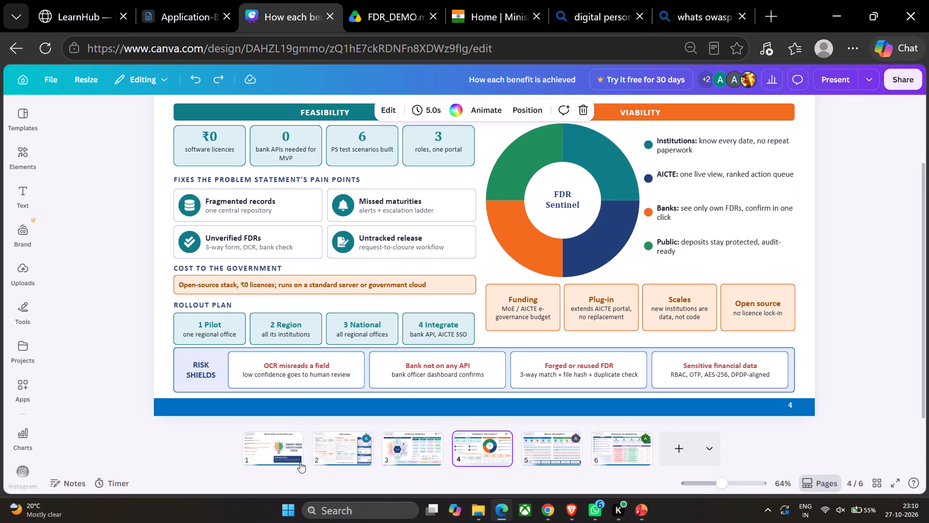
Change the border colour of the Demo Link box on page 2 to the darkest blue among the default solid colours.
click(347, 449)
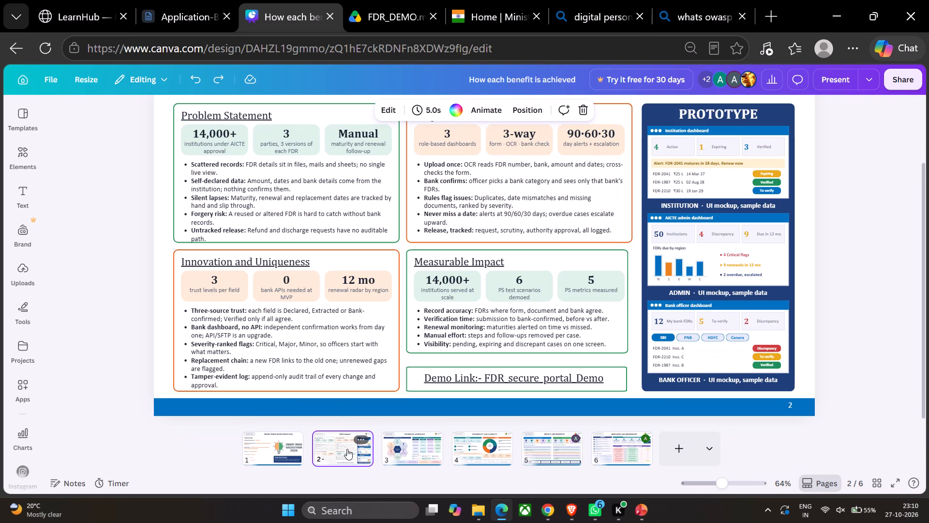
click(410, 368)
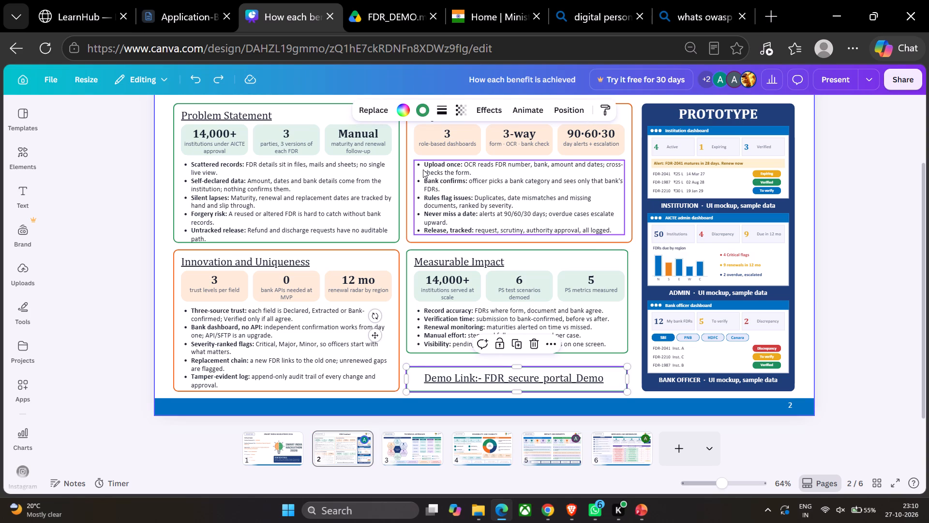
click(419, 105)
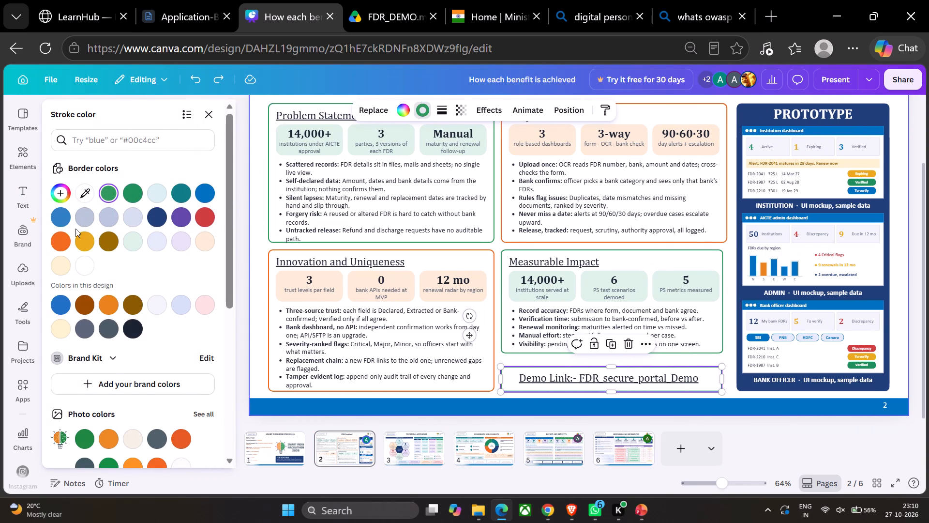
scroll(91, 280, down, 2)
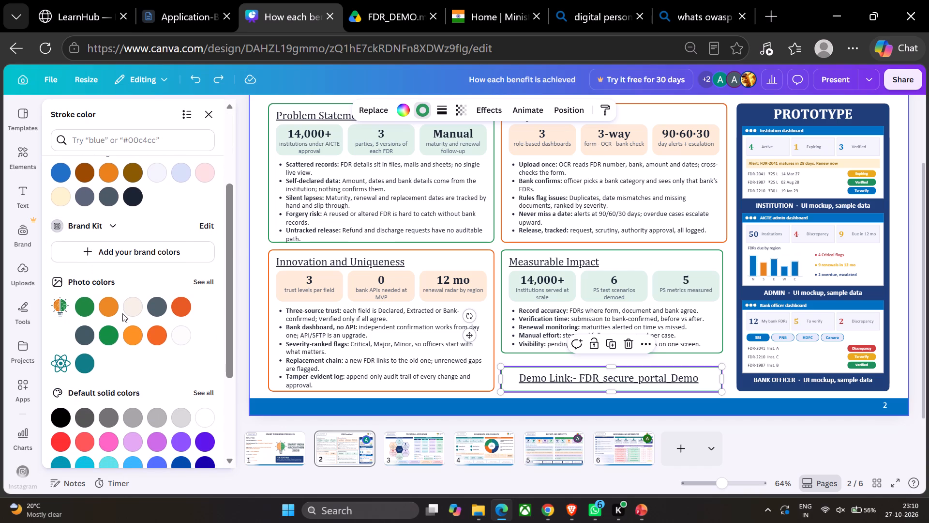
scroll(125, 326, down, 1)
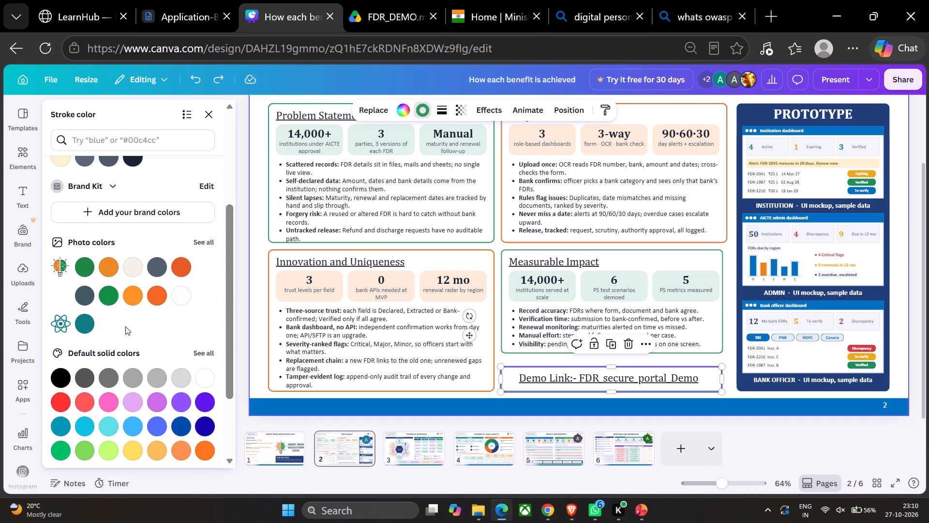
scroll(125, 326, down, 1)
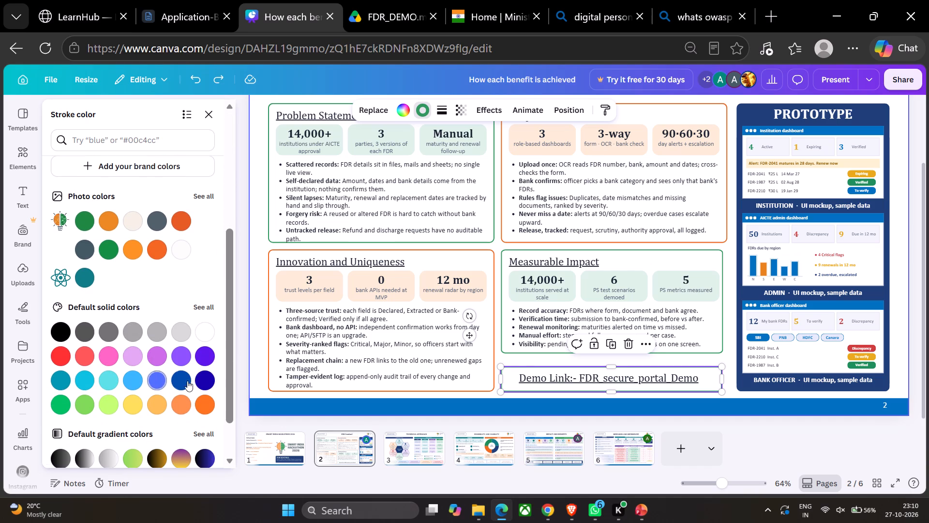
click(204, 380)
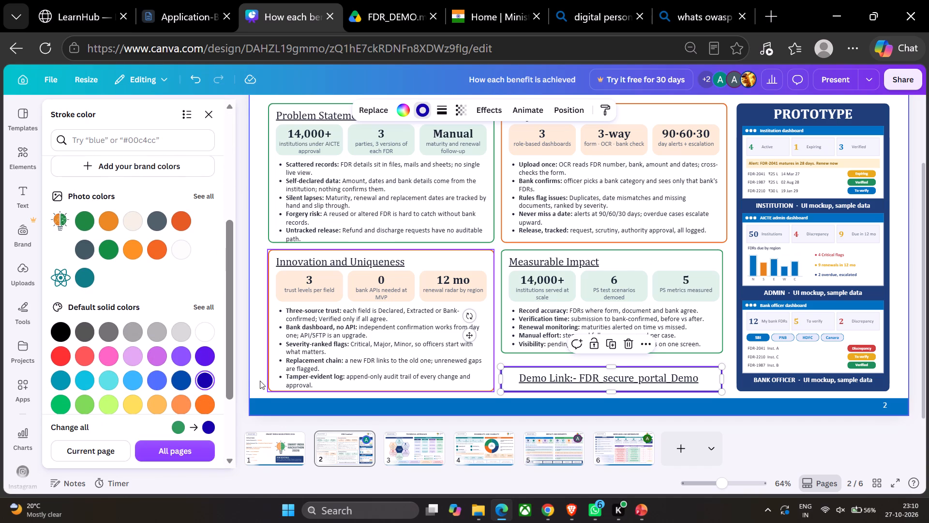
click(260, 381)
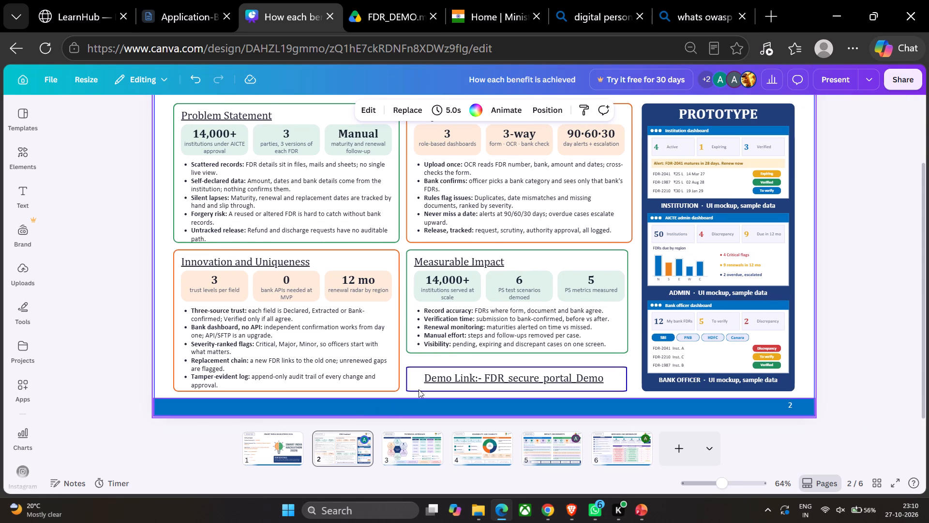
Move the Demo Link box's frame slightly upward on page 2.
click(422, 371)
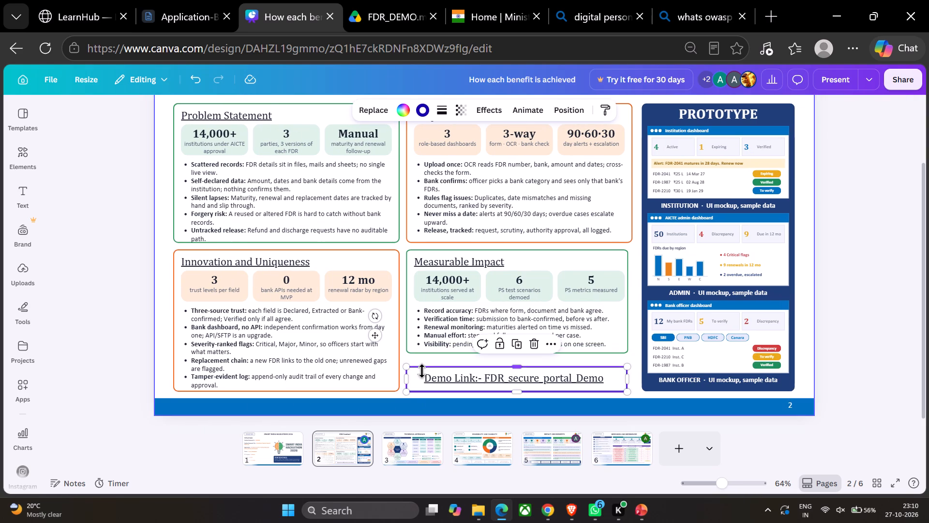
click(413, 382)
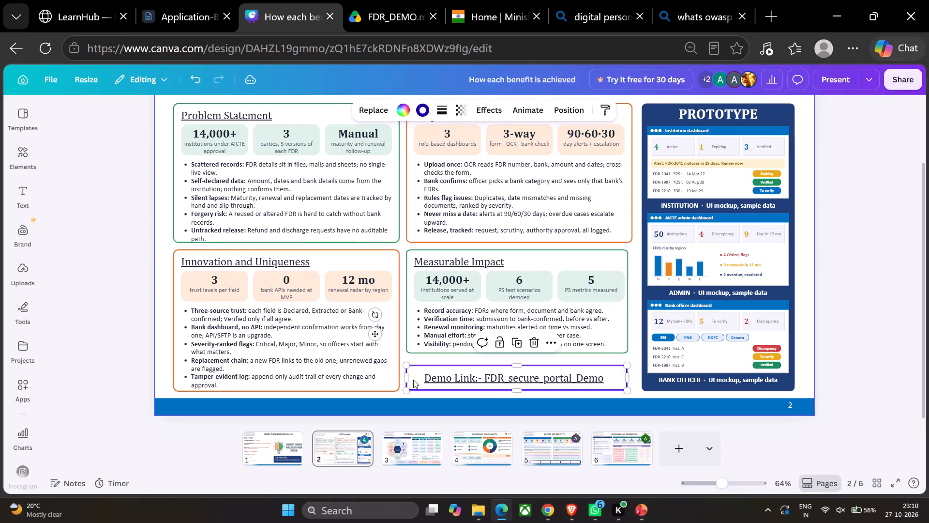
click(407, 354)
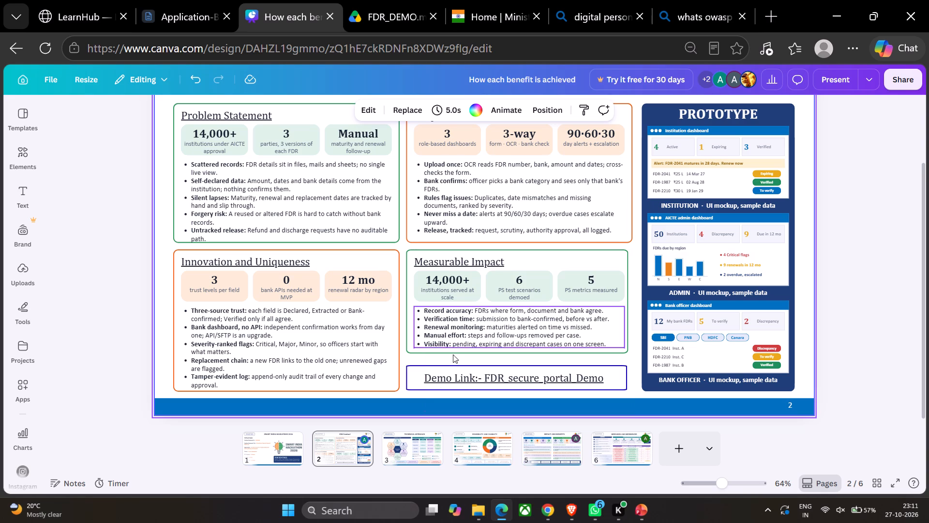
Review the deck's pages 3 to 6, the title page and page 2.
click(421, 461)
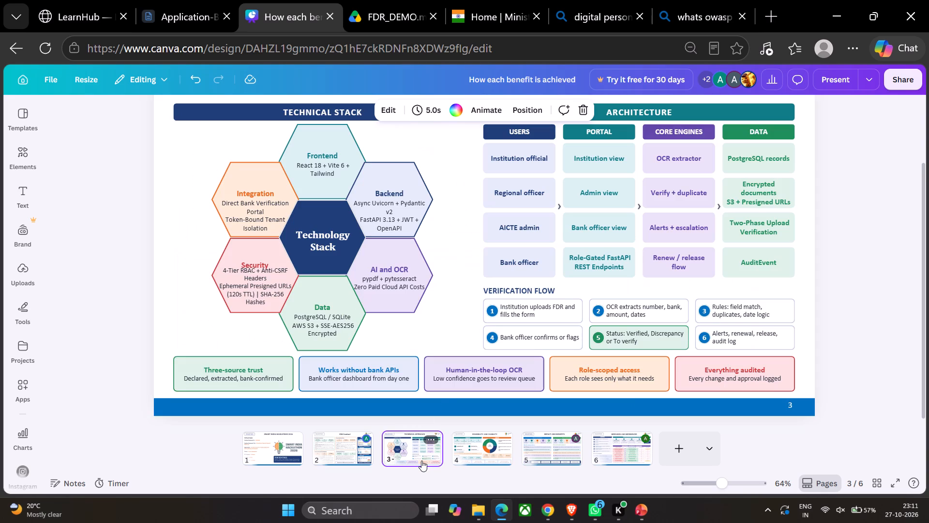
click(484, 442)
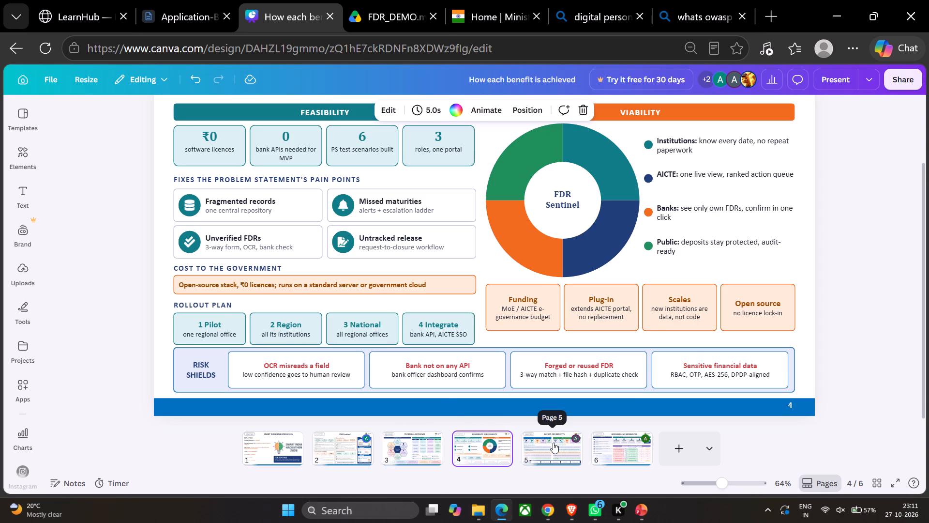
click(570, 447)
click(614, 452)
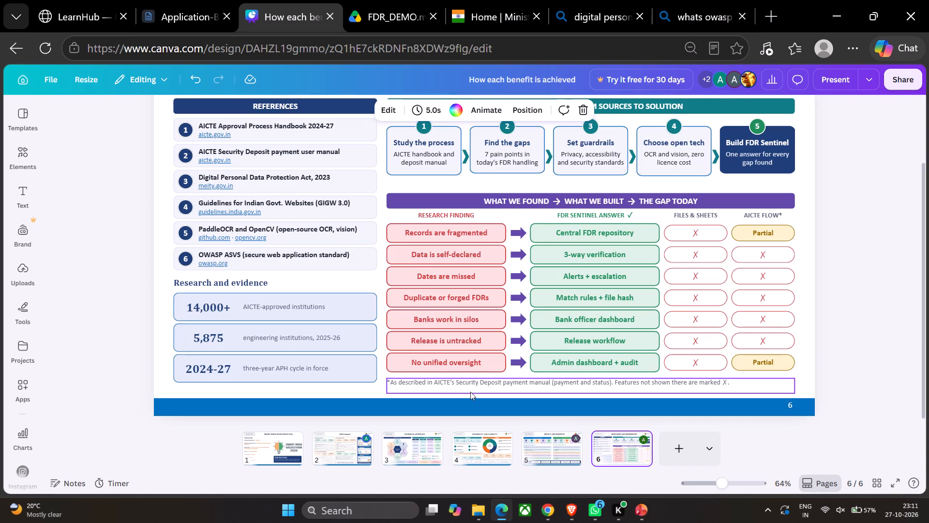
scroll(470, 392, up, 1)
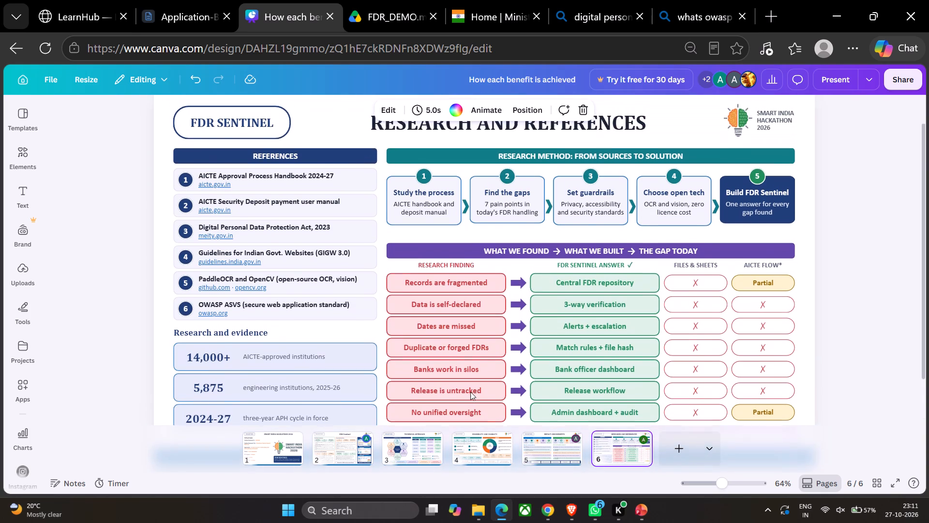
scroll(470, 392, up, 1)
click(291, 456)
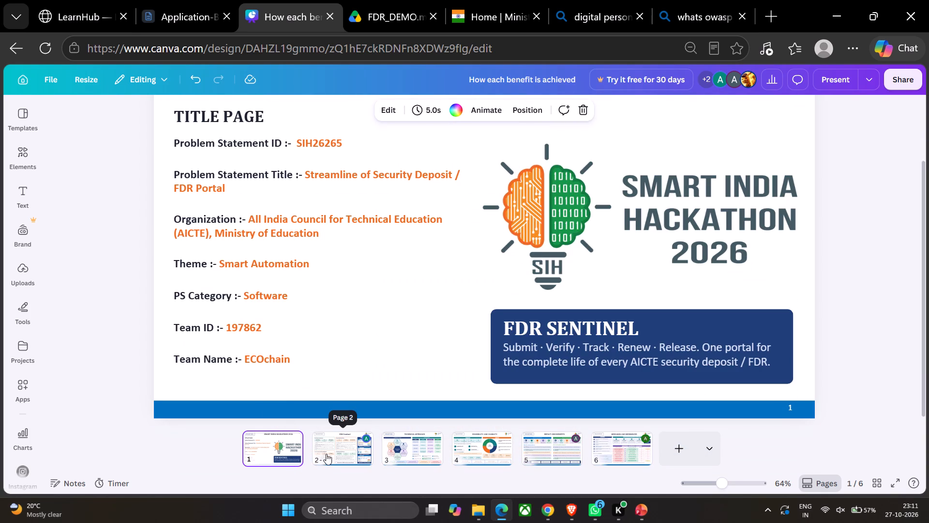
click(327, 454)
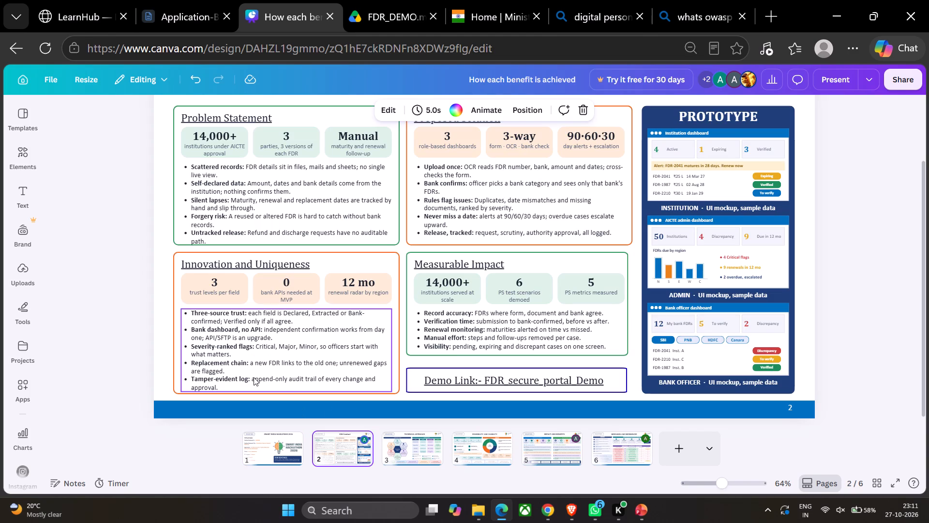
click(153, 363)
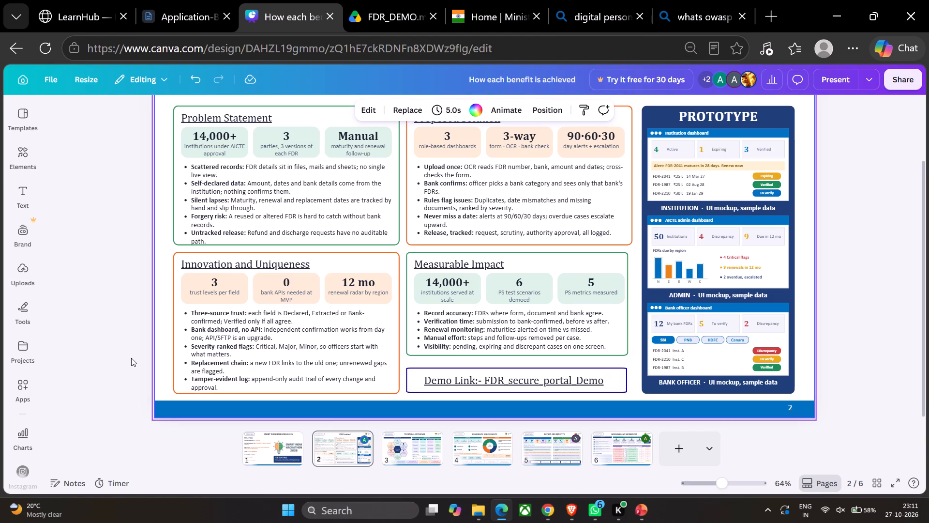
click(131, 358)
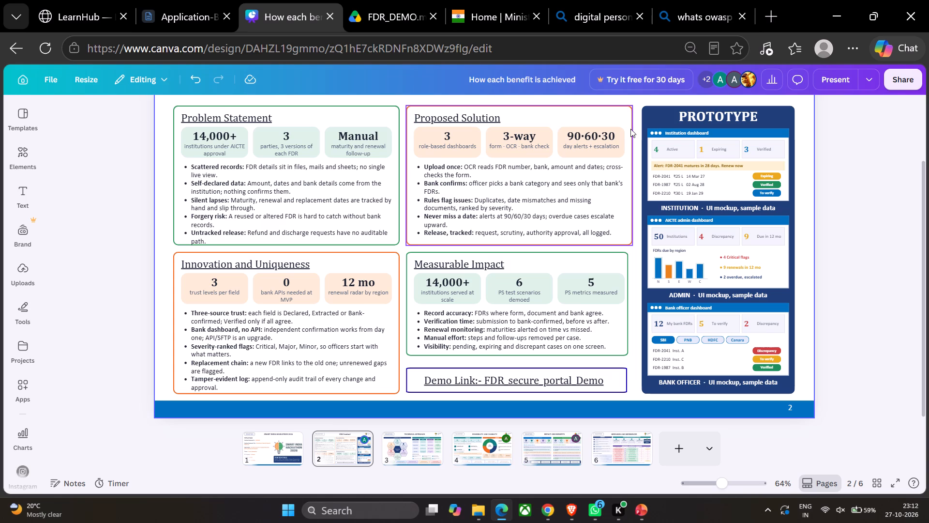
Examine page 2's layout from its title to its footer, checking the frame around the Proposed Solution section.
click(629, 142)
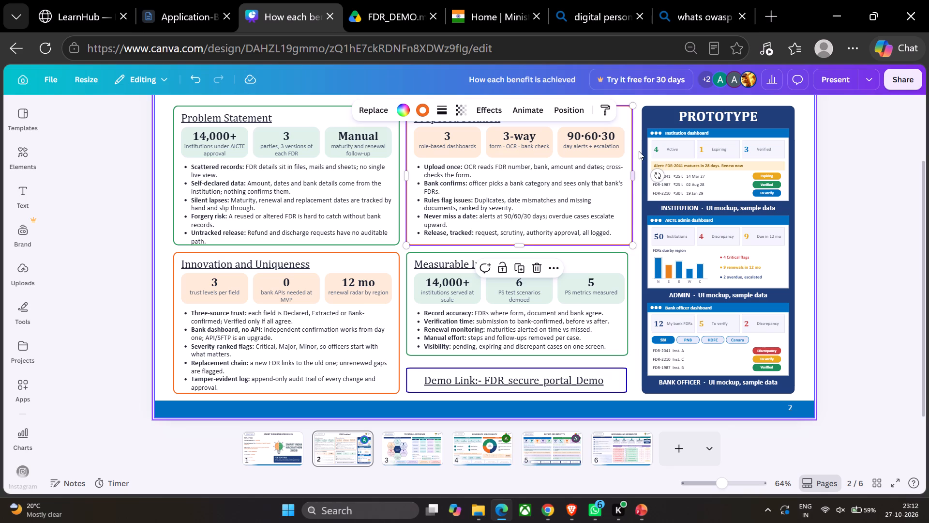
click(639, 153)
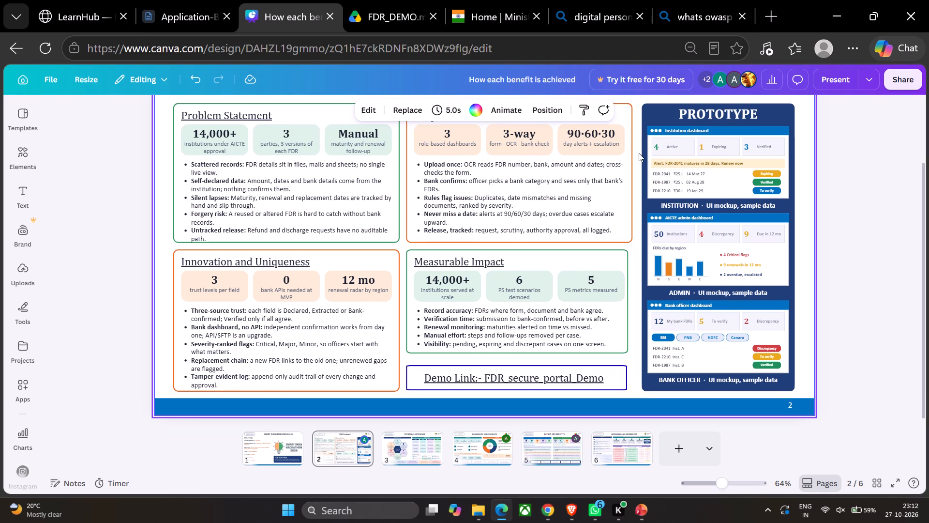
scroll(639, 153, up, 2)
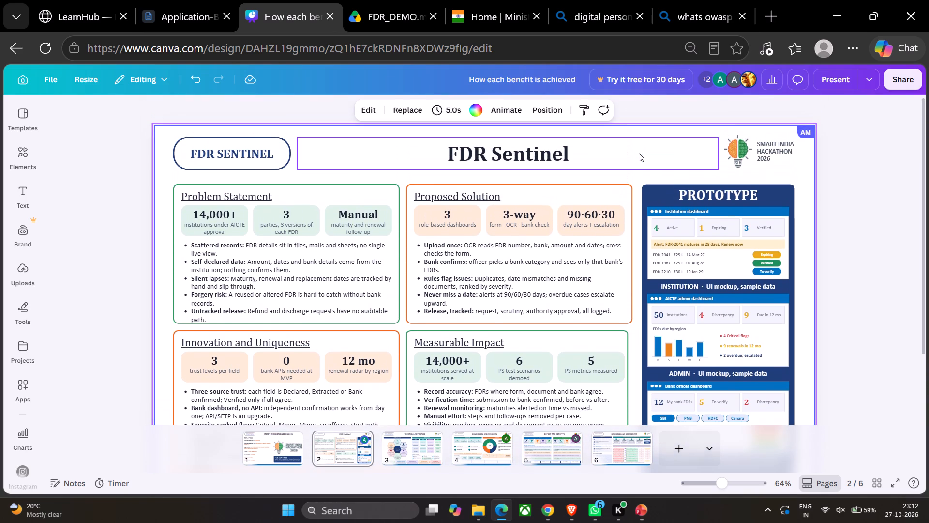
scroll(639, 153, up, 1)
scroll(639, 153, down, 1)
click(636, 161)
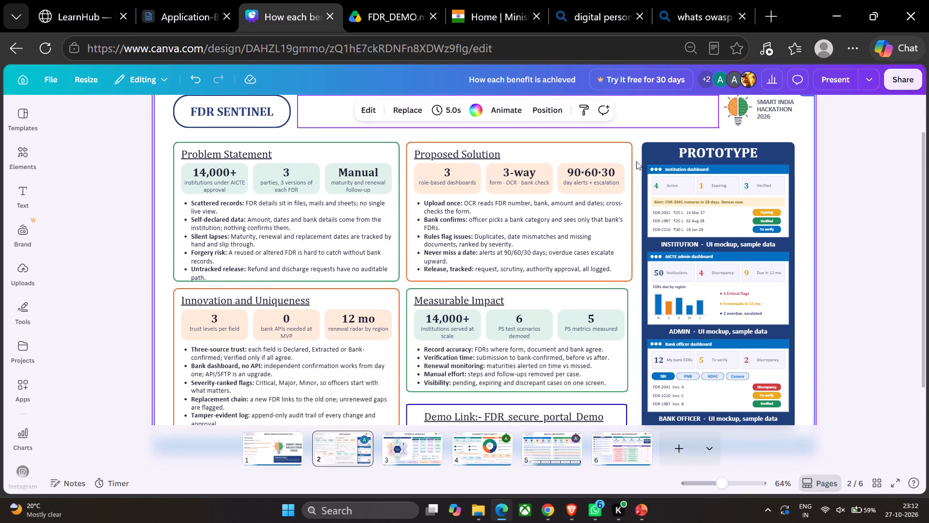
scroll(636, 161, down, 2)
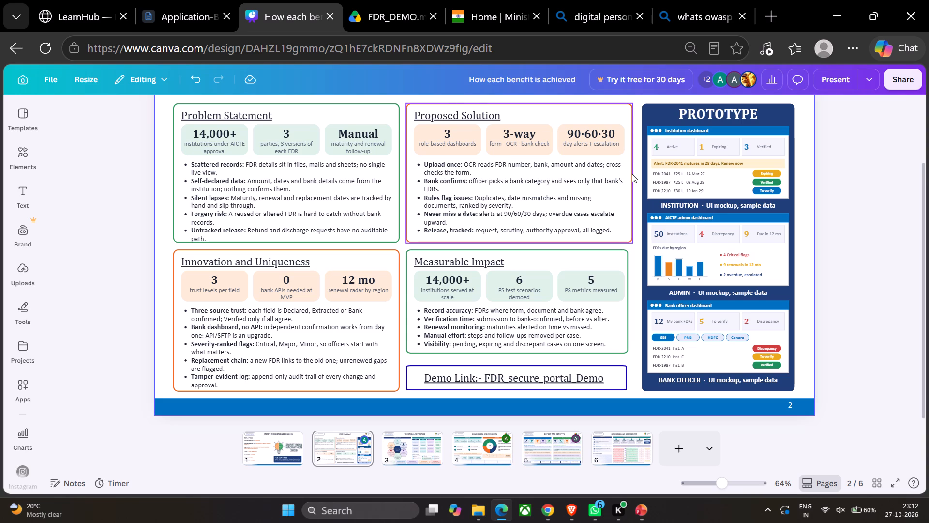
click(632, 174)
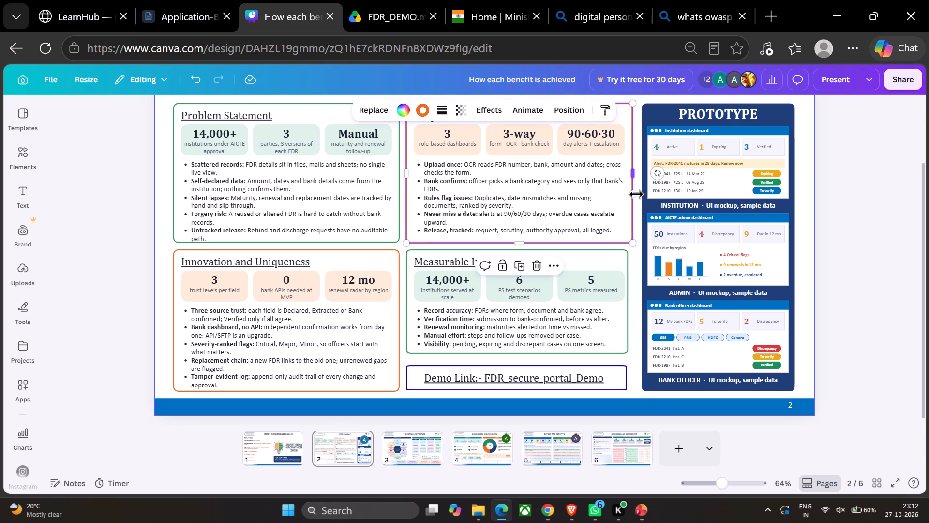
click(639, 199)
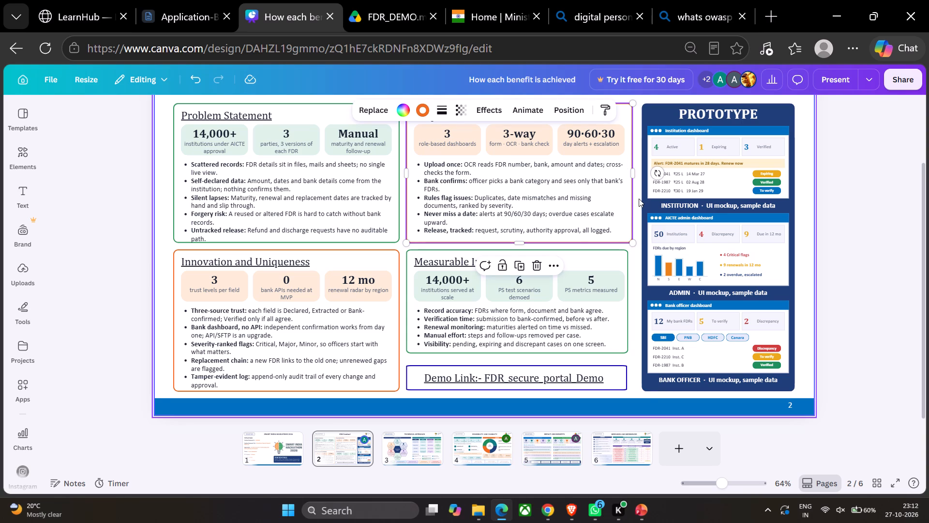
Examine page 2's layout from title to footer, comparing the section frames' edges along the gap beside the PROTOTYPE column.
scroll(639, 199, down, 1)
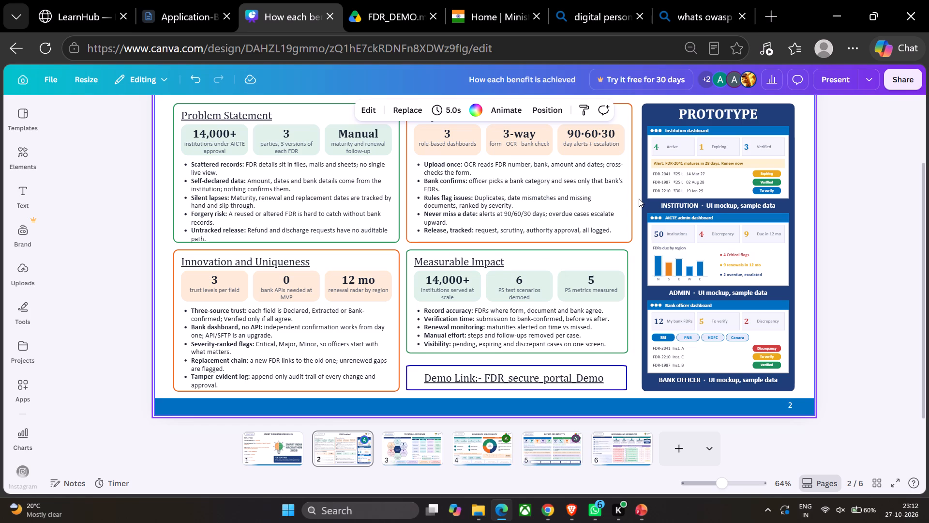
scroll(639, 199, down, 1)
scroll(639, 199, up, 3)
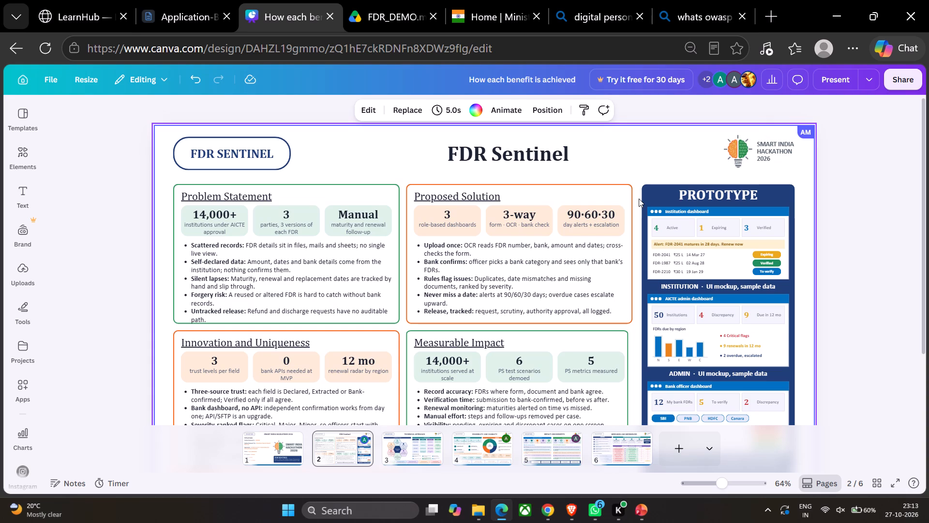
click(633, 208)
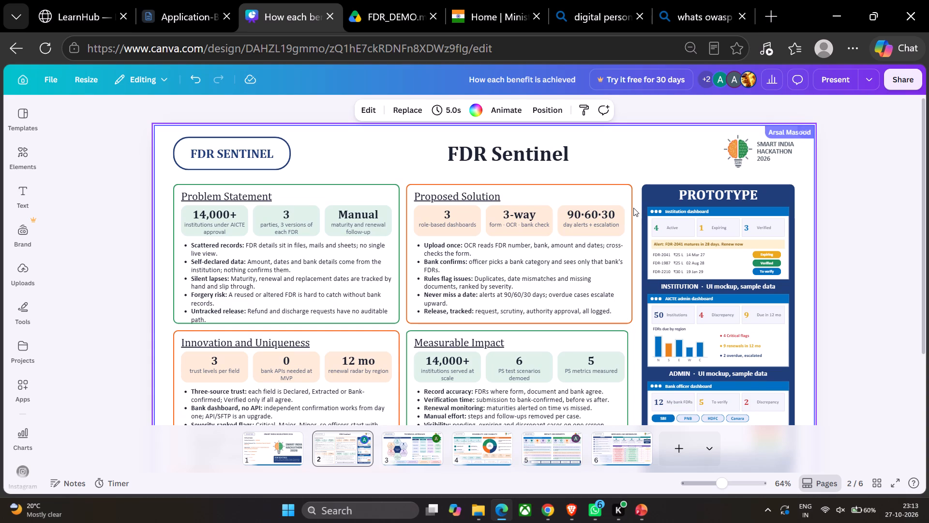
click(637, 209)
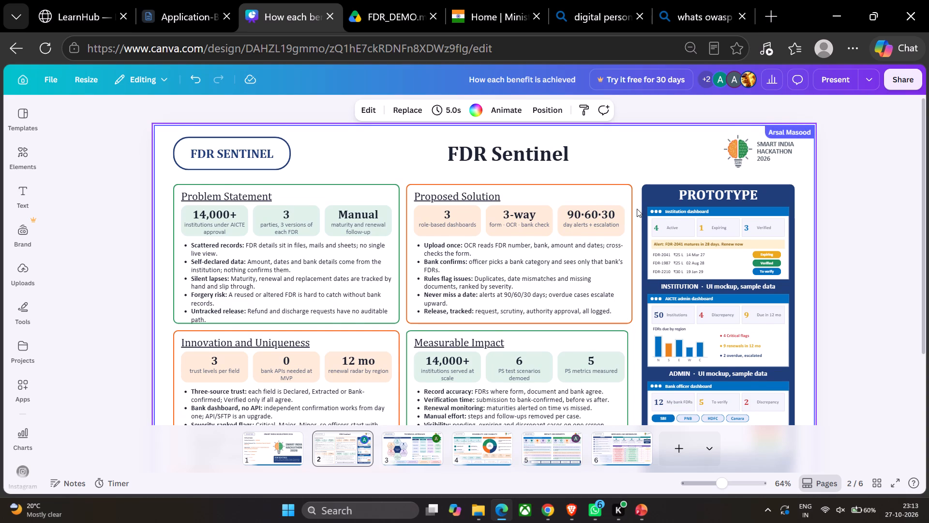
scroll(637, 209, down, 3)
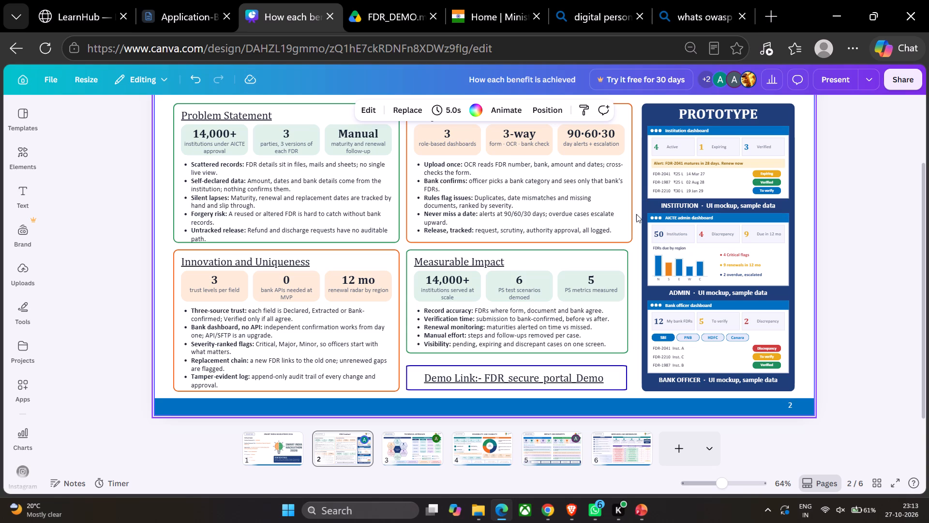
click(636, 215)
scroll(636, 215, up, 2)
scroll(636, 215, down, 1)
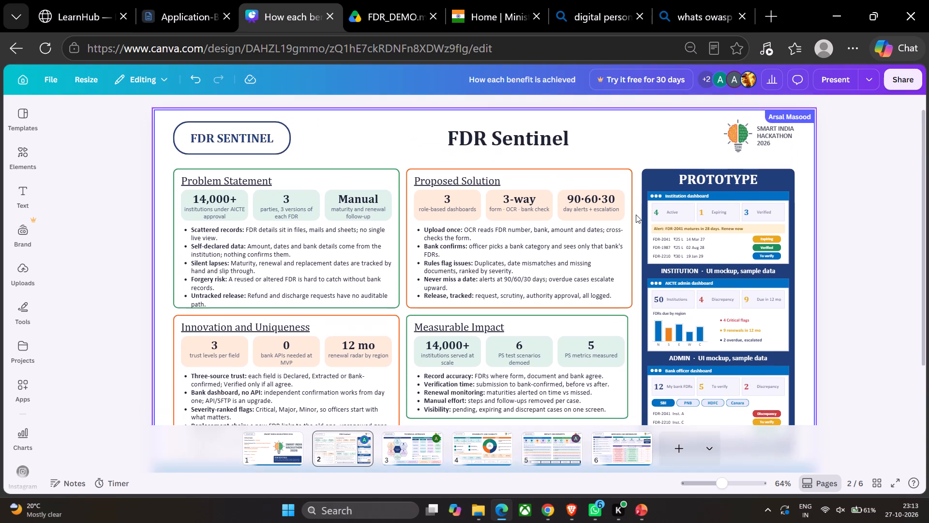
scroll(636, 215, down, 1)
scroll(632, 314, down, 1)
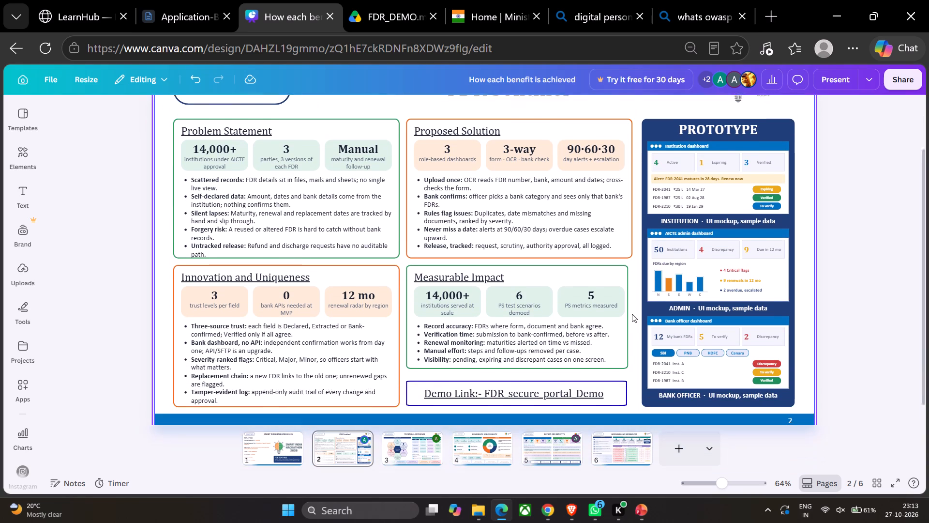
Widen the Measurable Impact frame on page 2 so its outer edge lines up with the Proposed Solution frame above it.
scroll(632, 314, down, 1)
click(628, 287)
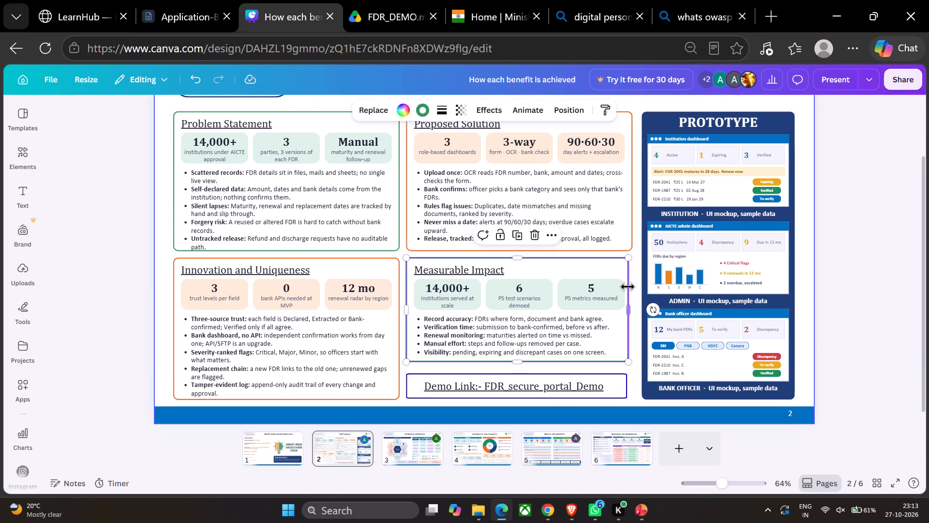
drag(629, 308, 633, 308)
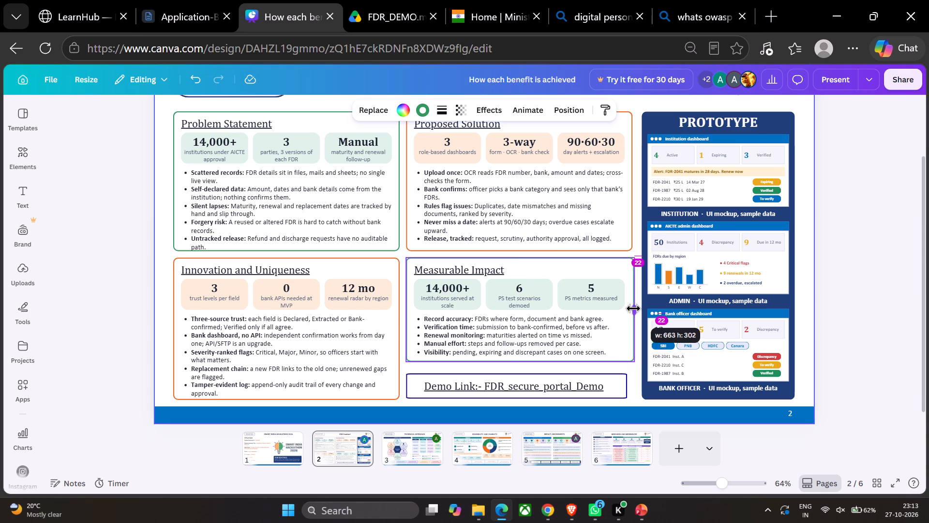
drag(633, 308, 633, 308)
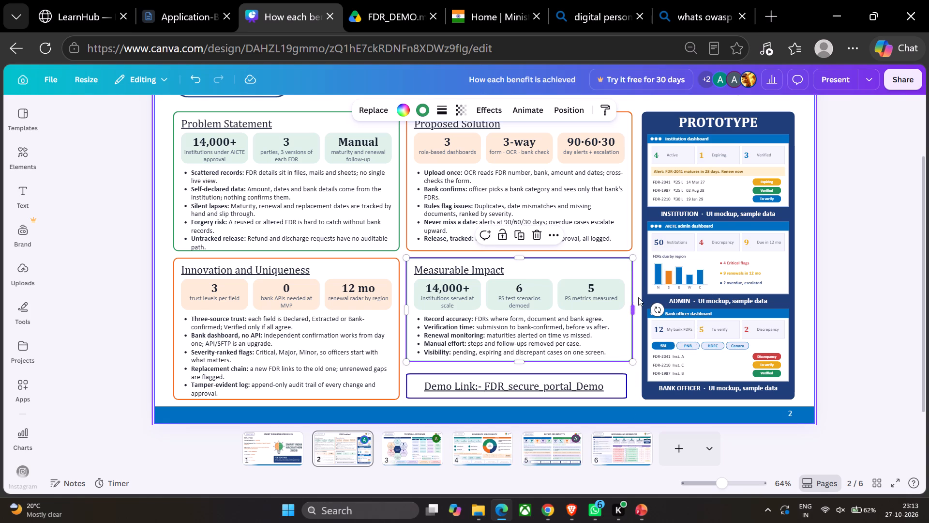
click(639, 297)
Widen the Demo Link box's frame on page 2 to line up with the edge of the Measurable Impact frame.
scroll(639, 297, down, 1)
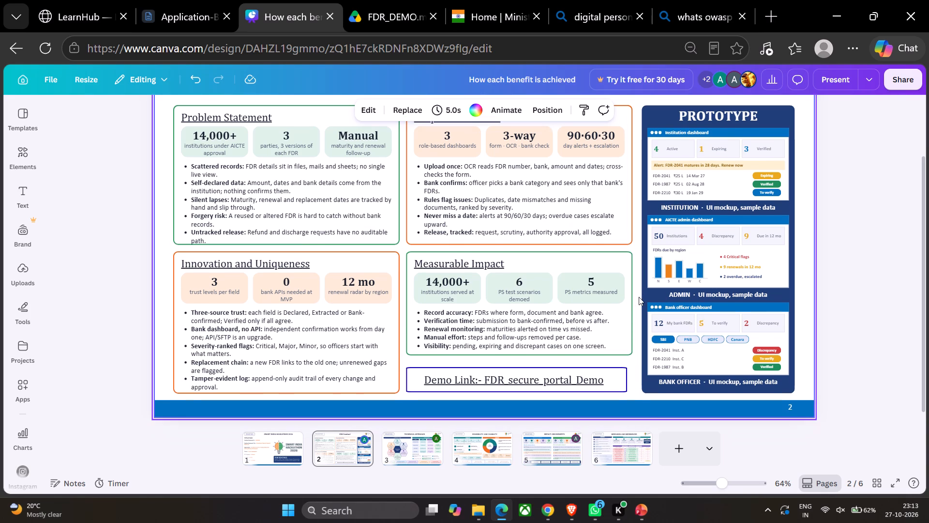
click(618, 385)
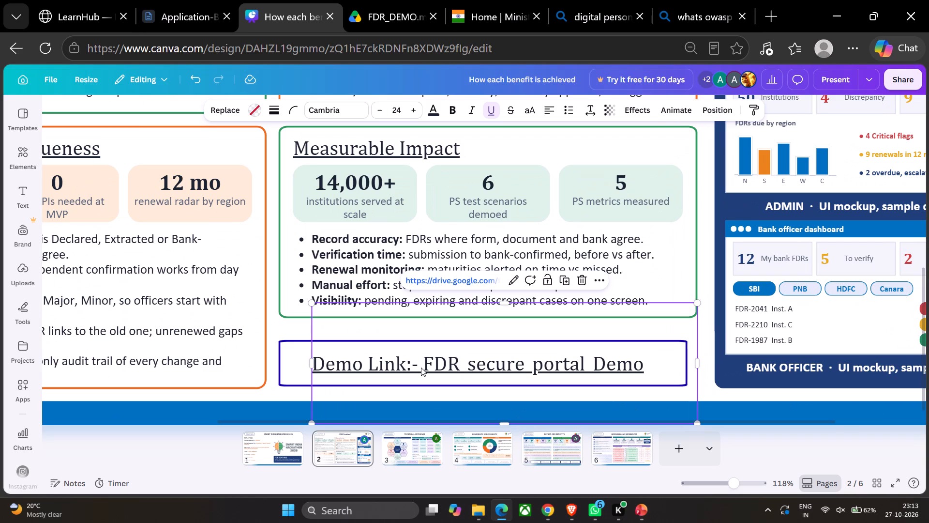
click(303, 375)
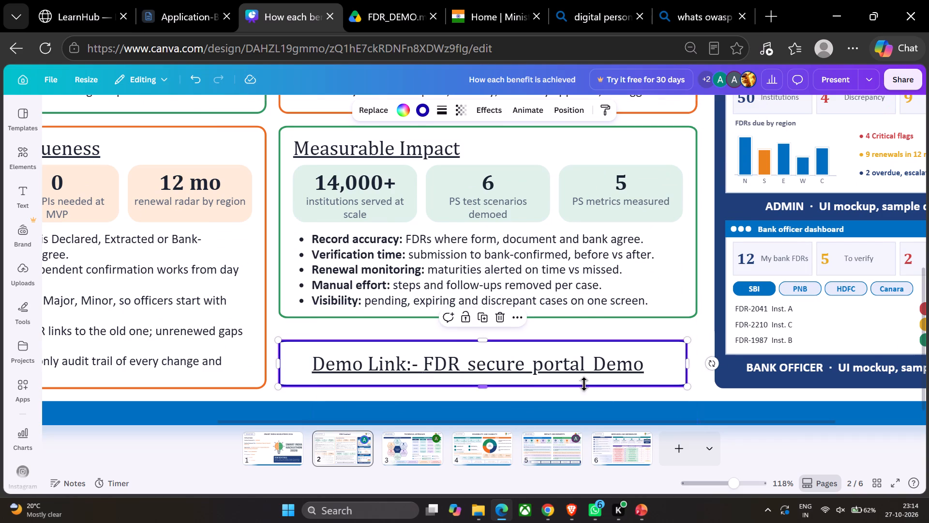
drag(689, 360, 698, 361)
click(702, 317)
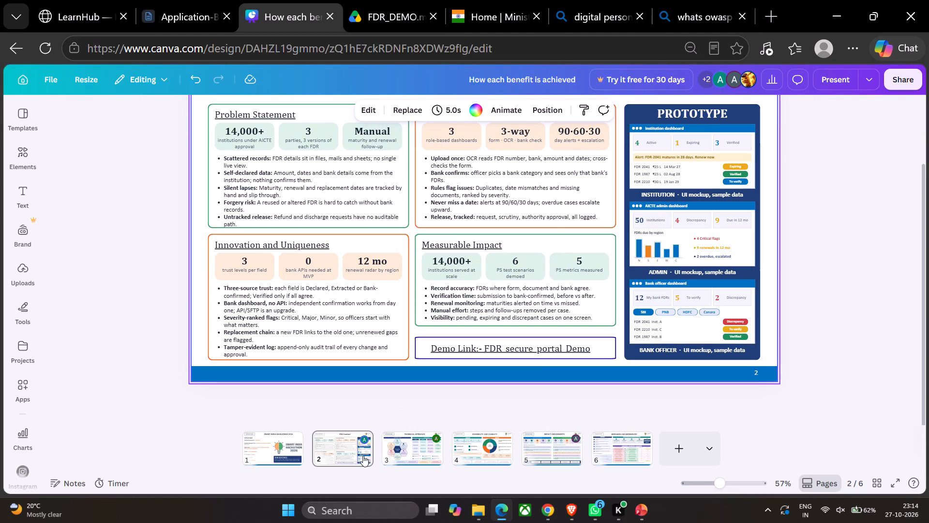
Review the deck's pages 2 to 6, checking the technical, feasibility, impact and references layouts.
click(342, 457)
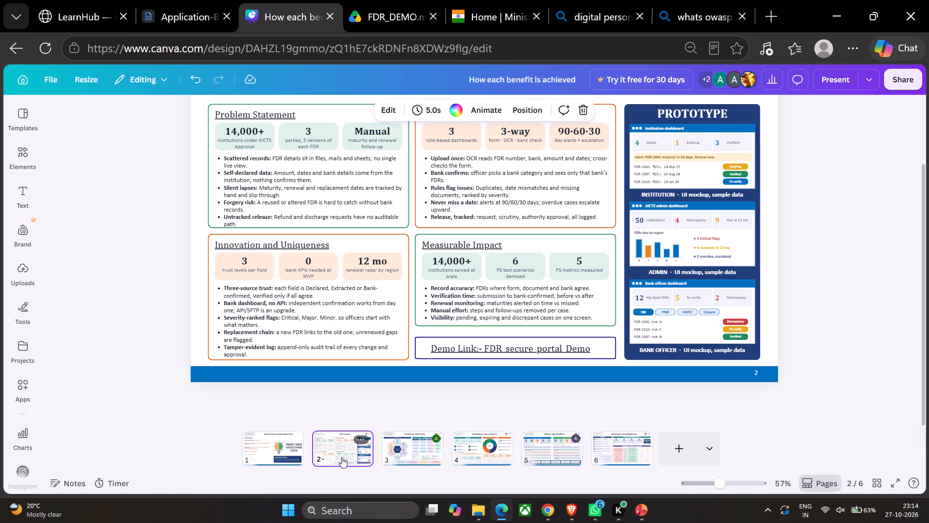
click(401, 450)
click(401, 450)
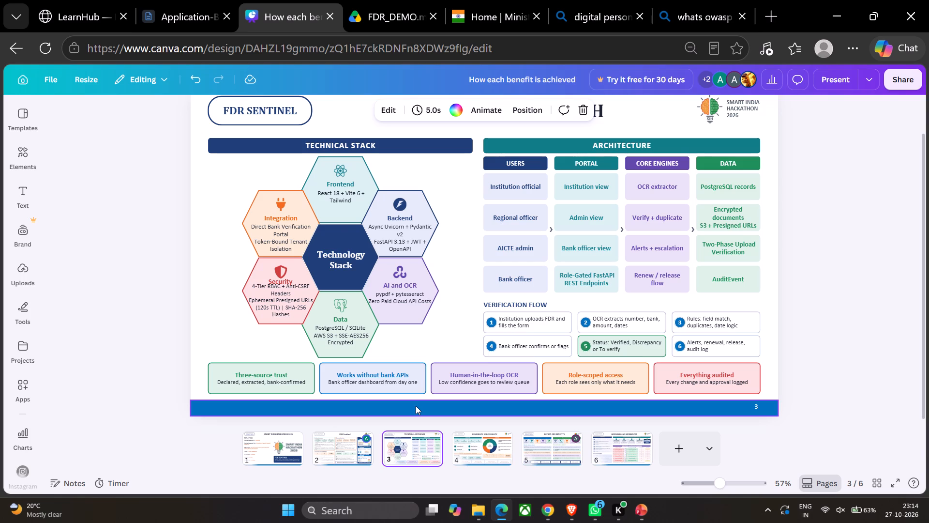
click(347, 445)
click(485, 454)
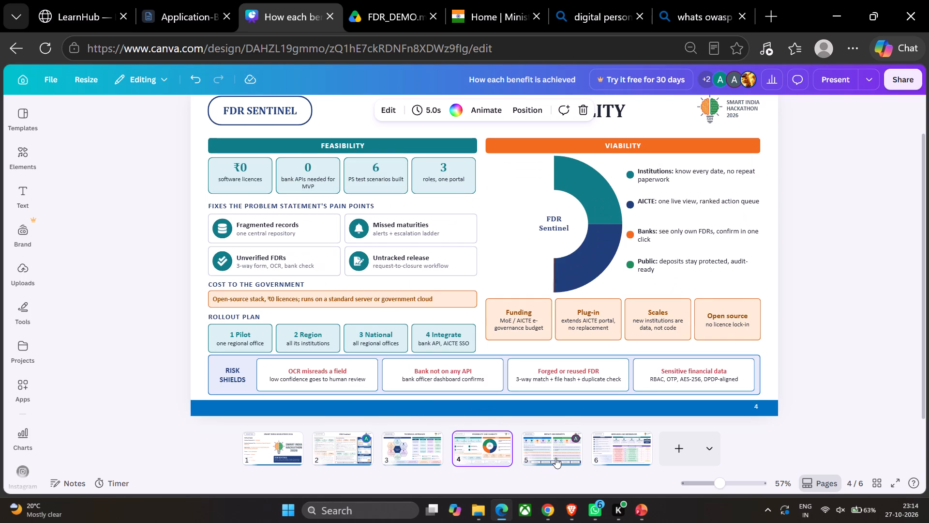
click(555, 458)
scroll(475, 323, up, 1)
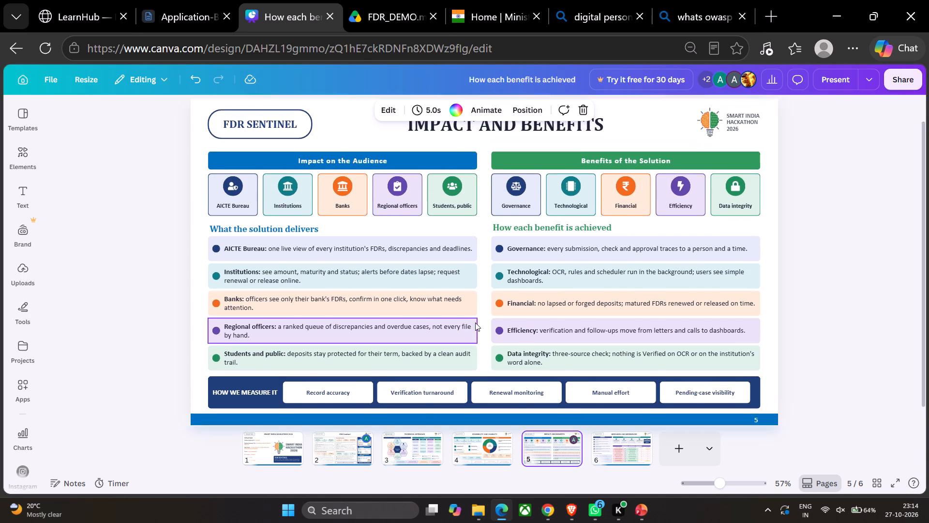
scroll(475, 323, up, 1)
scroll(475, 323, down, 2)
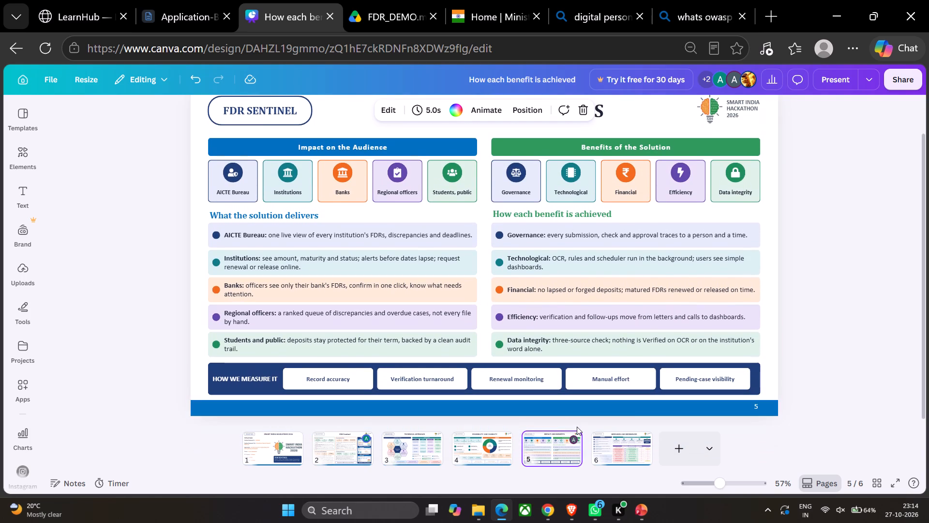
click(595, 446)
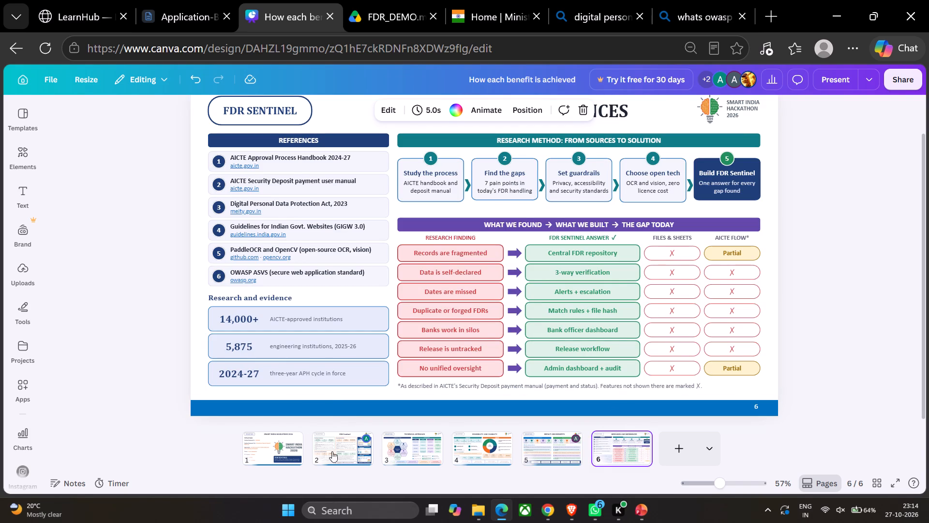
Delete the entire PROTOTYPE column on page 2, including its heading, background and the three dashboard mockups.
click(335, 455)
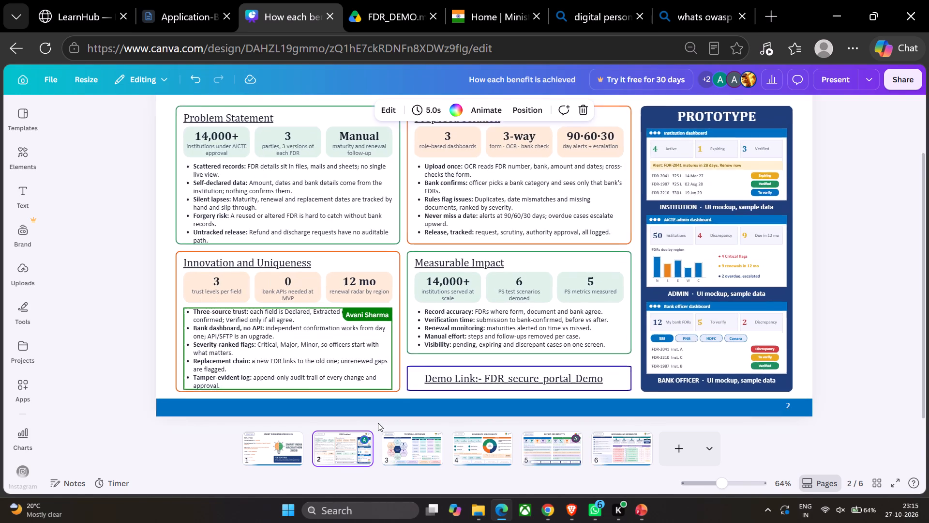
scroll(378, 423, right, 1)
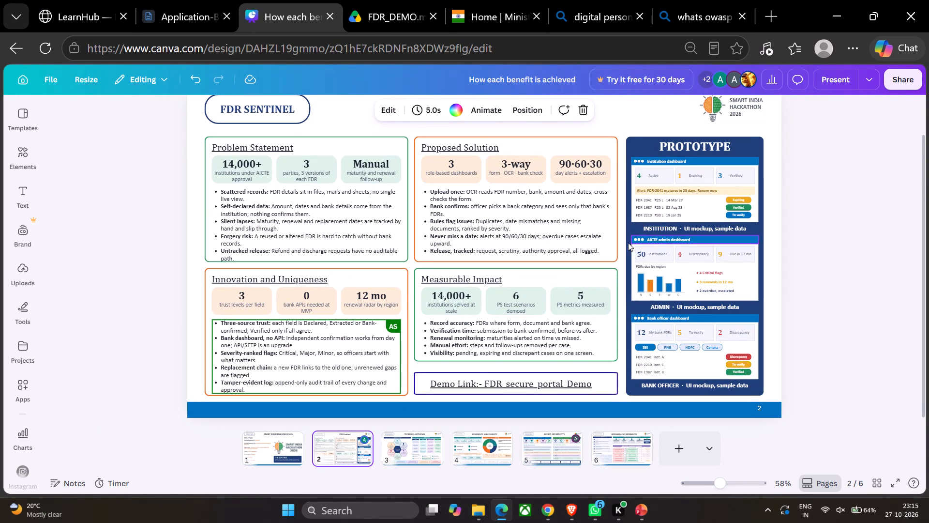
click(621, 247)
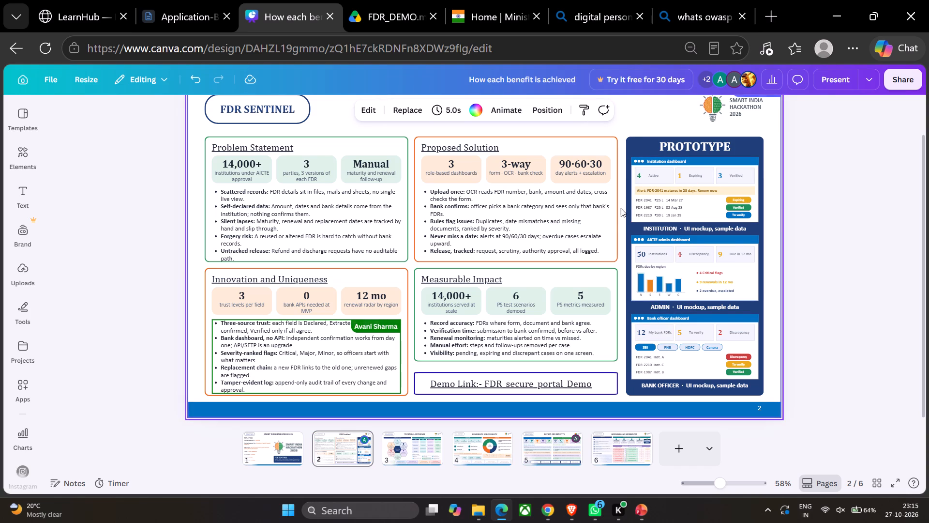
click(642, 148)
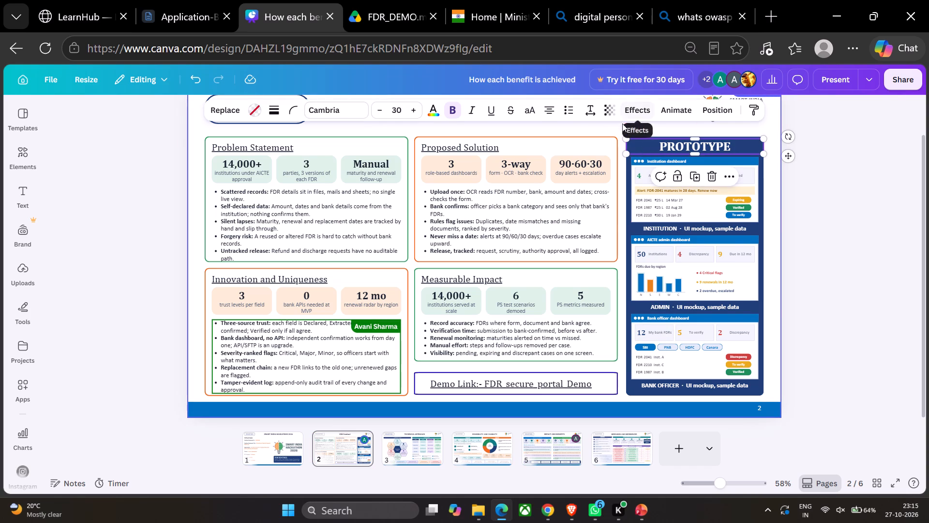
drag(623, 129, 763, 330)
scroll(683, 228, up, 1)
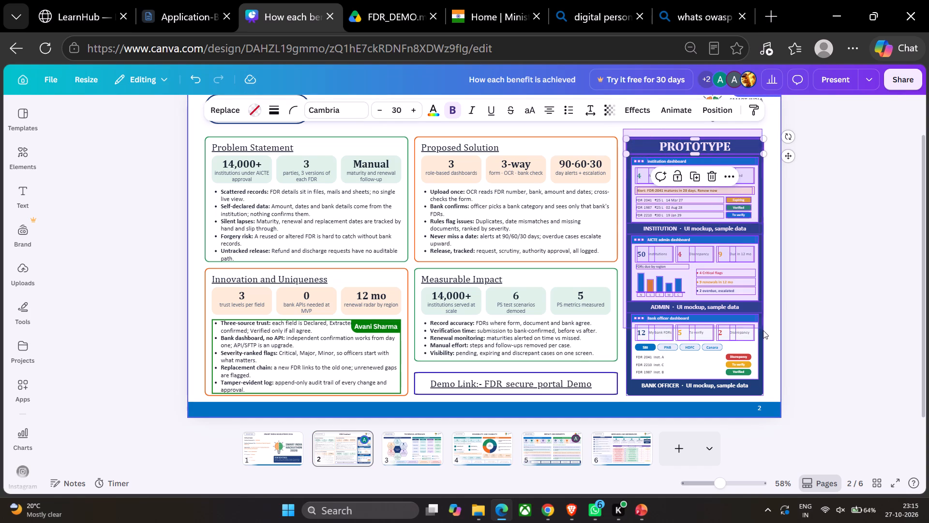
scroll(763, 330, up, 1)
drag(763, 330, 765, 398)
scroll(765, 398, up, 1)
key(Delete)
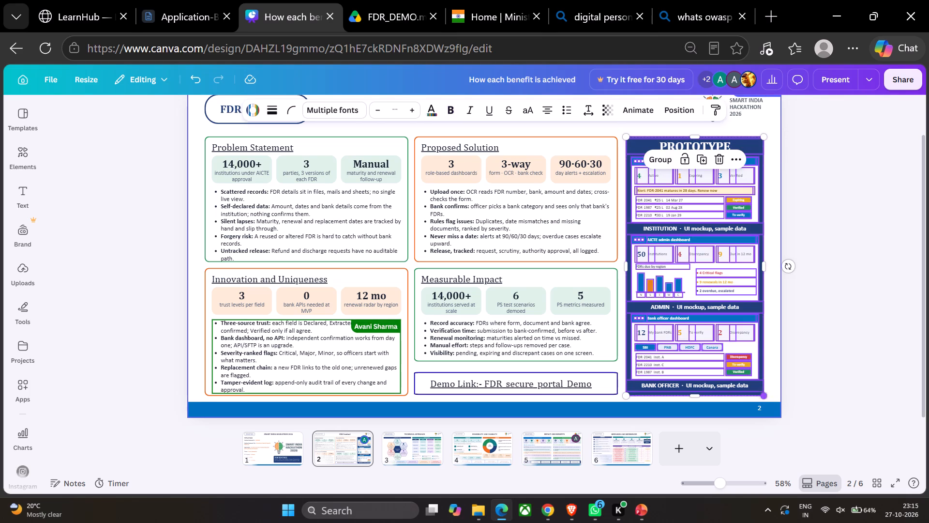
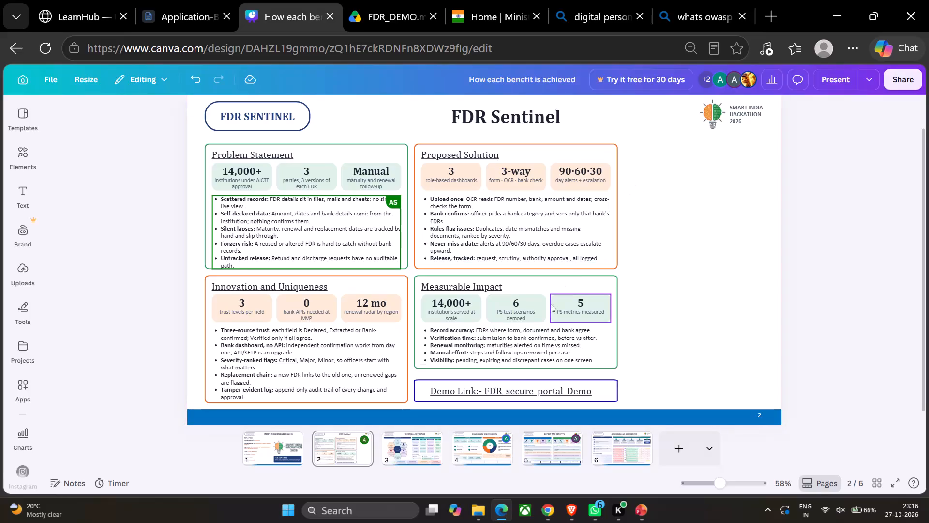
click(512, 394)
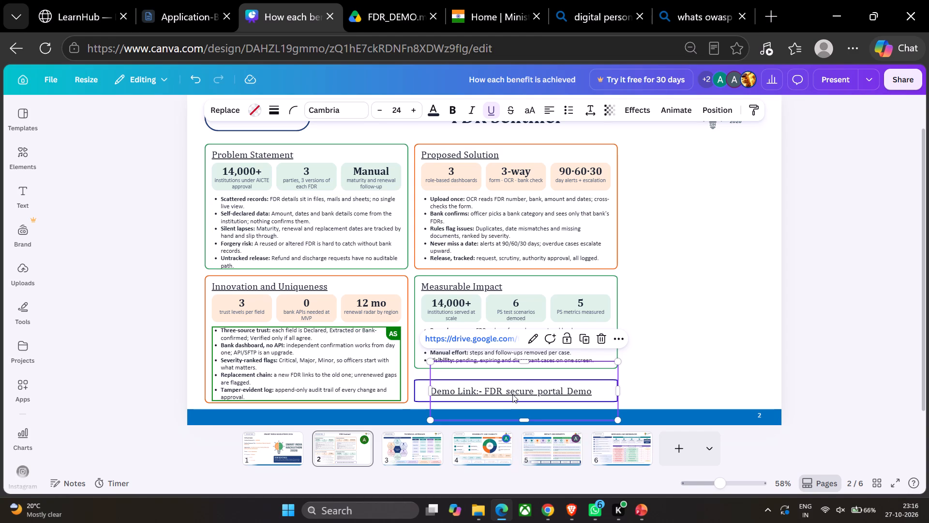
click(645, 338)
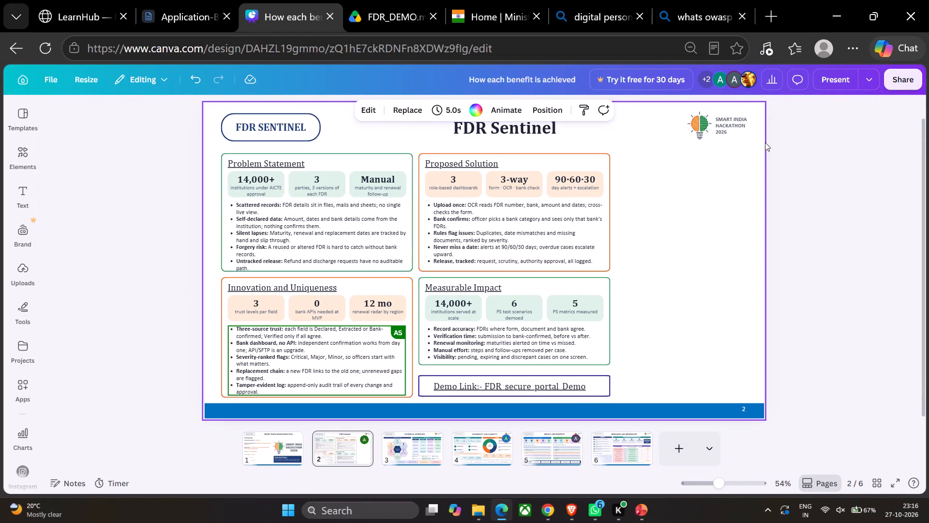
Present the deck full screen and review its slides in order through to Research and References on page 6.
click(831, 85)
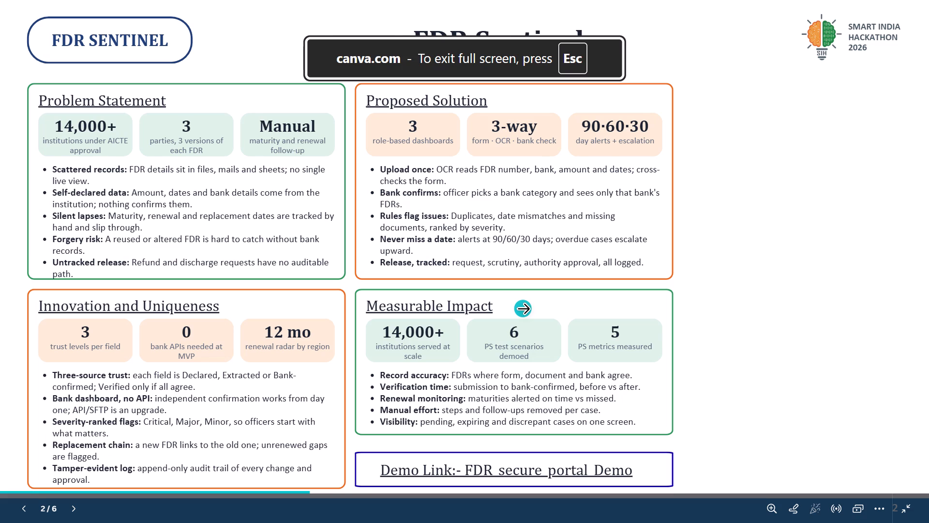
key(Left)
key(Left)
key(Right)
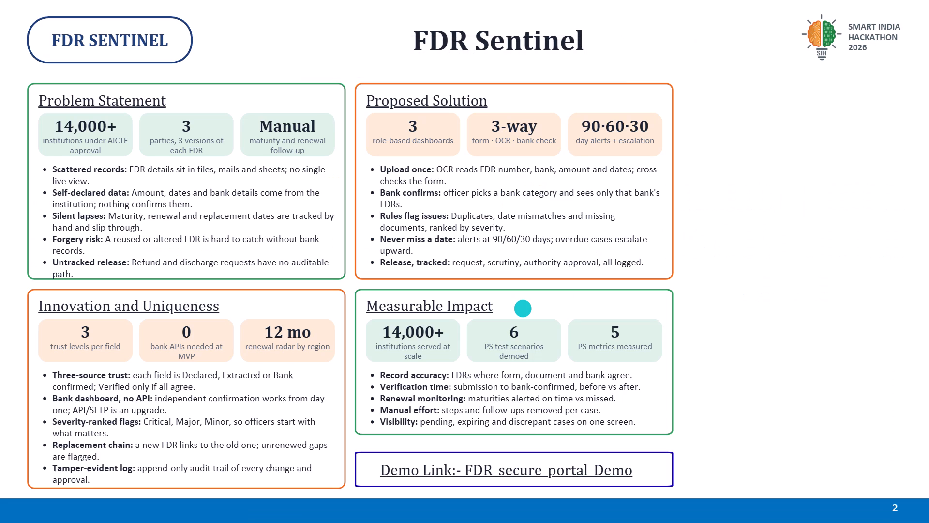
key(Right)
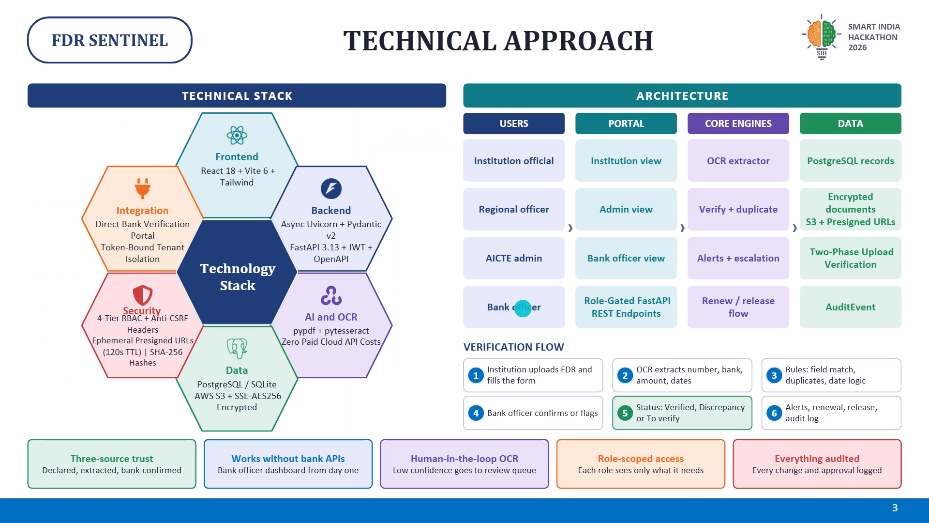
key(Right)
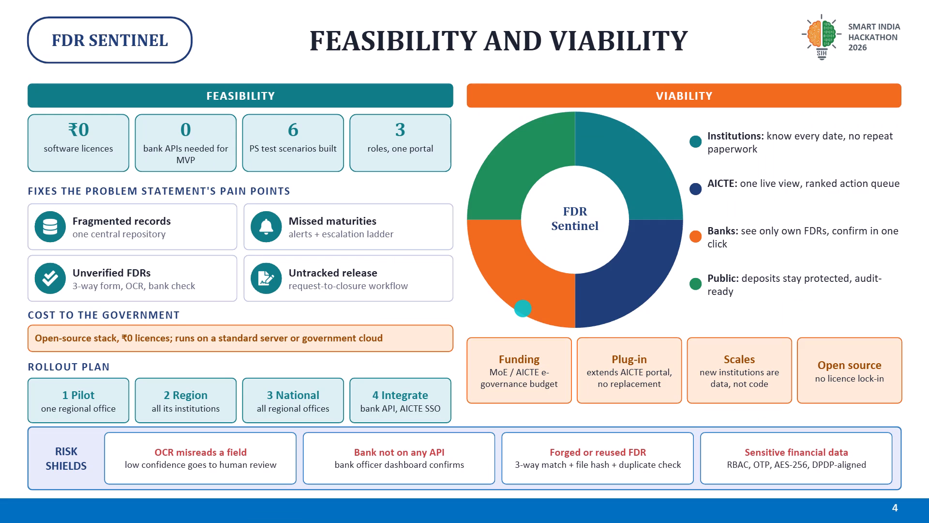
key(Right)
key(Right)
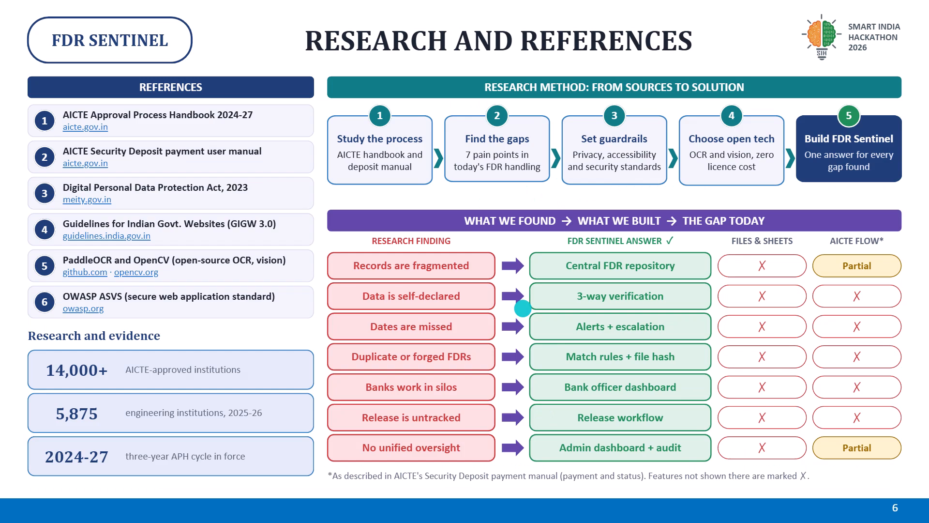
Recheck the Technical Approach, Feasibility and Viability, Impact and Benefits, and Research and References slides full screen, and exit the presentation.
key(Left)
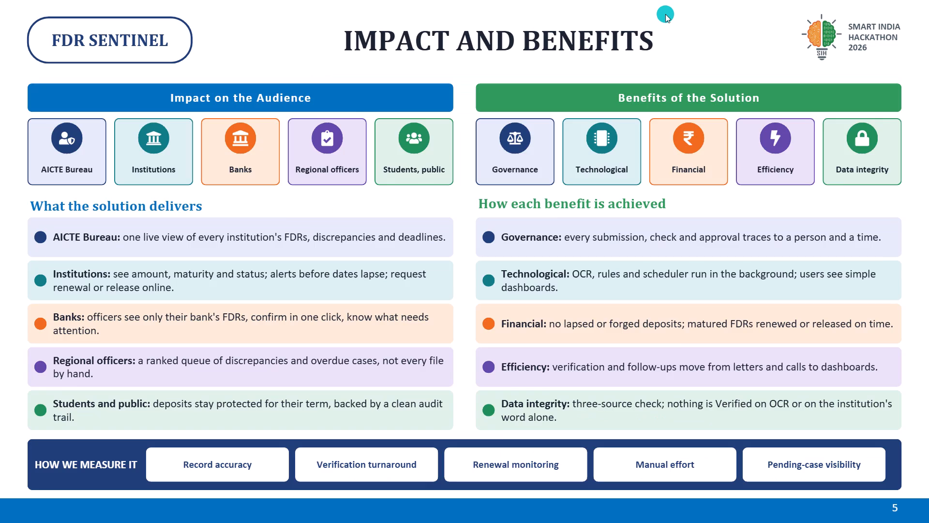
key(Left)
key(Left)
key(Right)
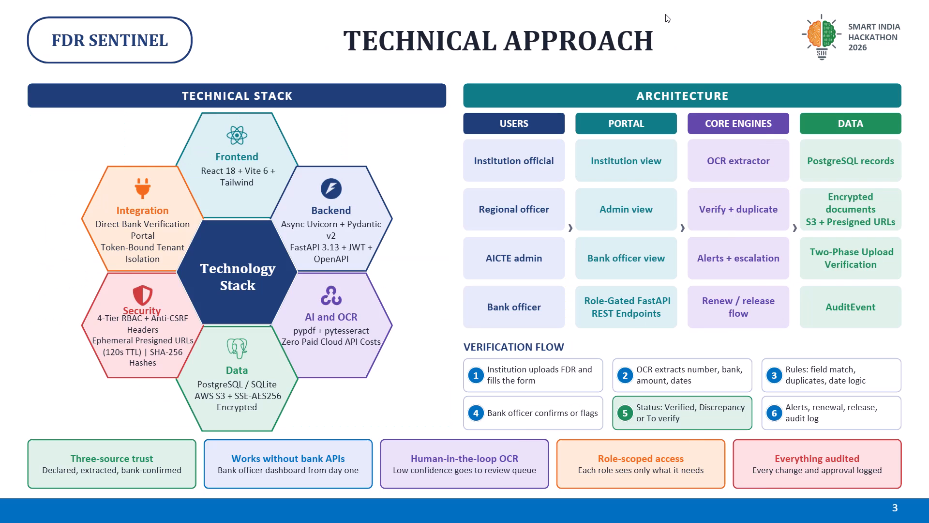
click(533, 146)
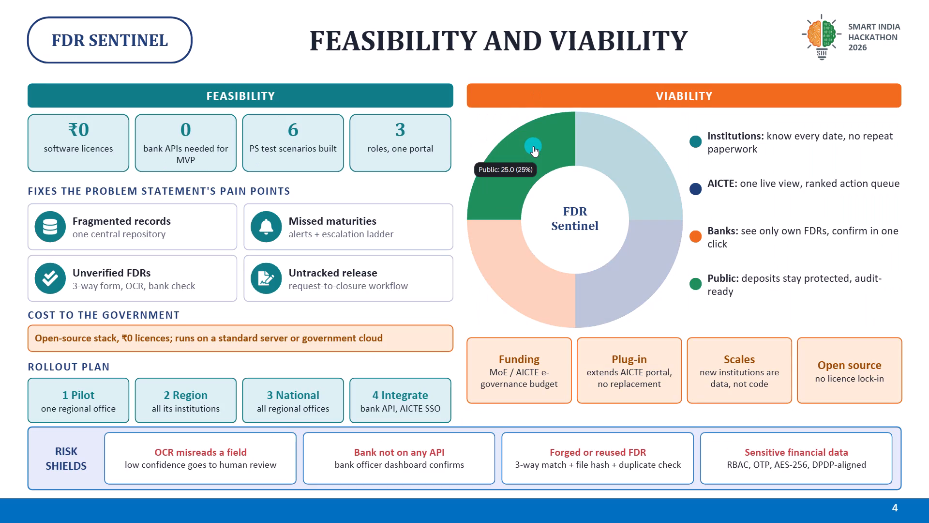
click(514, 248)
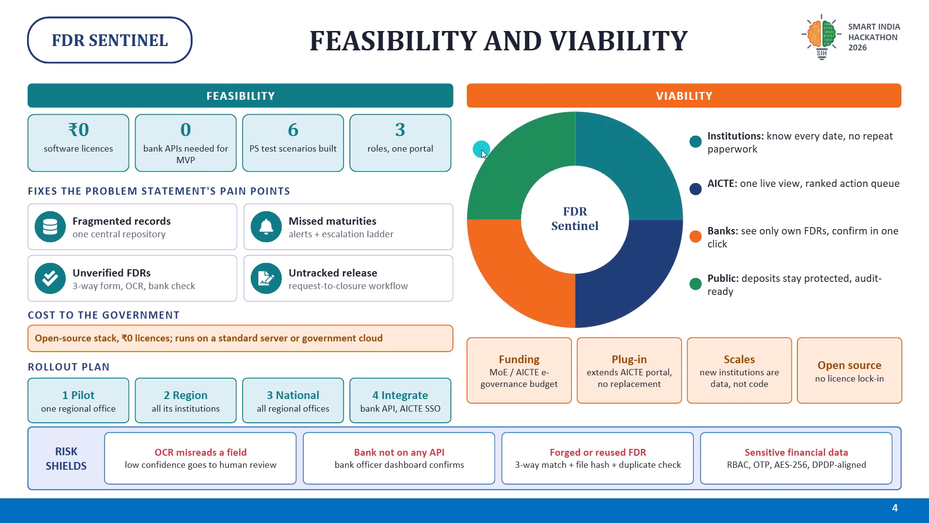
click(481, 150)
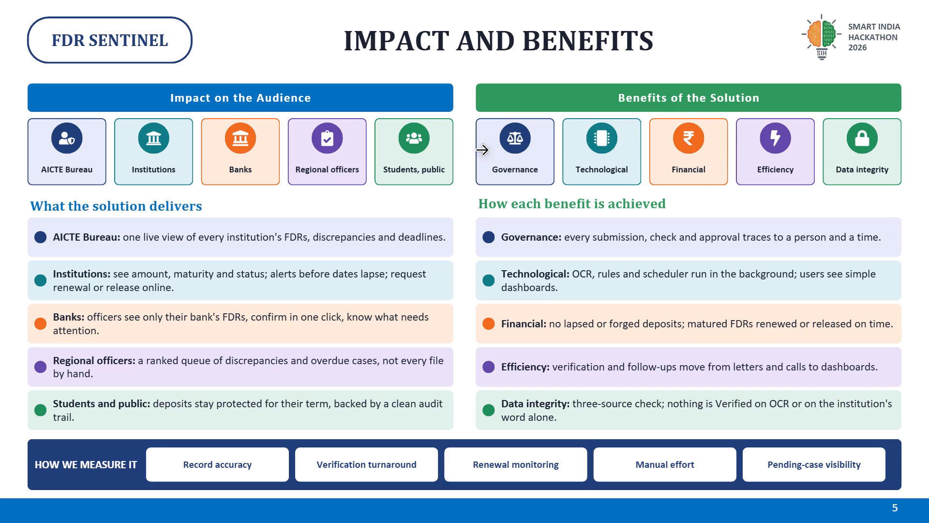
key(Left)
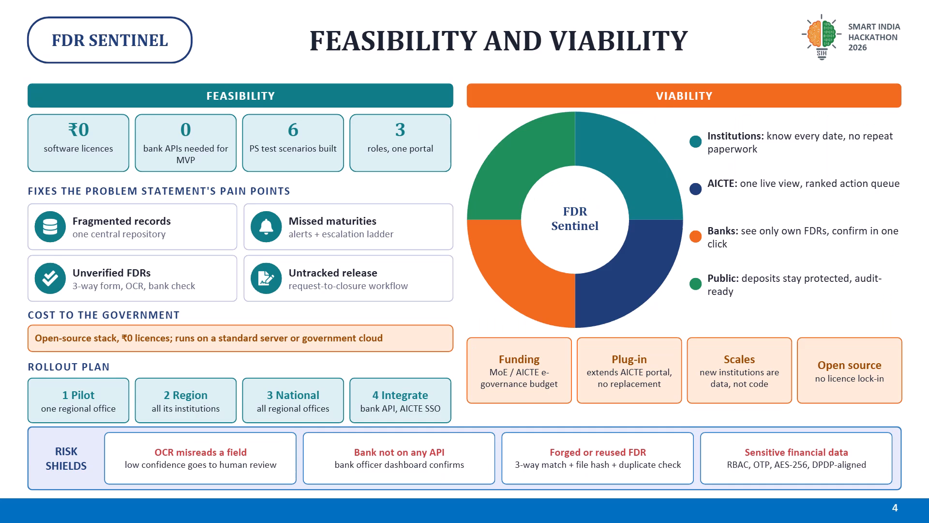
key(Right)
key(Right)
key(Right)
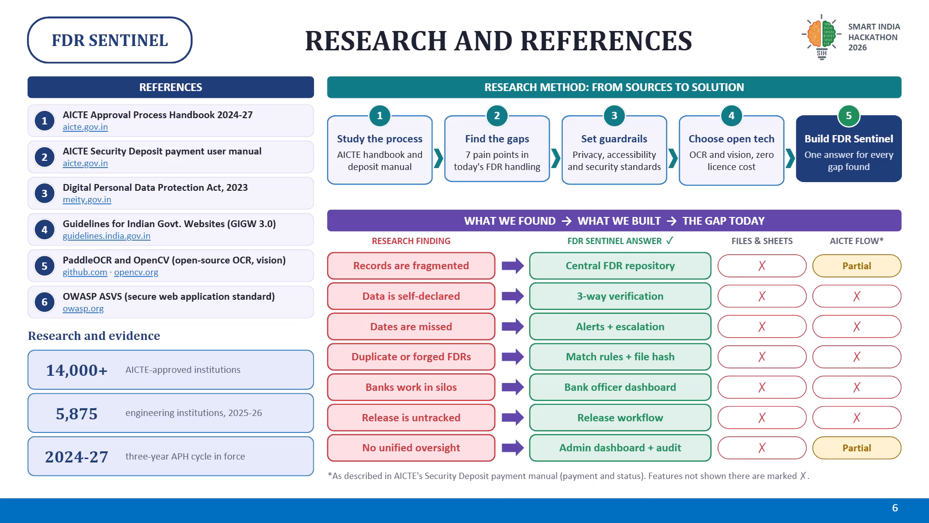
key(Right)
key(Right)
key(Left)
key(Left)
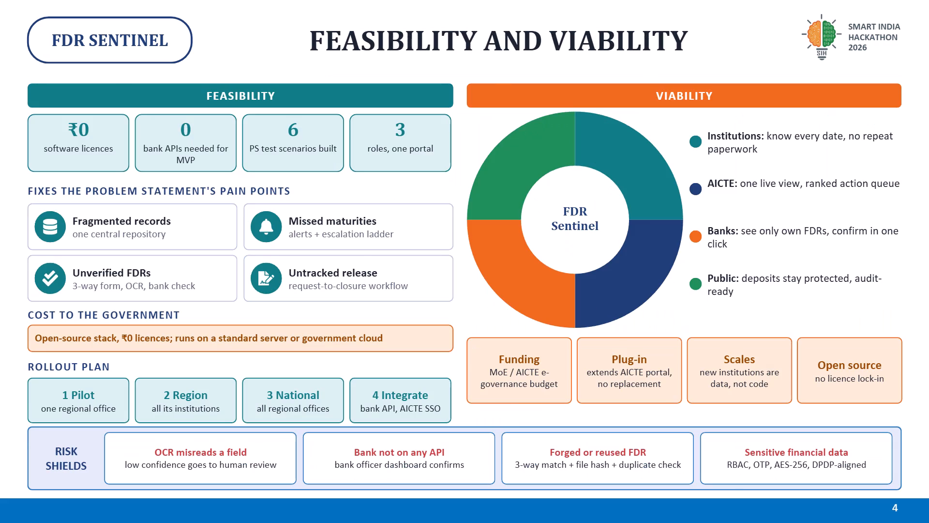
key(Left)
key(Right)
key(Right)
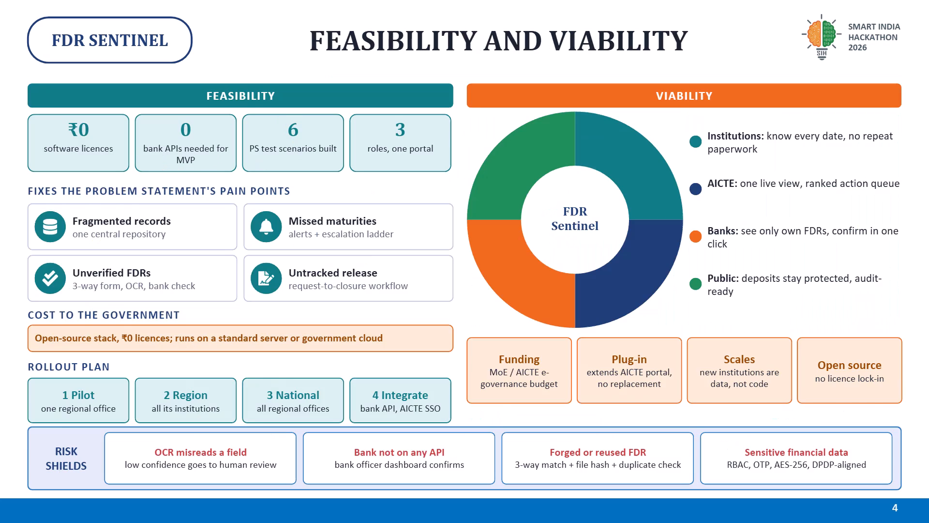
key(Right)
key(Left)
key(Left)
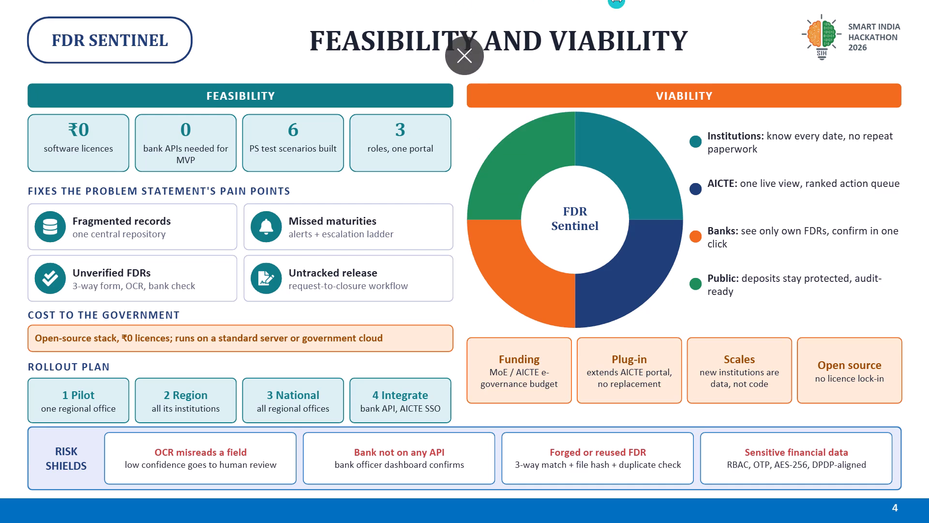
click(476, 50)
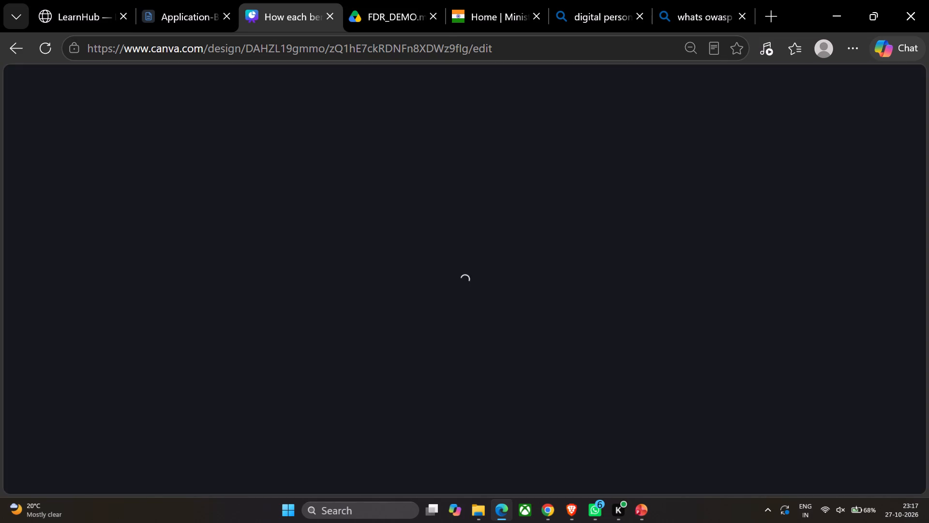
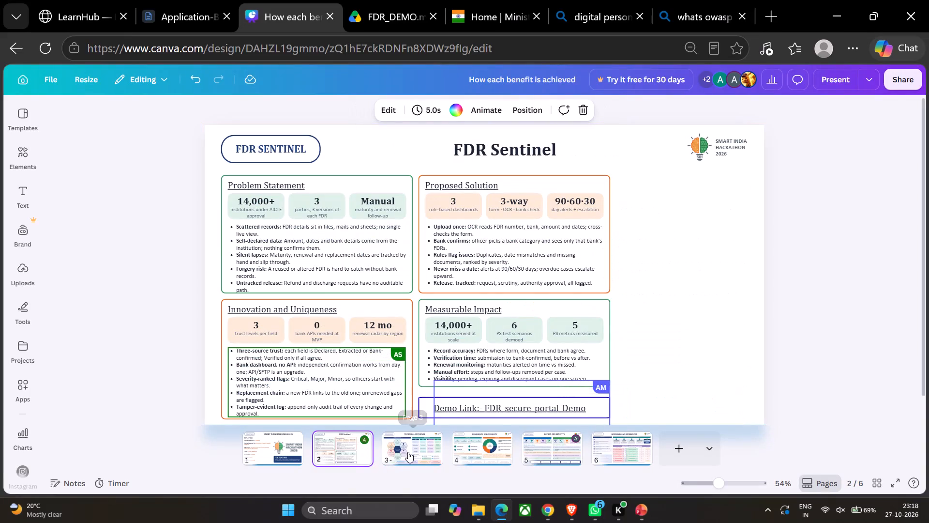
Select the Demo Link text below the Measurable Impact frame on page 2 to bring up its attached link.
click(510, 408)
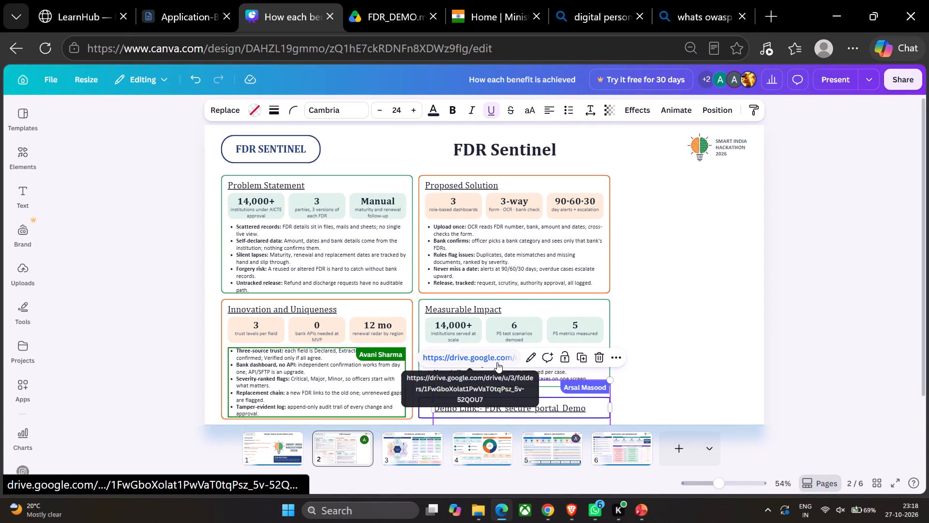
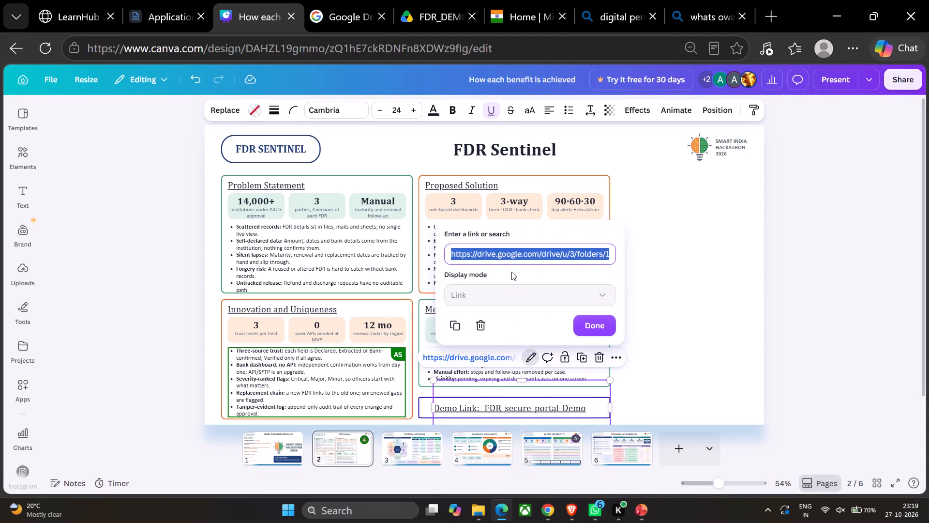
Copy the Google Drive folder link attached to the Demo Link text on page 2 and close the link editor.
key(ctrl+c)
click(638, 295)
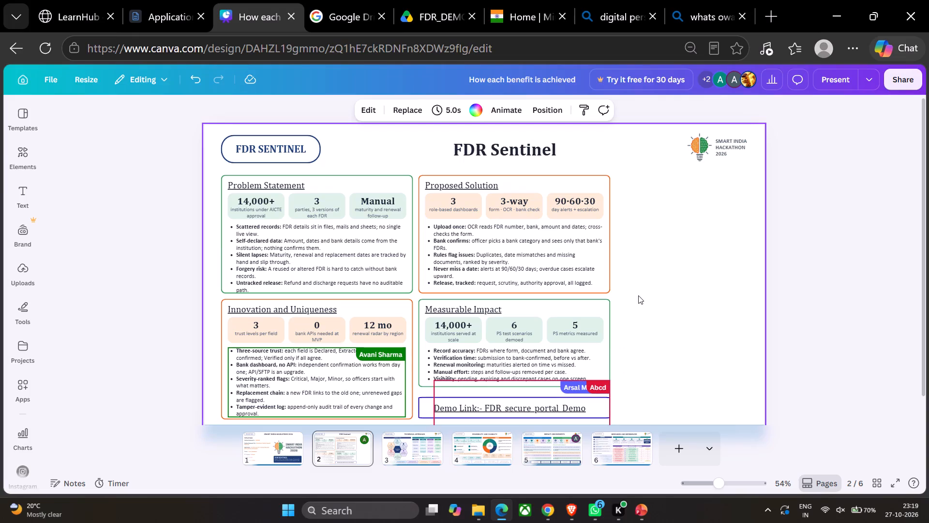
Switch to the Chrome window showing the sih.gov.in page.
click(546, 509)
click(547, 439)
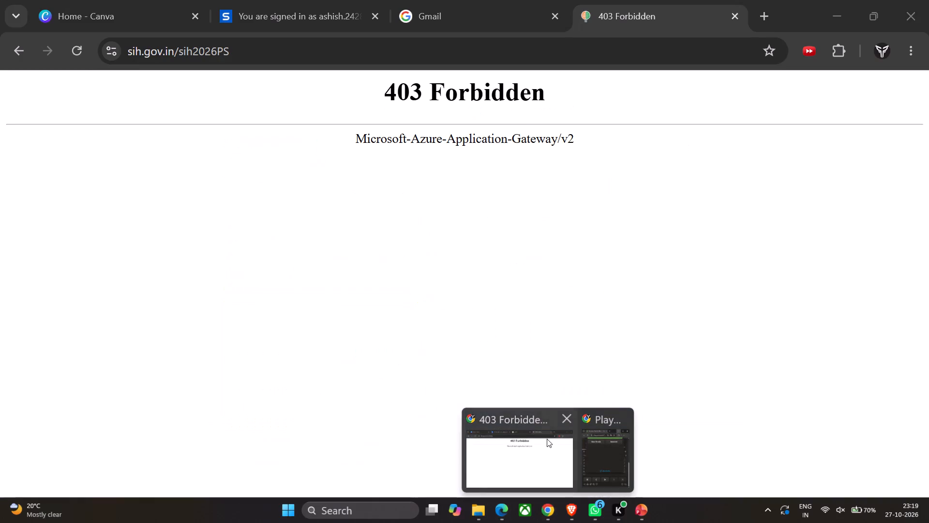
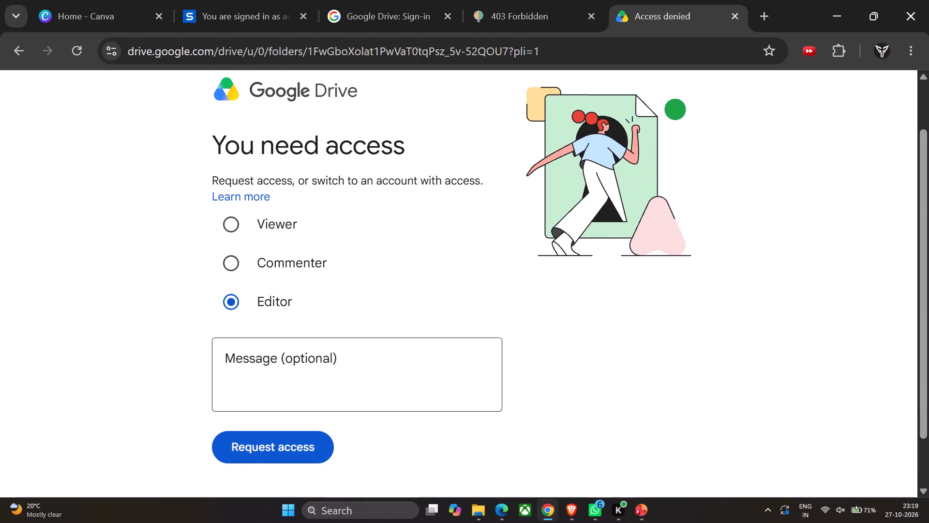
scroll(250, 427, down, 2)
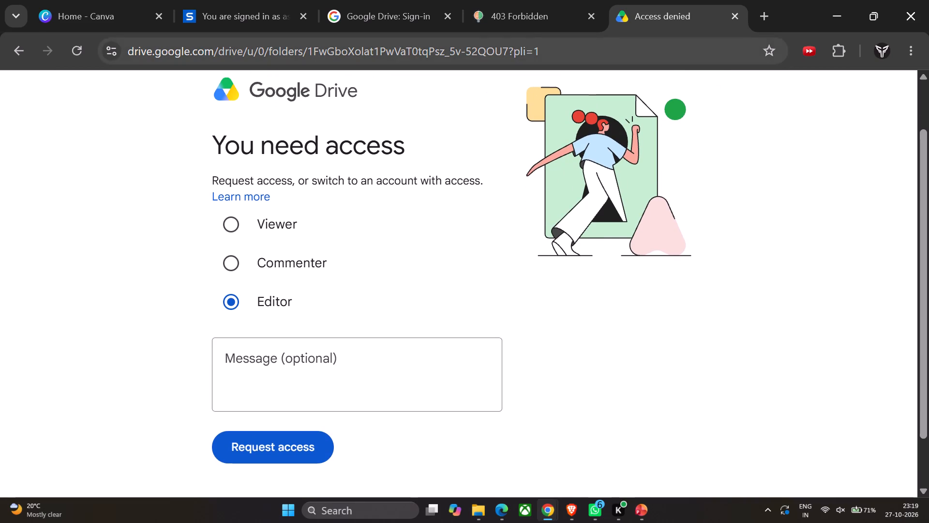
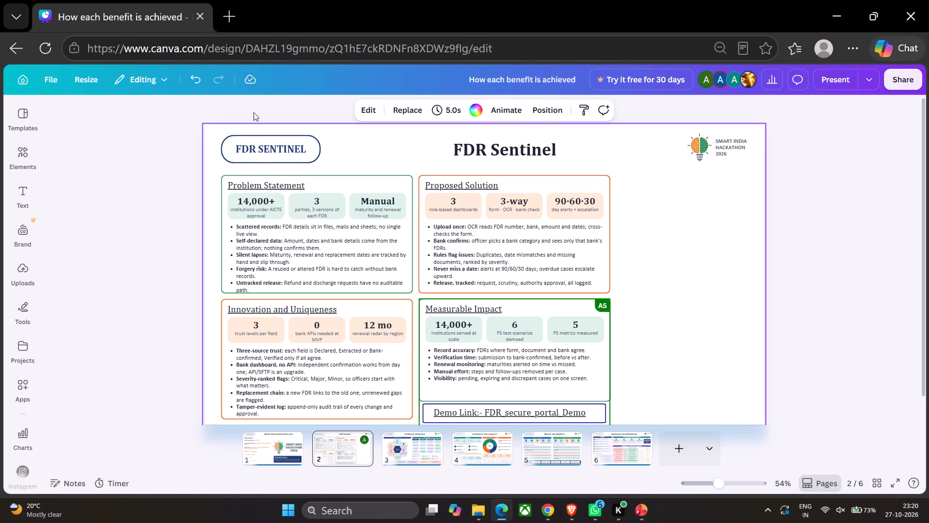
Review the Technical Approach, Feasibility and Viability, and Impact and Benefits pages of the deck.
click(405, 436)
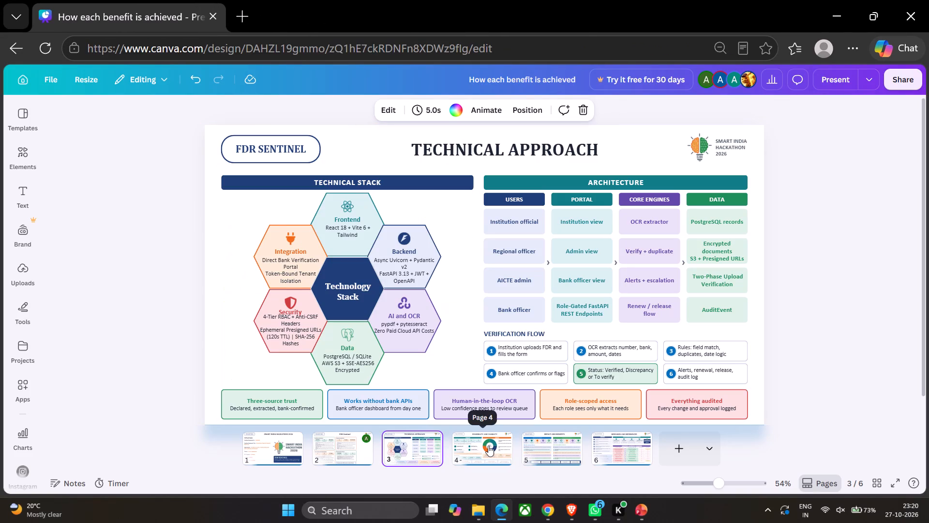
click(489, 444)
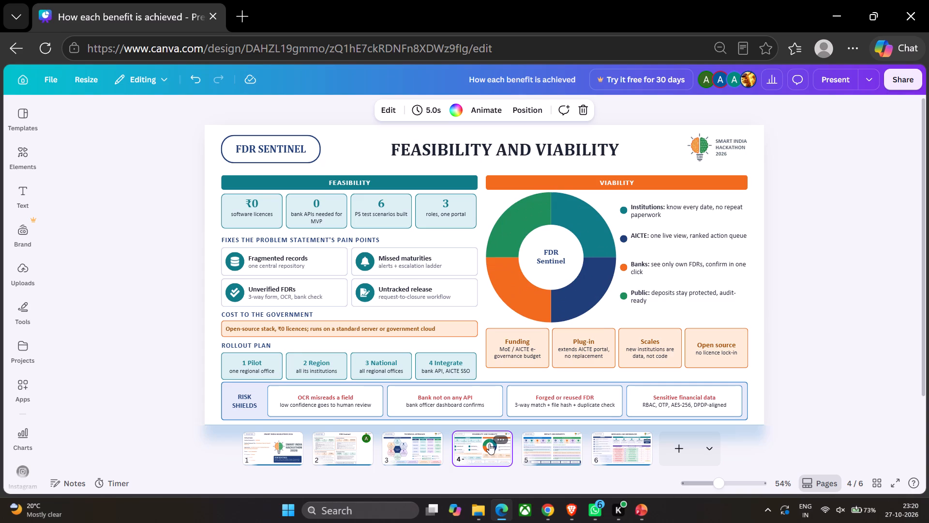
click(533, 443)
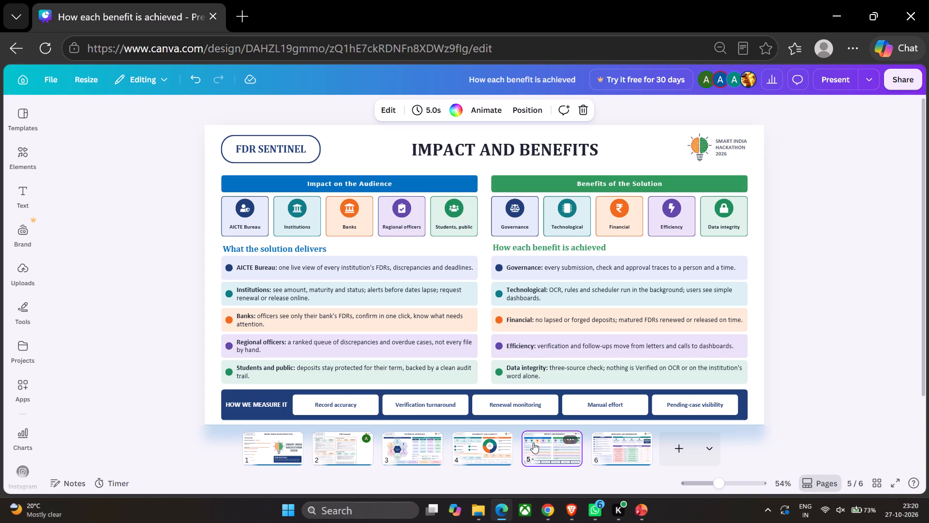
Browse the element animation options for the Viability donut chart on page 4 without applying one.
click(486, 459)
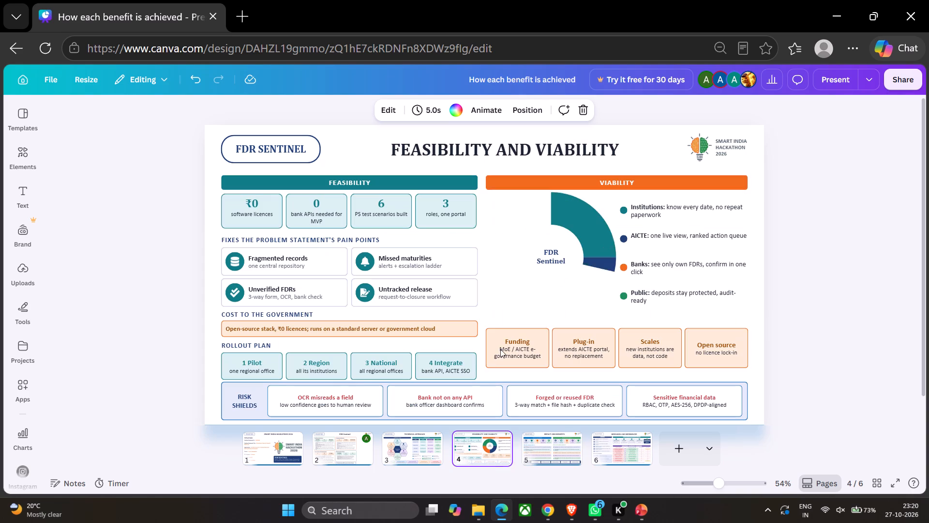
click(497, 313)
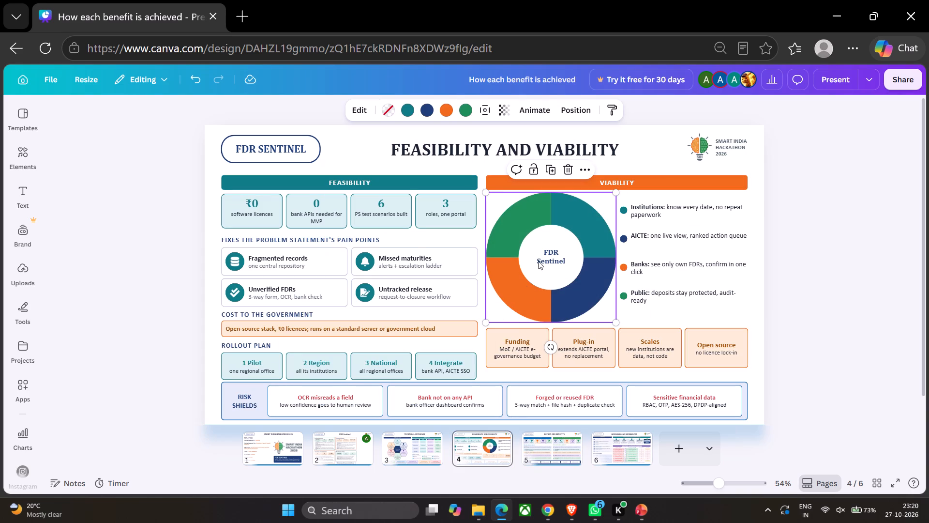
click(537, 116)
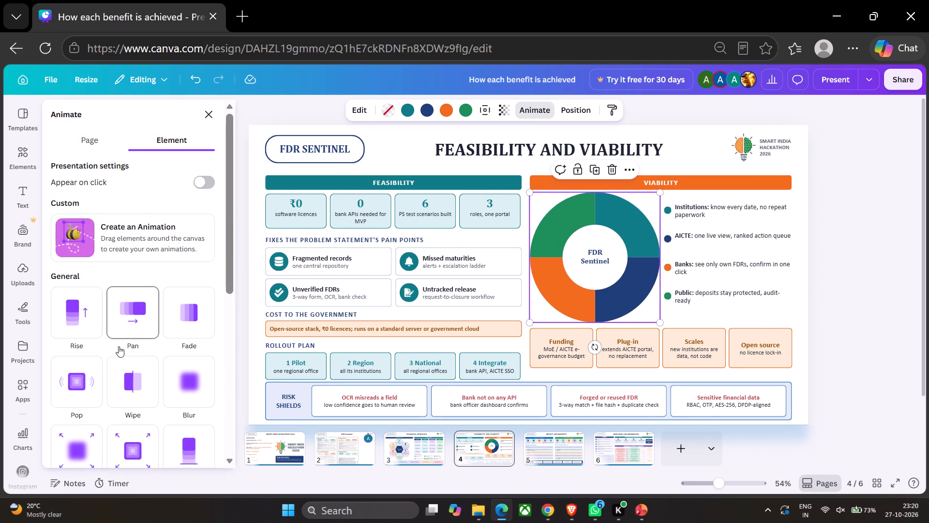
scroll(126, 347, down, 1)
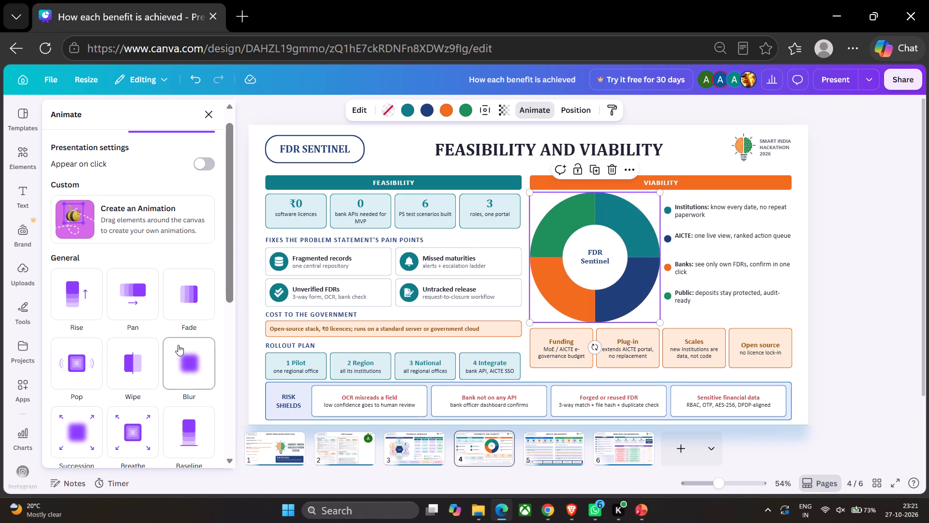
click(247, 332)
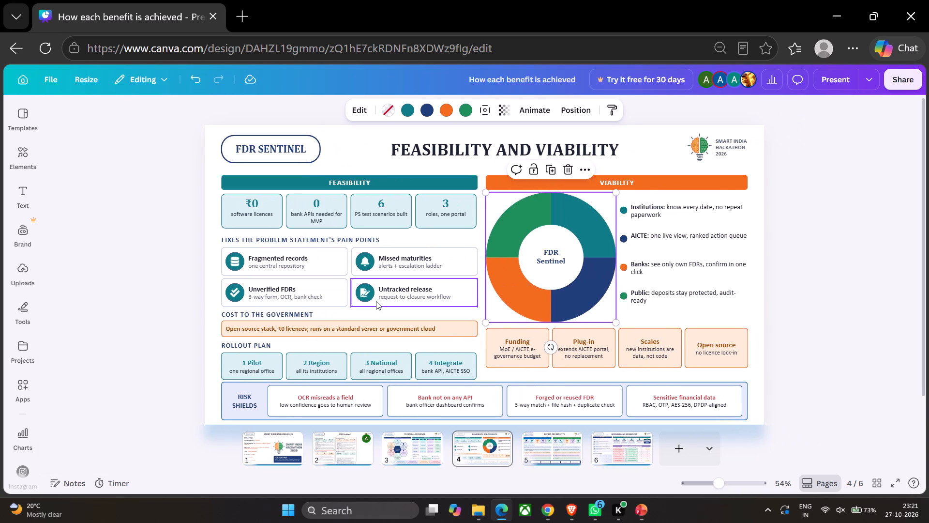
Open the FDR_secure_portal_Demo link on page 2 to check its Google Drive destination.
click(353, 466)
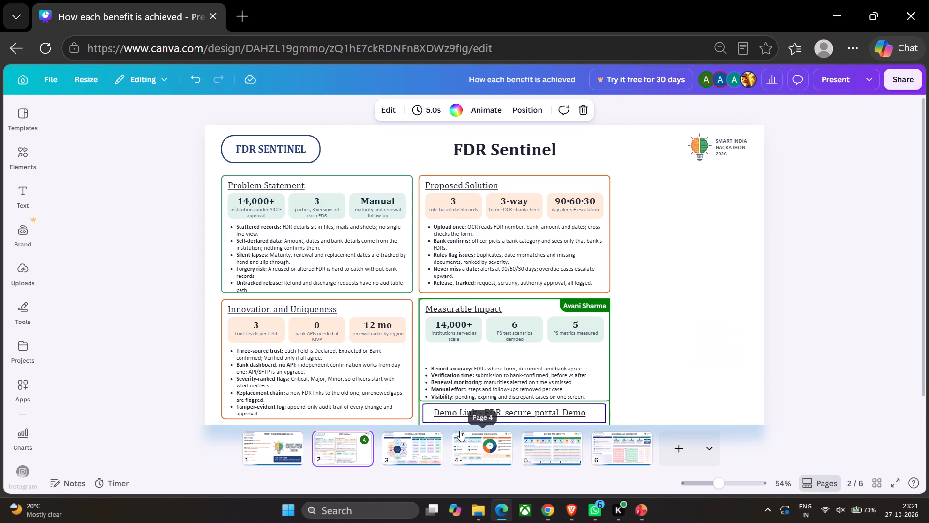
click(465, 414)
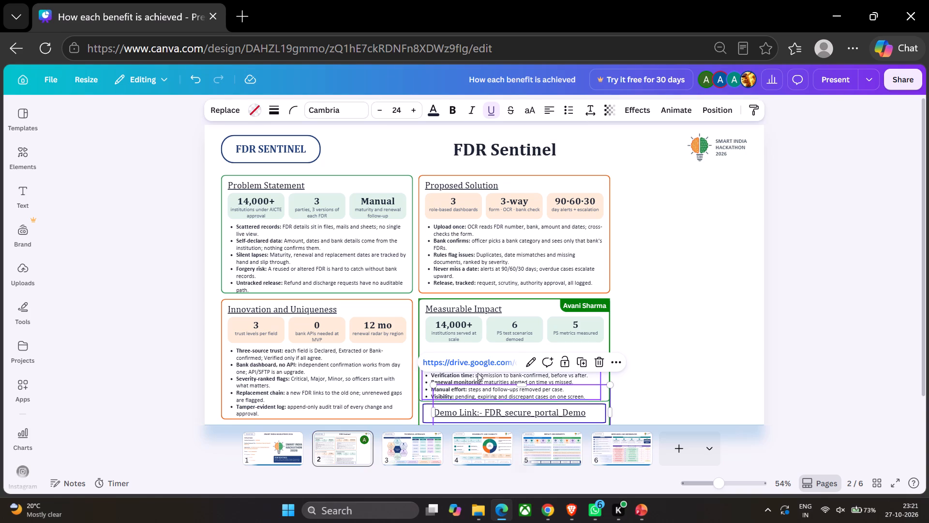
click(479, 363)
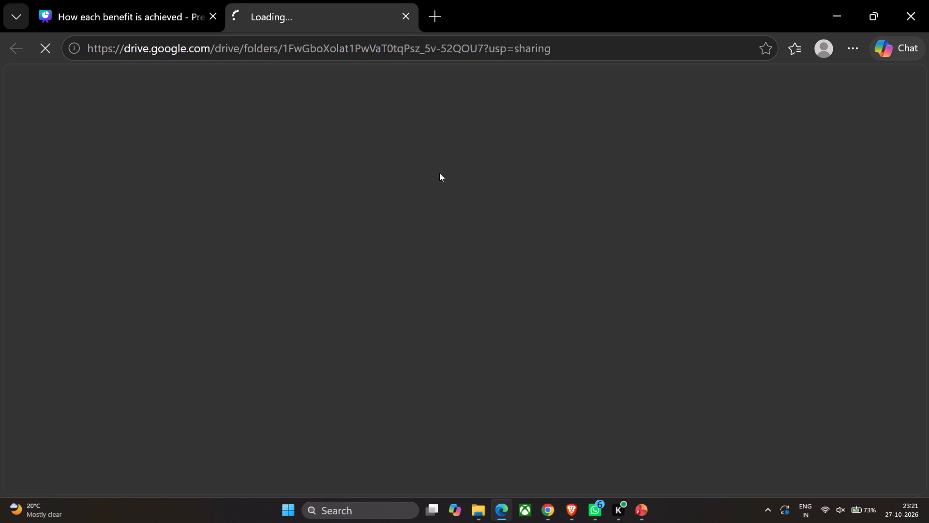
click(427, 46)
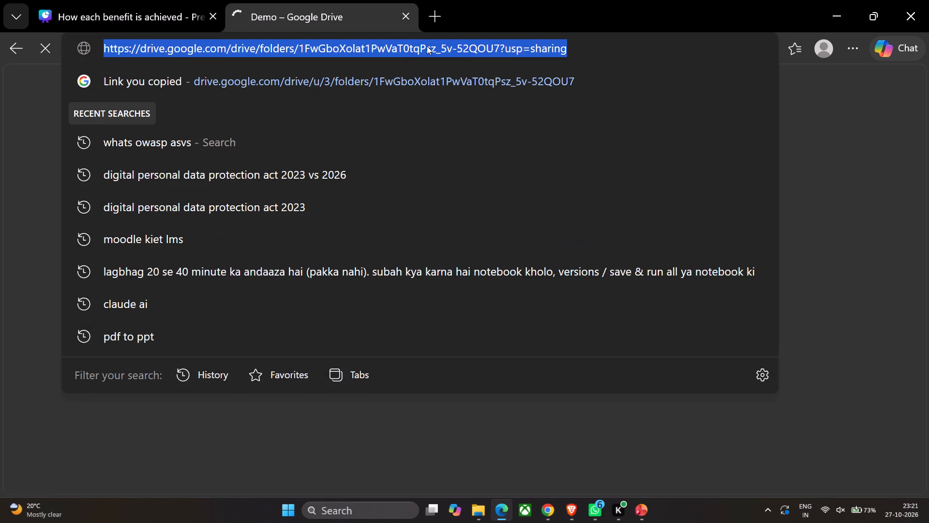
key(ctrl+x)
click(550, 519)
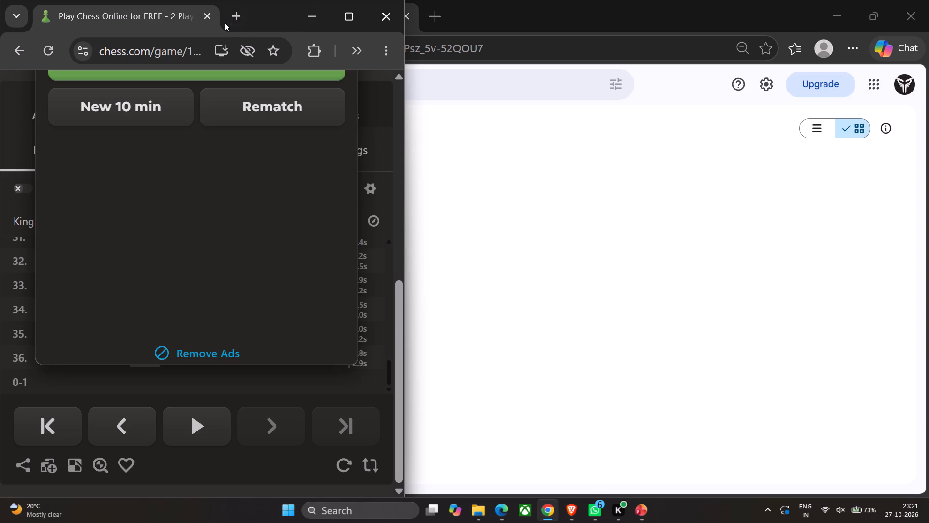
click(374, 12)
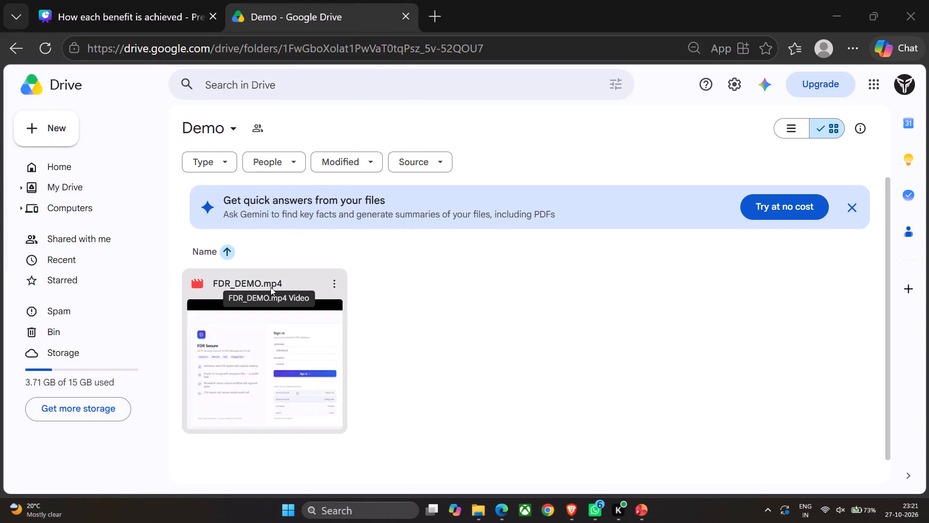
Play FDR_DEMO.mp4 from the Demo folder, skip to 0:47 and 1:25 to check it, and close the preview.
scroll(270, 287, down, 1)
click(260, 287)
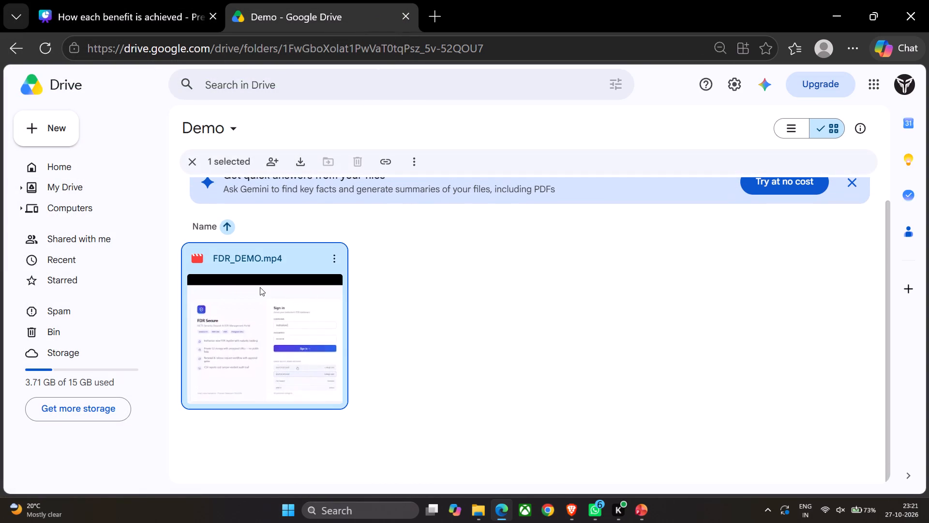
double_click(260, 287)
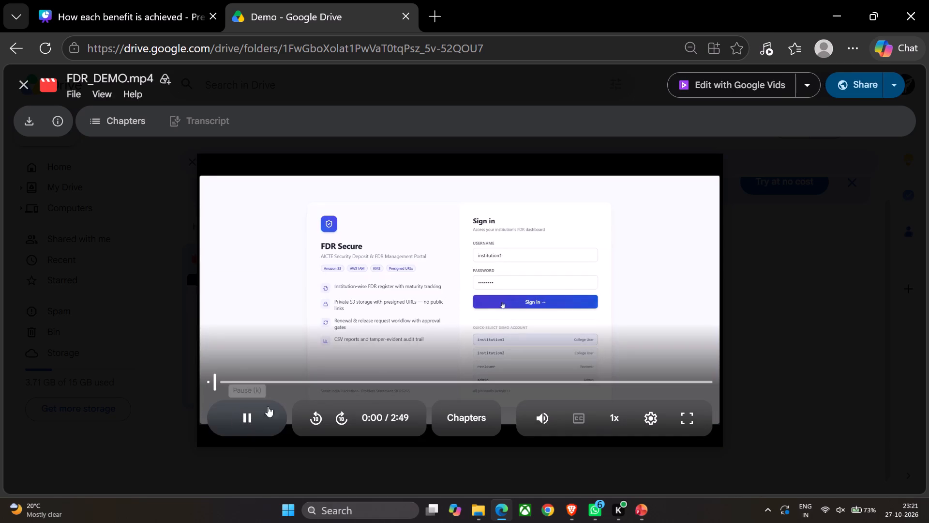
click(350, 385)
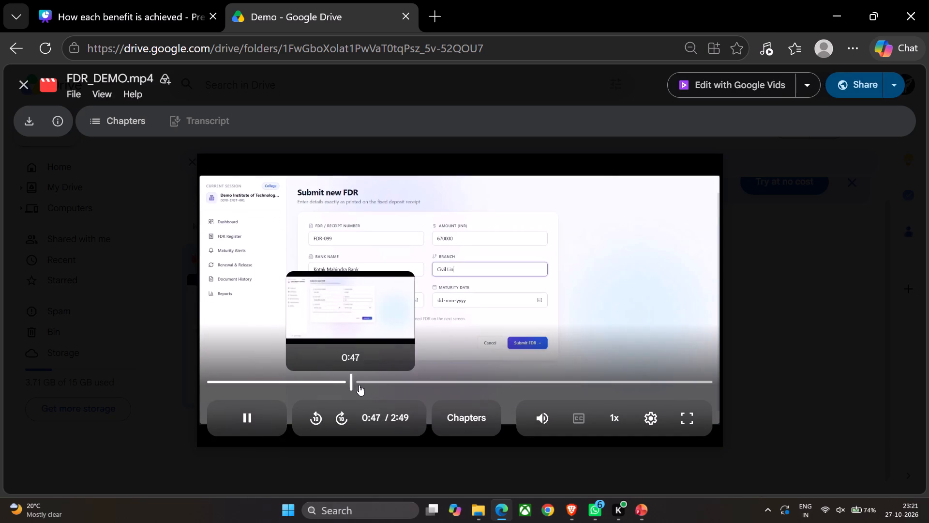
click(463, 378)
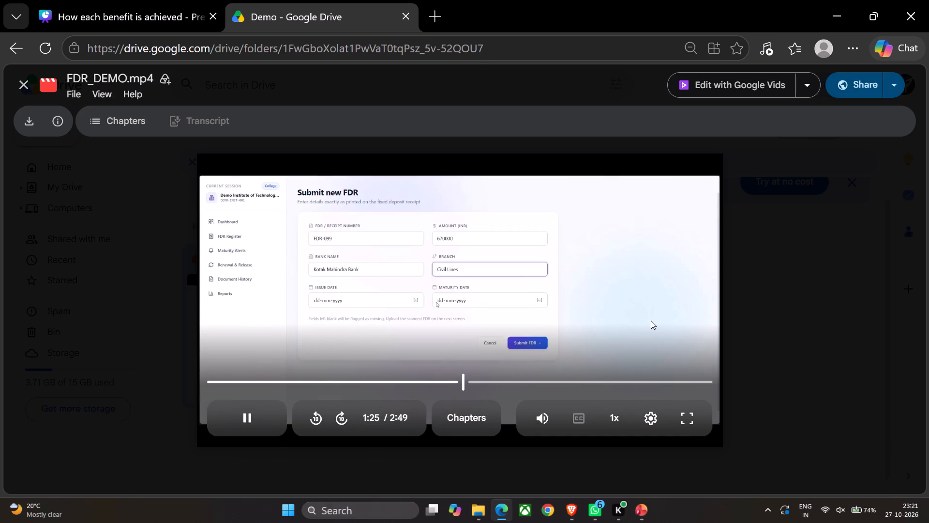
click(770, 287)
scroll(680, 244, up, 2)
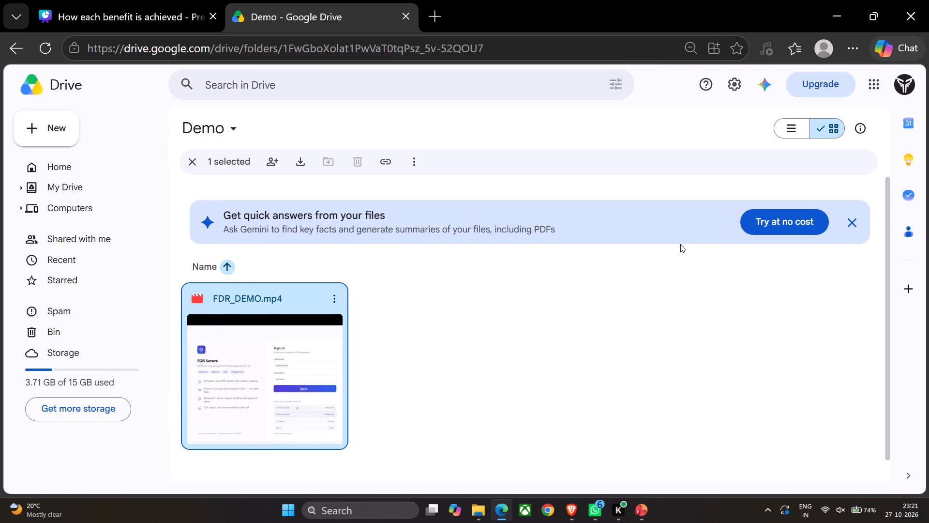
Dismiss the Gemini quick answers banner in the Demo folder.
click(850, 204)
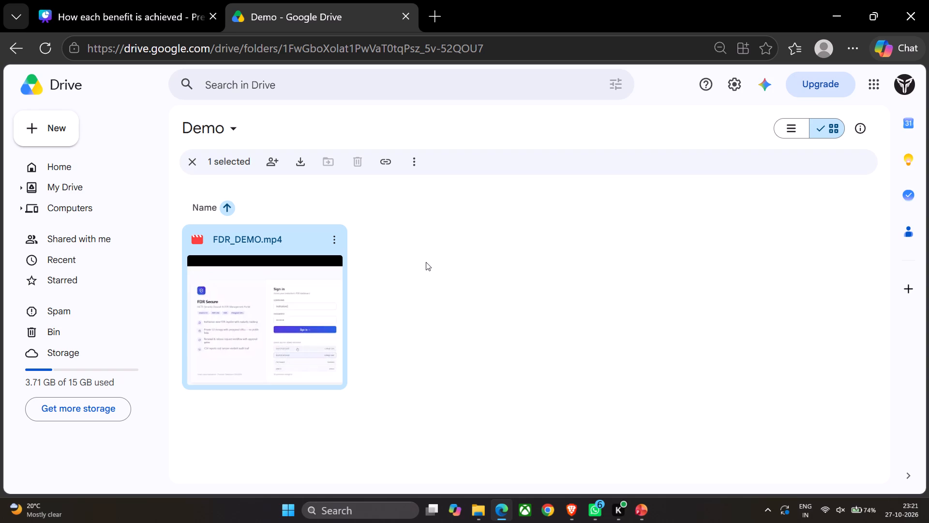
Return to the Canva deck and review page 2 down to its footer, followed by the Technical Approach page.
click(192, 14)
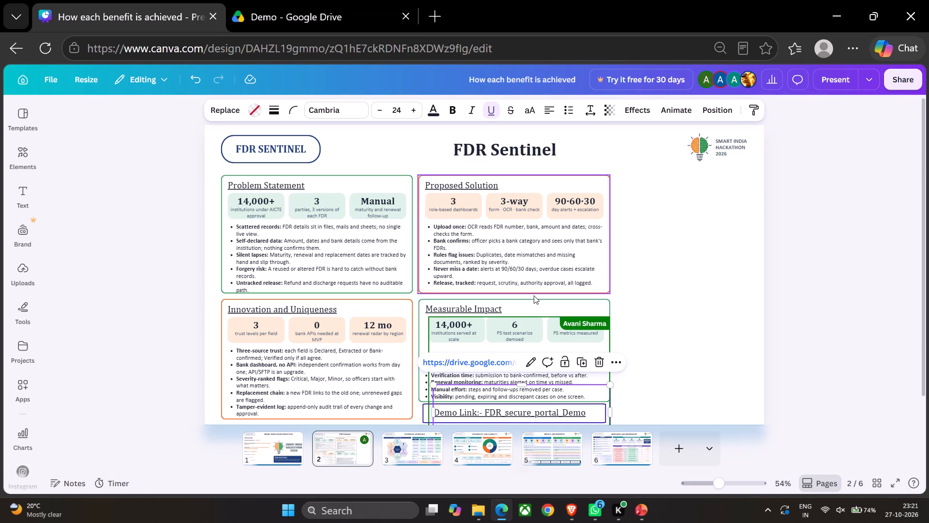
click(687, 313)
scroll(687, 313, down, 1)
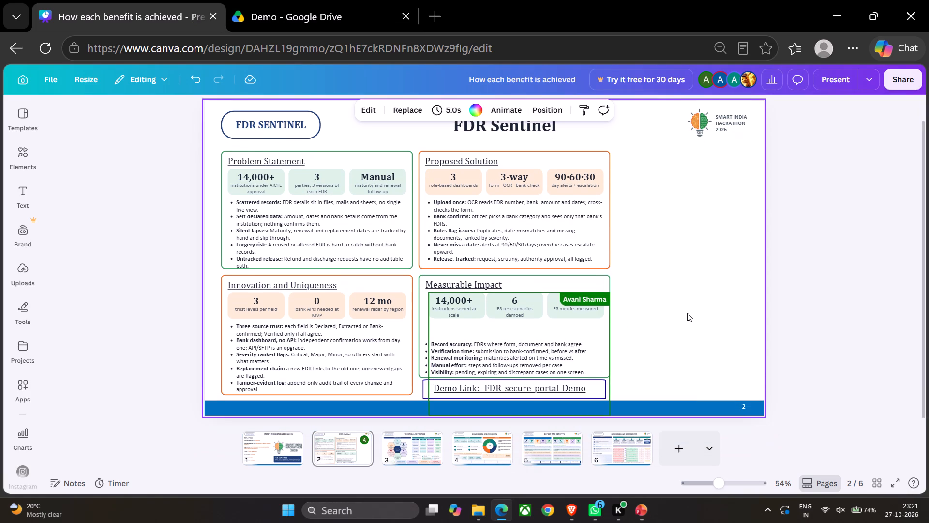
scroll(687, 313, down, 1)
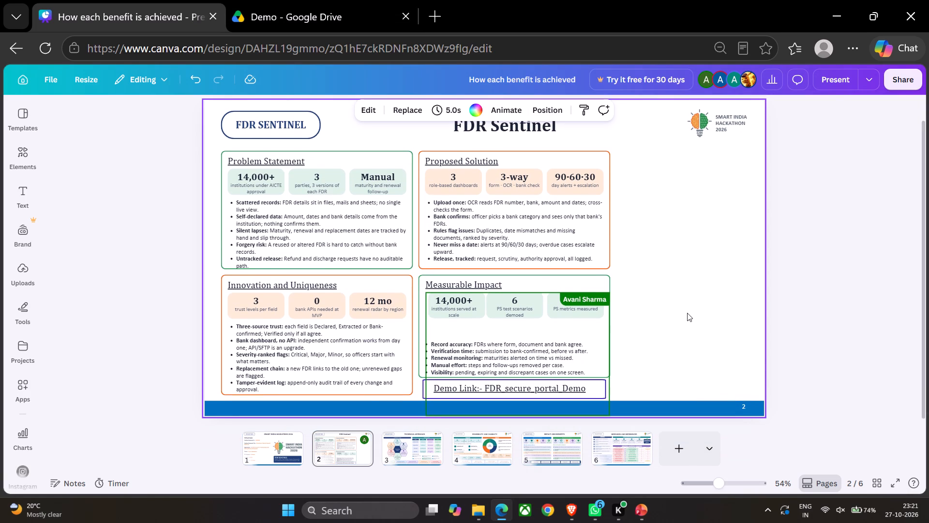
scroll(689, 301, down, 1)
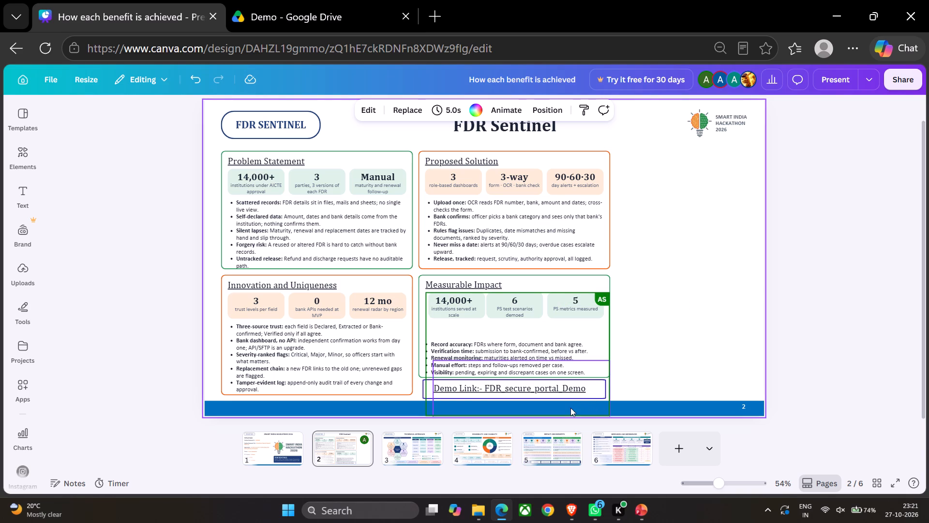
click(409, 454)
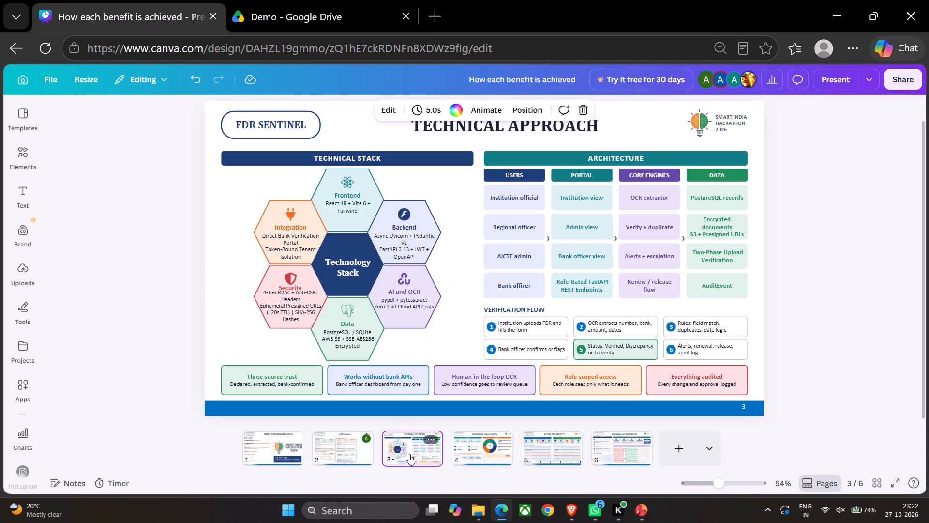
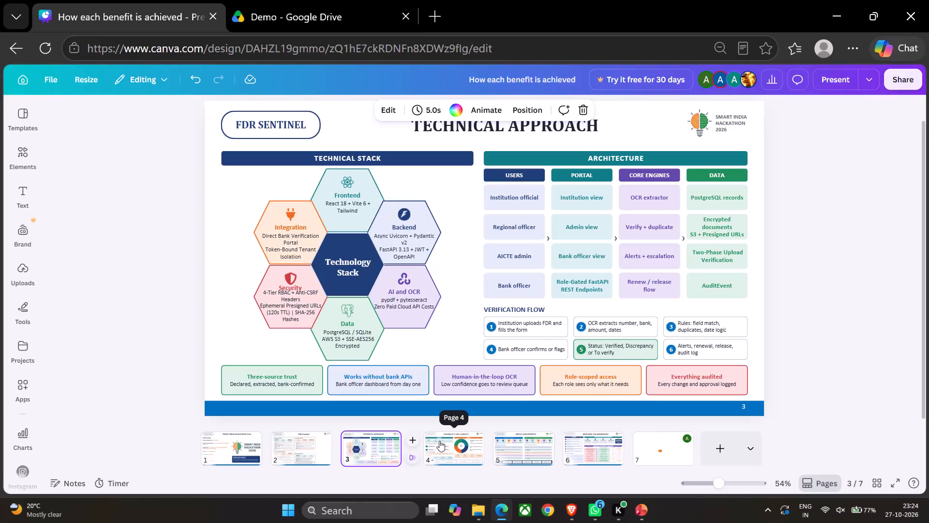
Examine page 4, Feasibility and Viability, up close, including the FDR Sentinel donut chart and its legend.
click(439, 441)
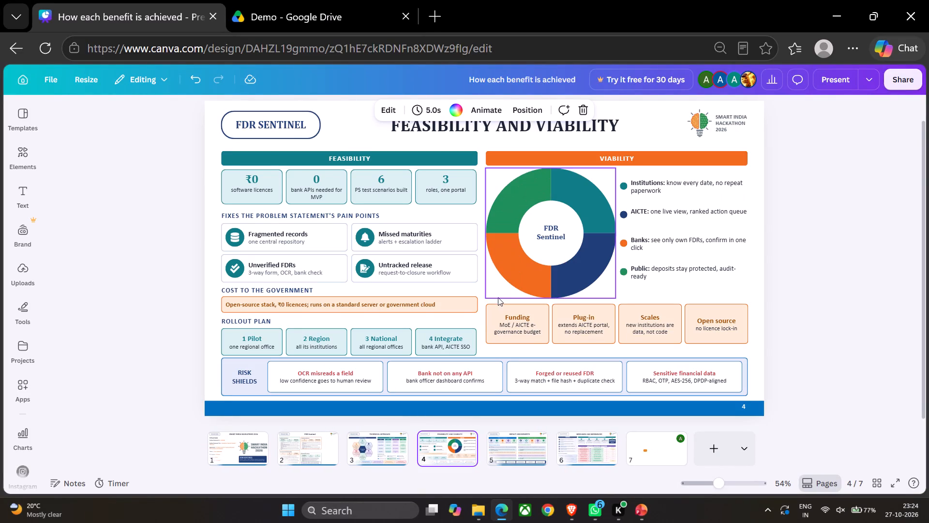
click(640, 293)
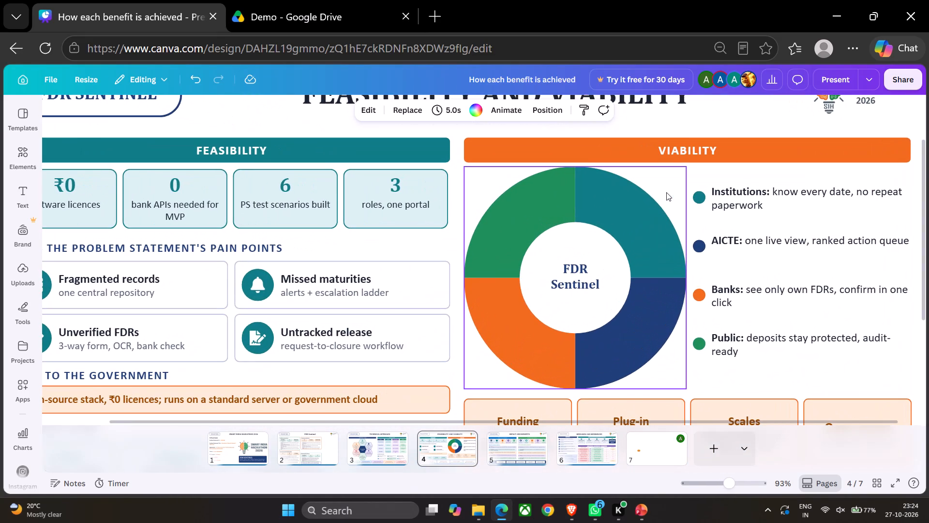
scroll(663, 194, left, 1)
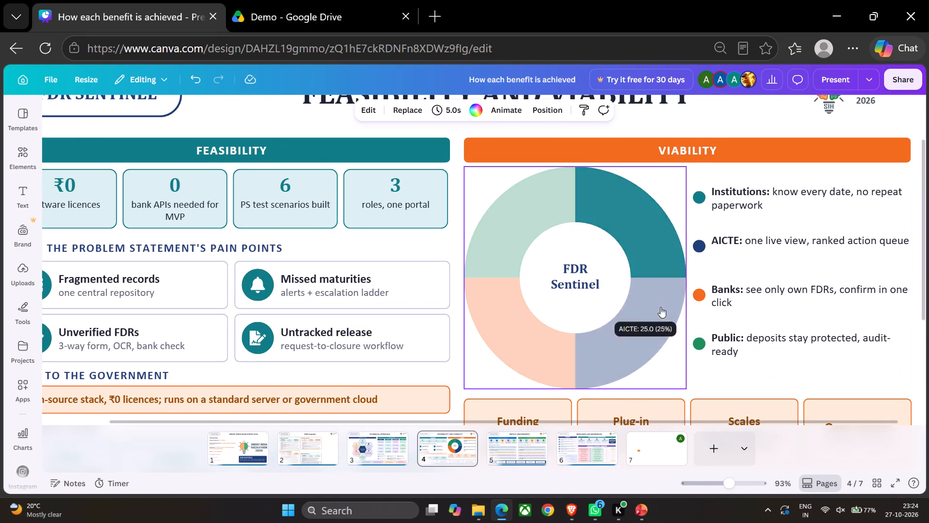
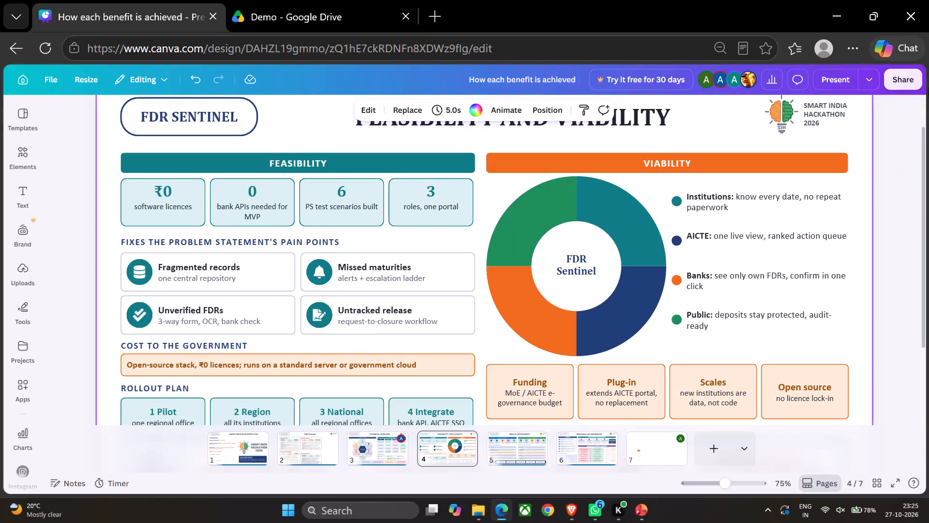
Review page 5, Impact and Benefits, and page 6, Research and References, ending back on page 5.
ctrl+scroll(921, 45, down, 1)
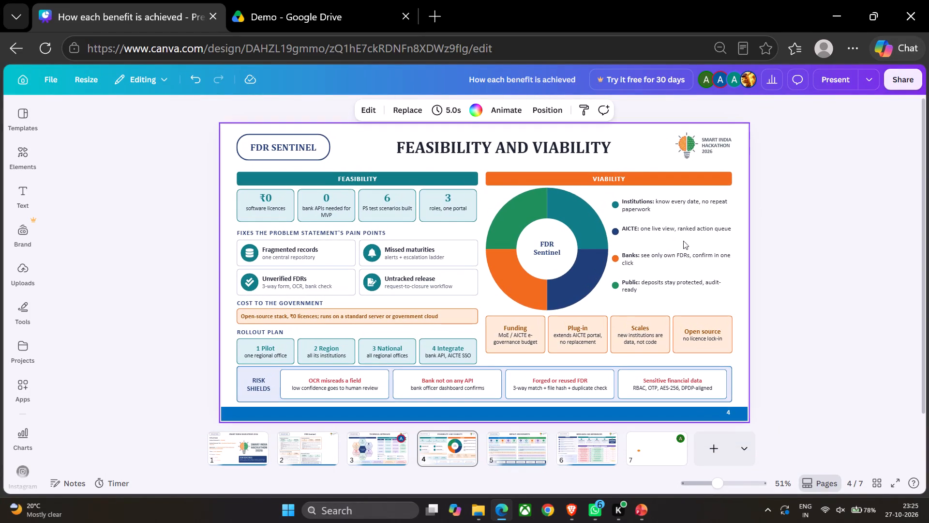
click(541, 440)
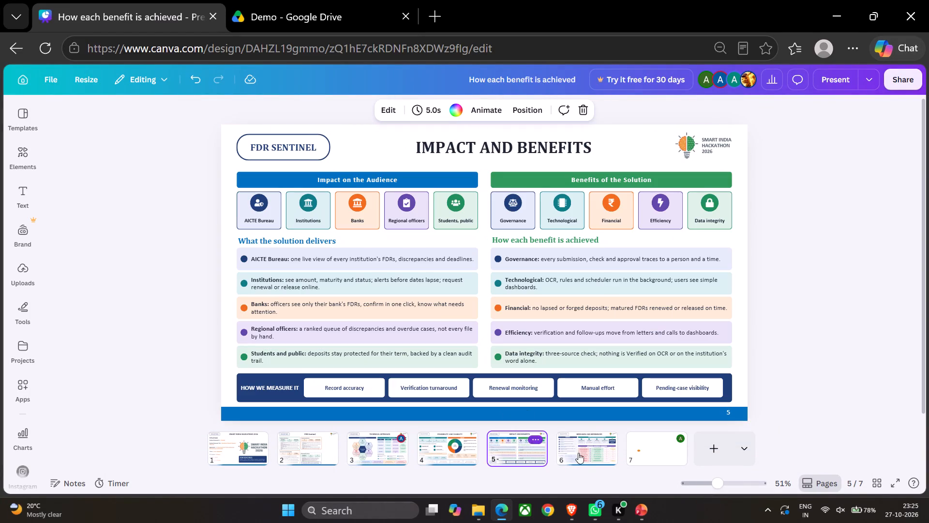
click(590, 455)
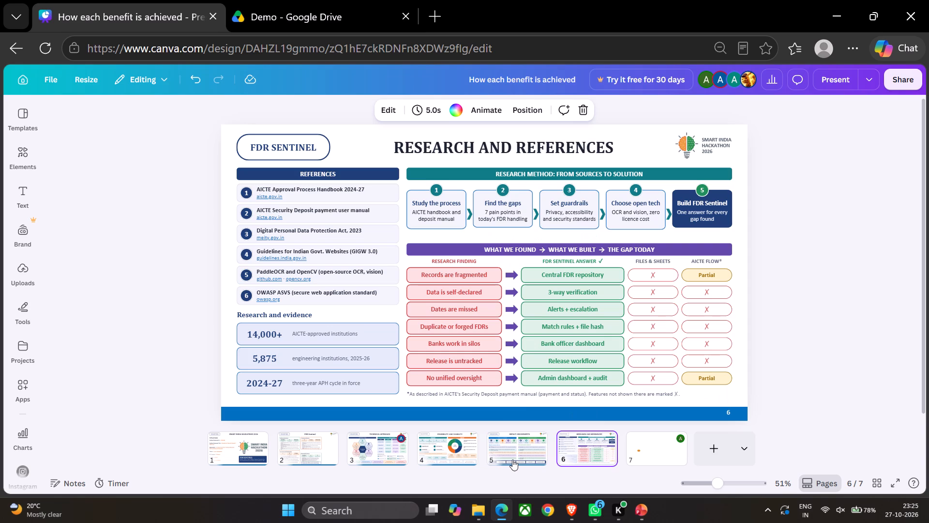
click(512, 460)
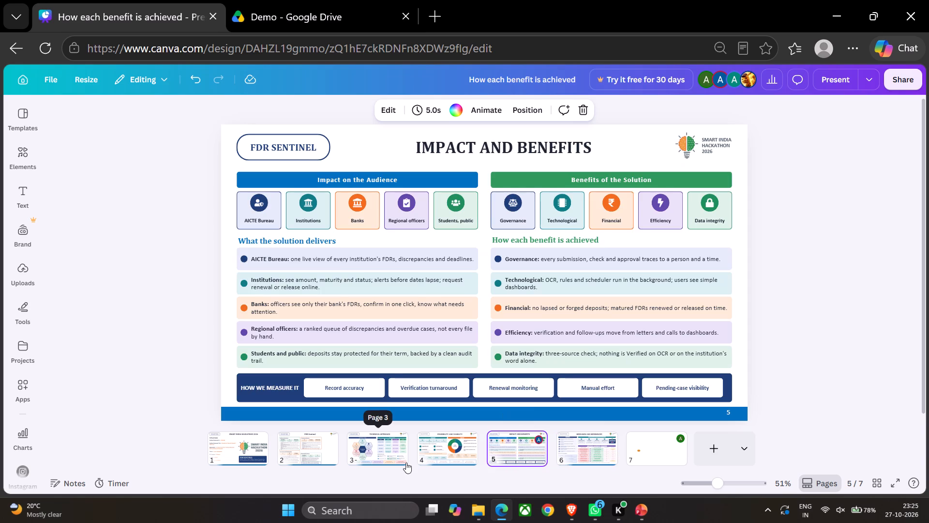
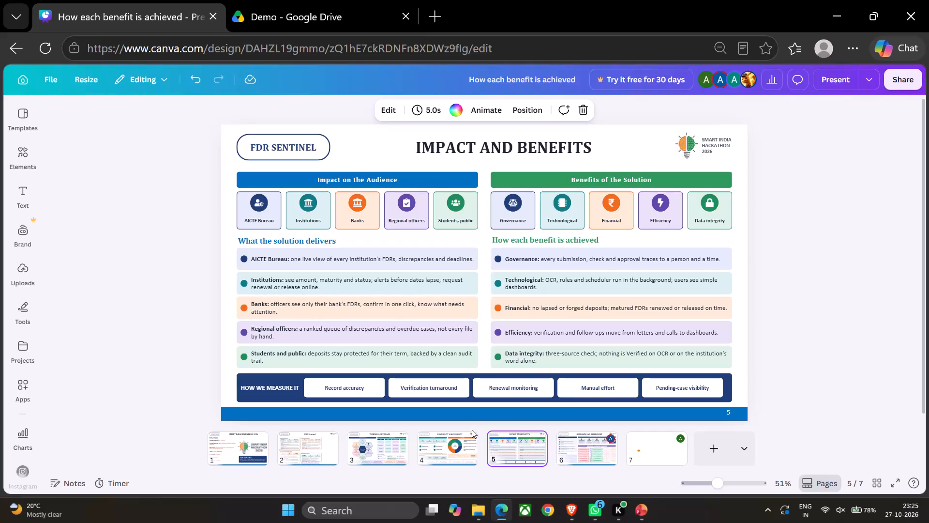
click(484, 348)
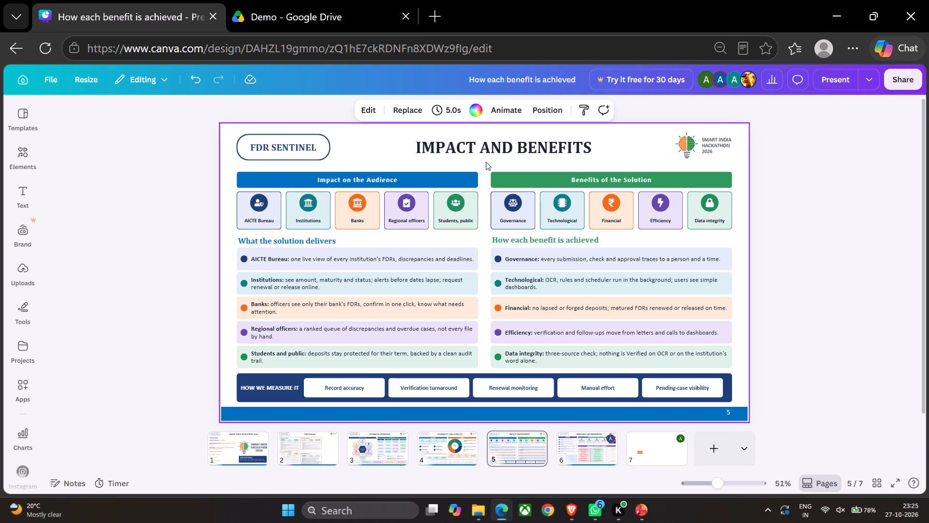
click(432, 465)
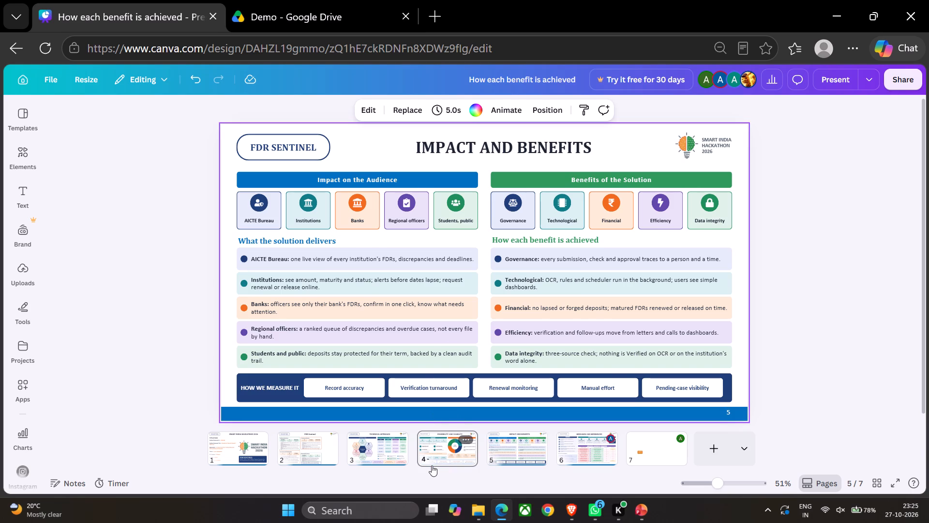
click(484, 350)
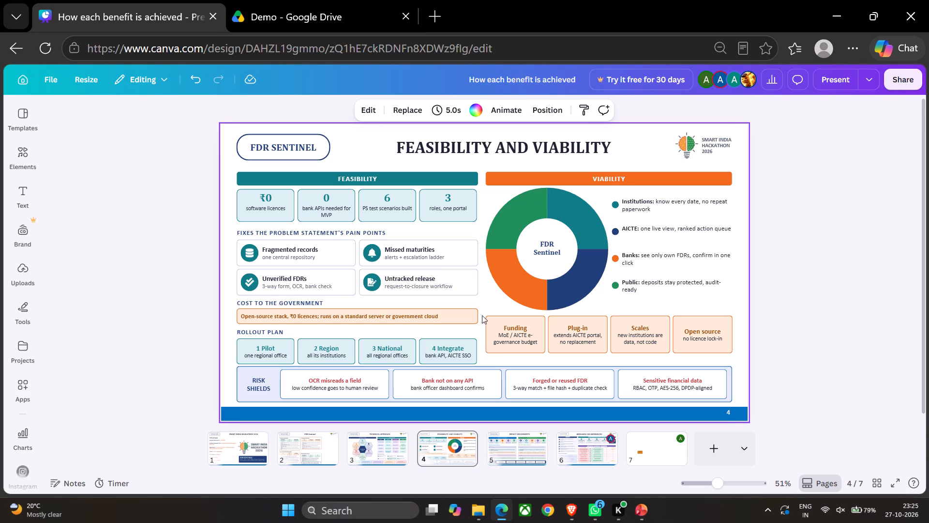
key(shift+super+s)
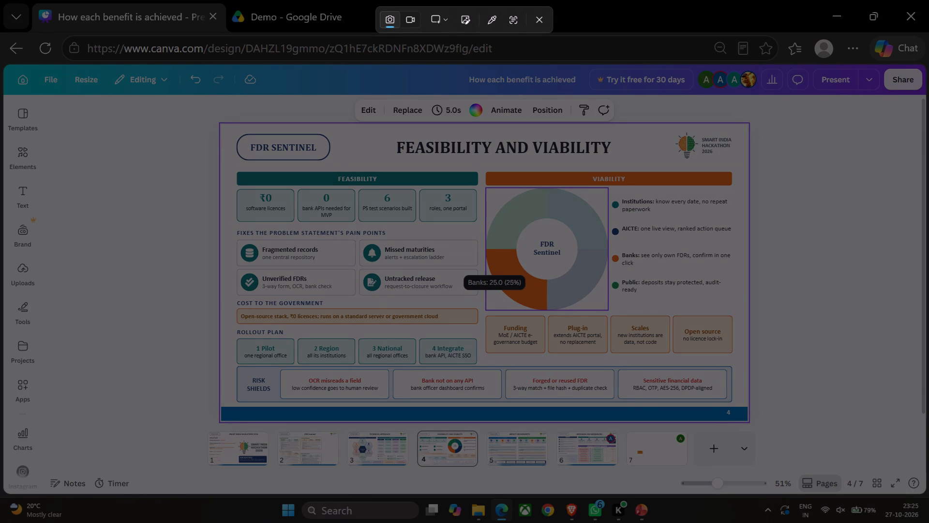
key(Escape)
click(99, 191)
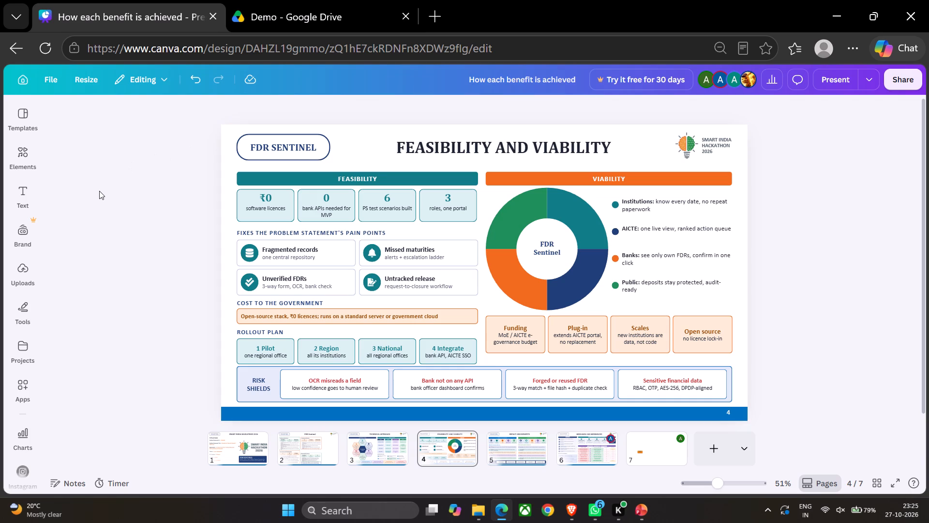
key(shift+super+s)
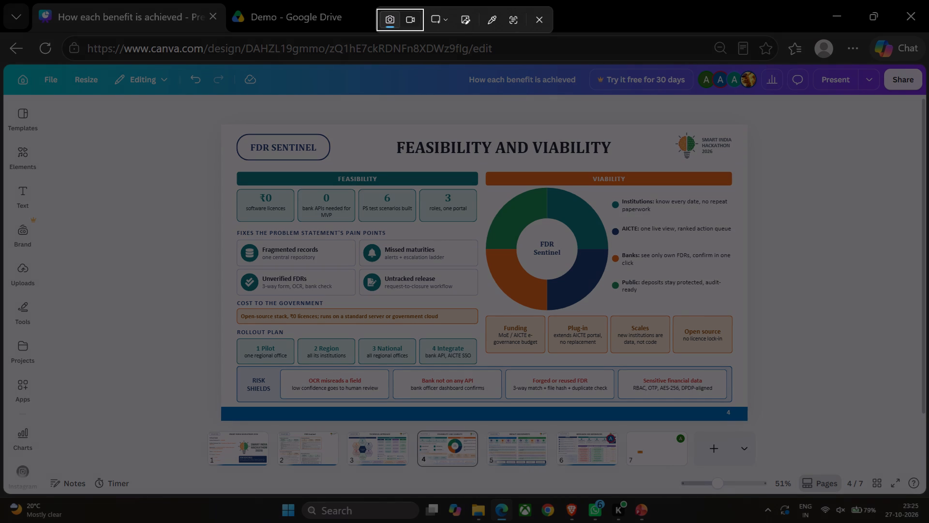
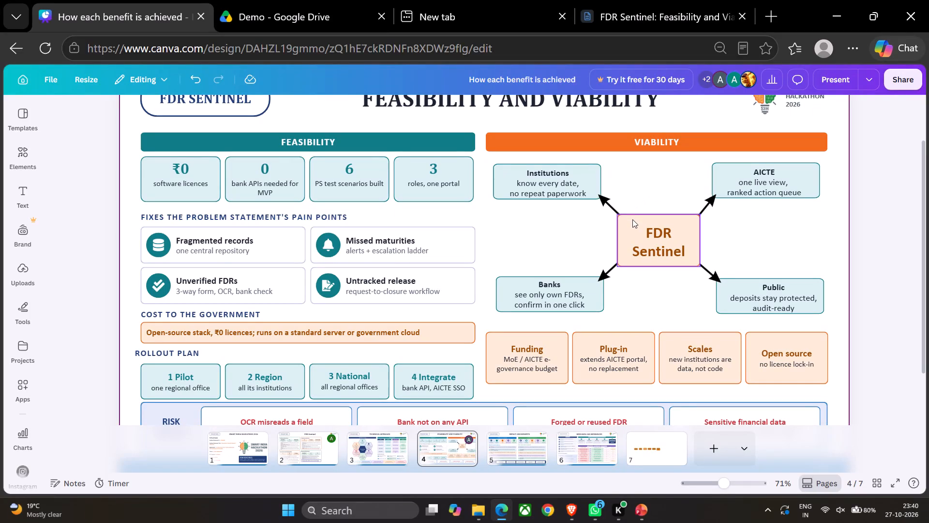
Look through the slides on pages 2 to 6, then return to the Feasibility and Viability slide and examine its overall layout.
click(612, 268)
click(618, 284)
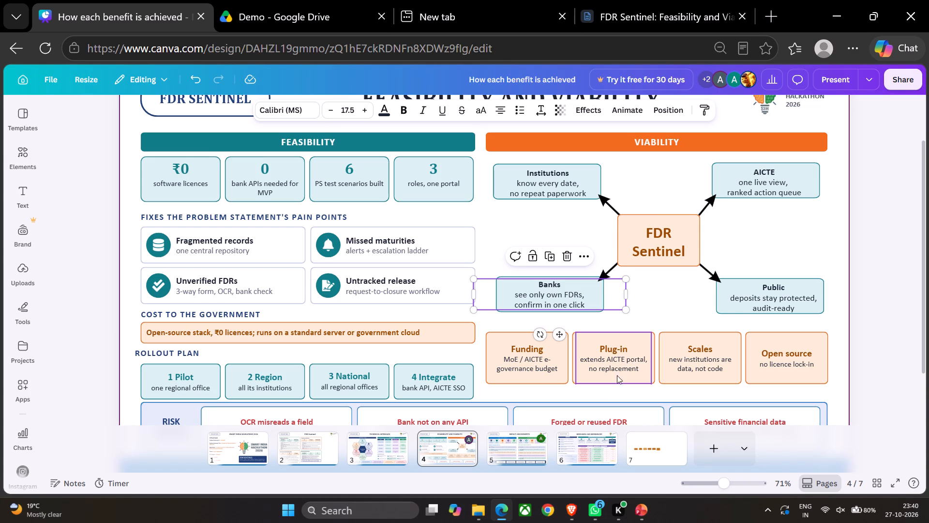
click(524, 449)
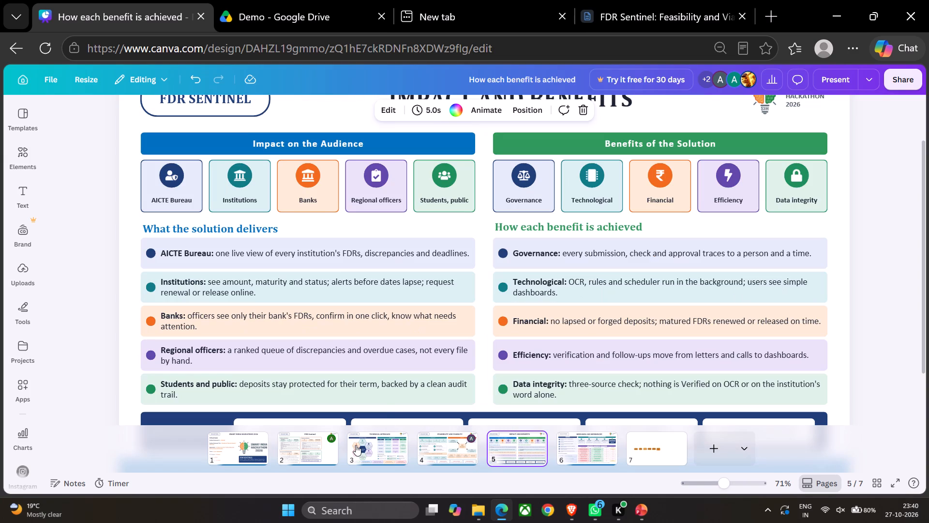
click(356, 445)
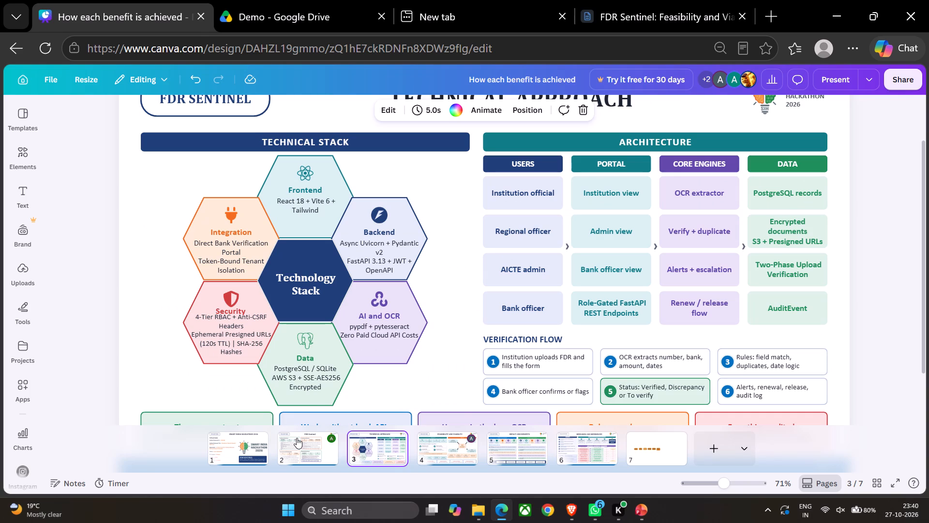
click(296, 437)
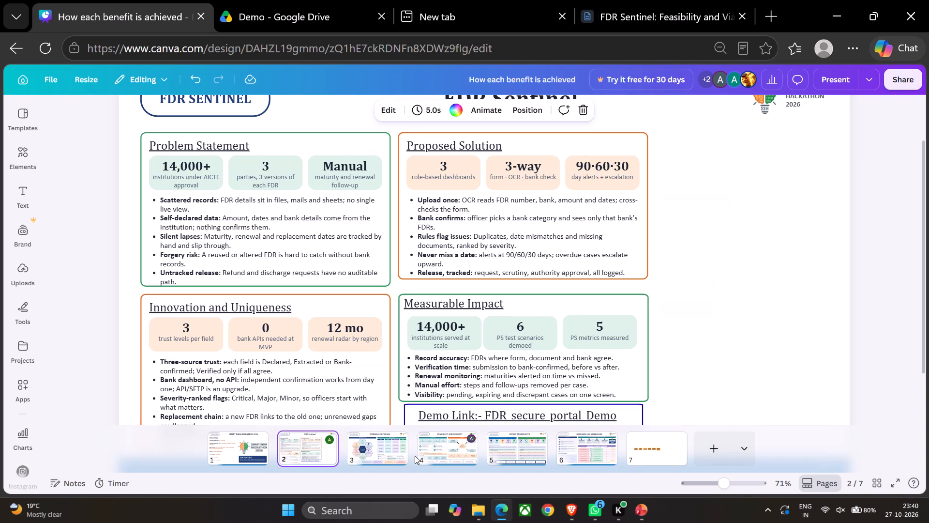
click(389, 452)
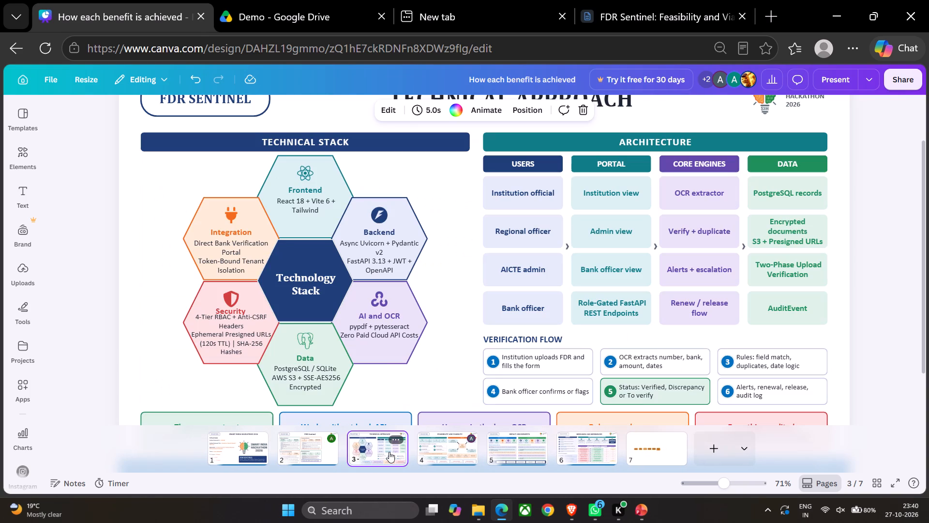
click(439, 446)
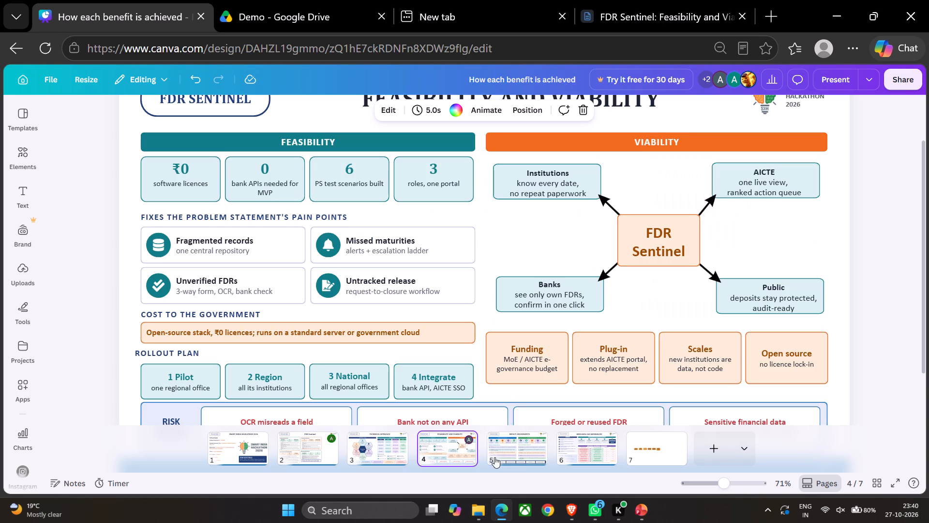
click(512, 457)
click(564, 452)
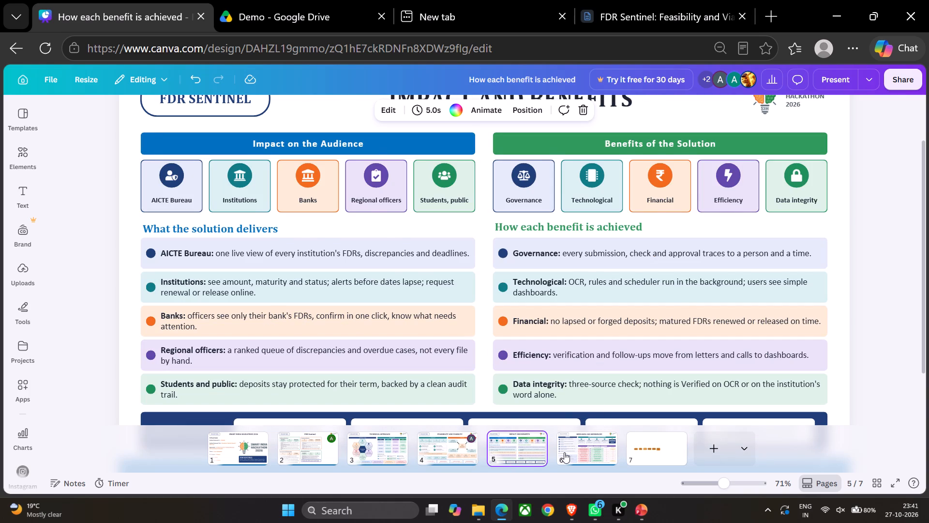
click(456, 439)
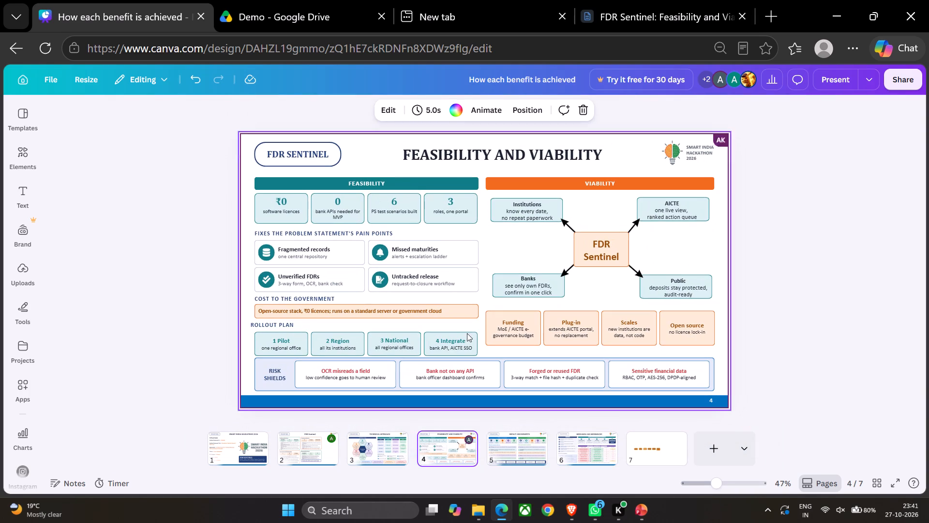
click(487, 347)
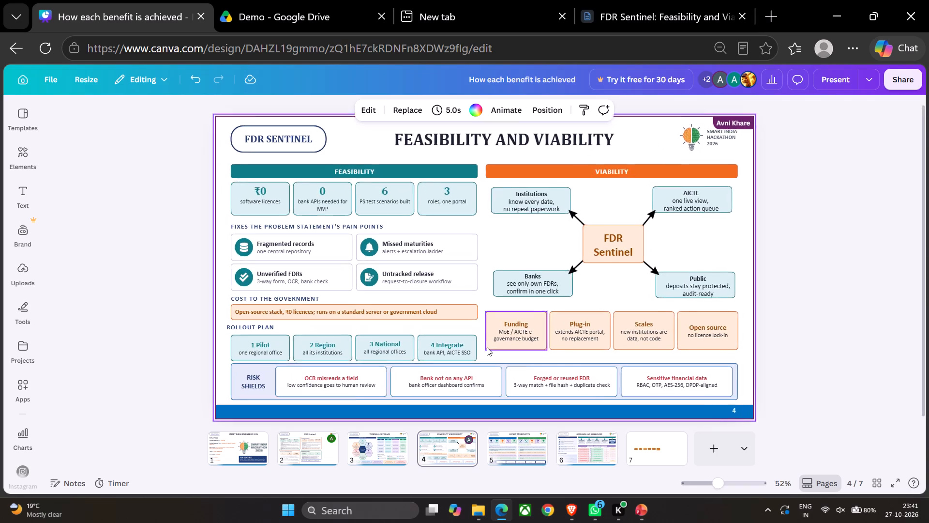
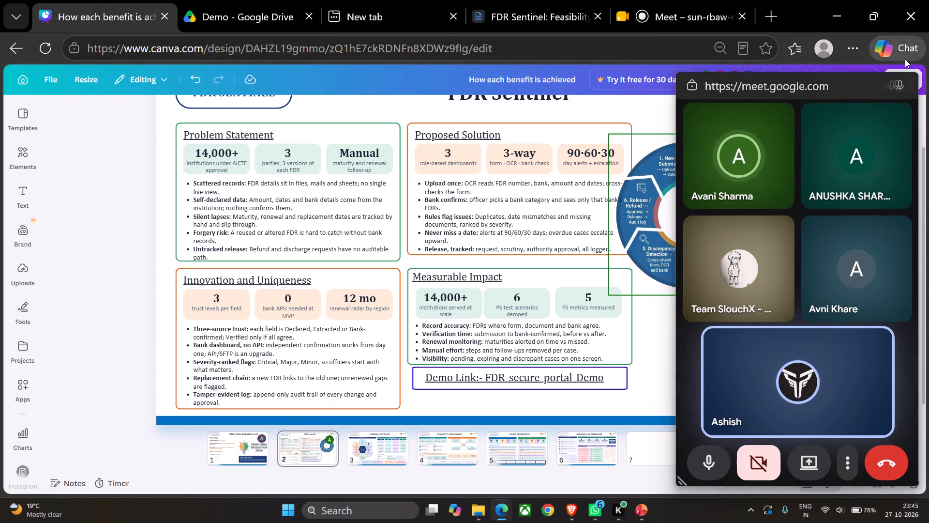
Move the circular FDR lifecycle diagram on page 2 up beside the Proposed Solution box, just beneath the Smart India Hackathon logo.
click(906, 86)
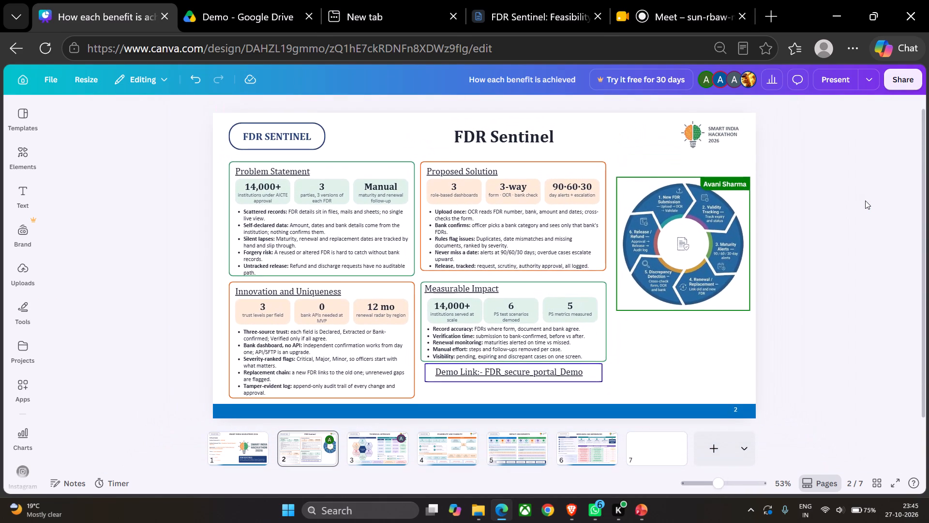
scroll(865, 200, up, 1)
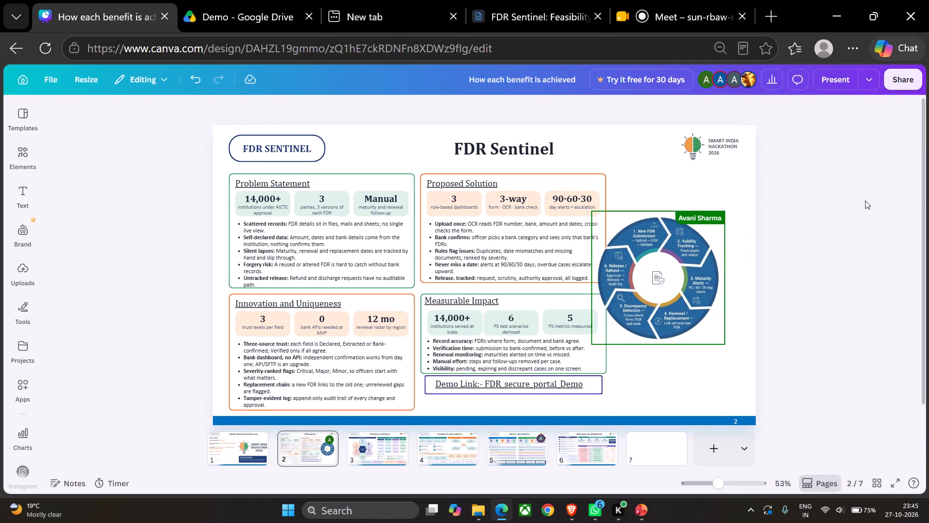
scroll(865, 200, left, 1)
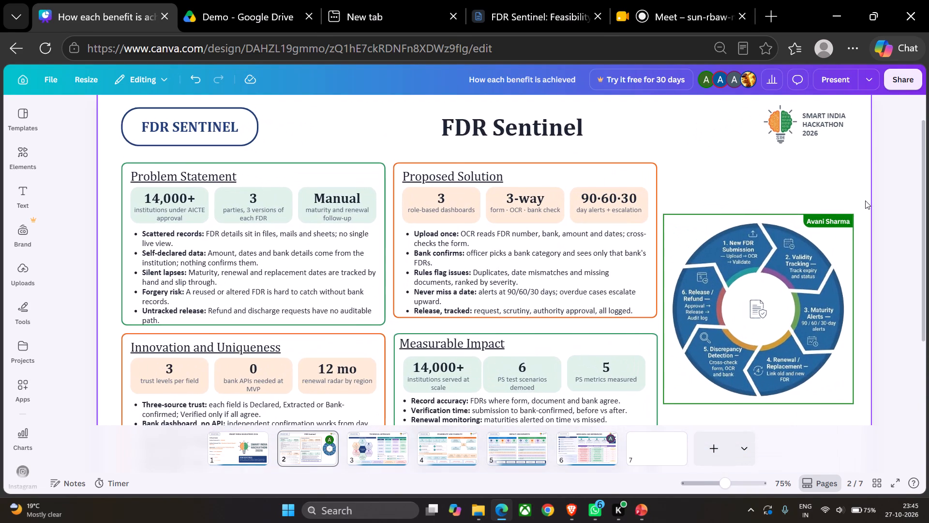
scroll(865, 200, left, 1)
click(850, 268)
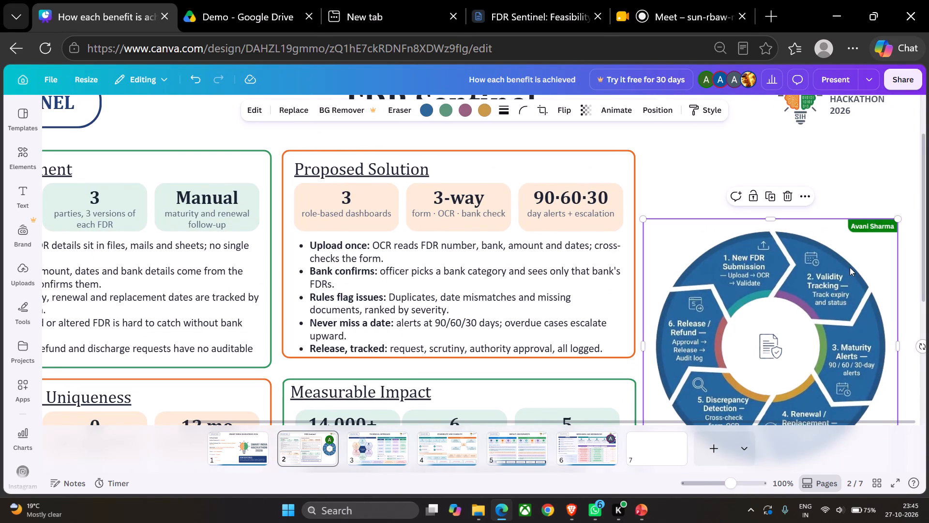
drag(837, 240, 834, 170)
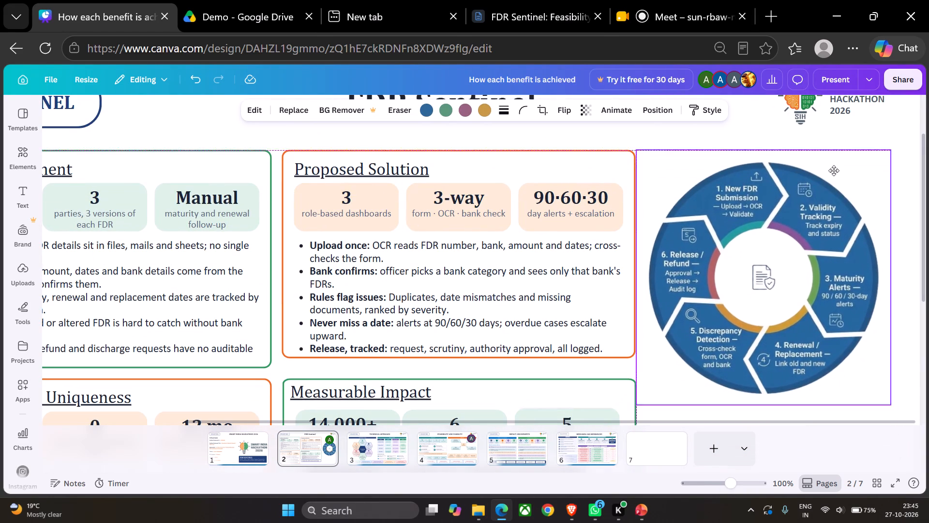
drag(834, 170, 834, 163)
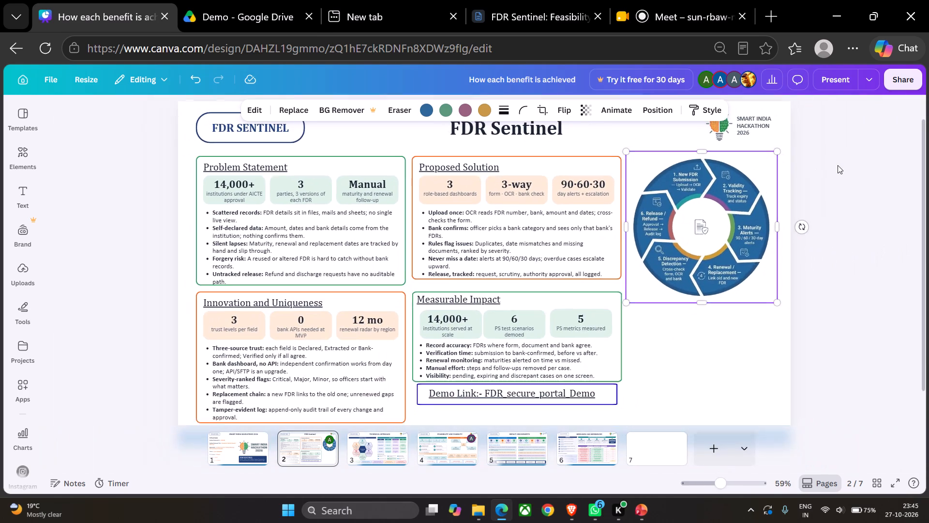
click(843, 182)
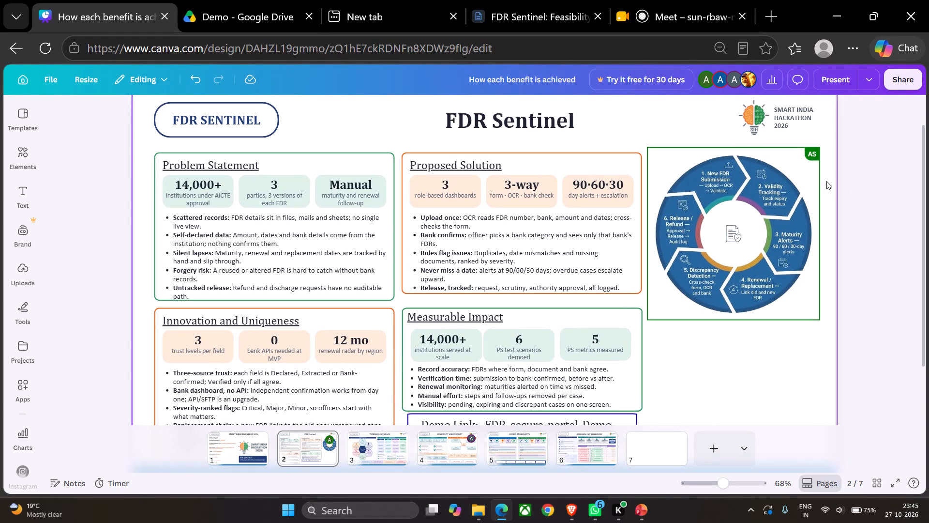
drag(811, 177, 813, 174)
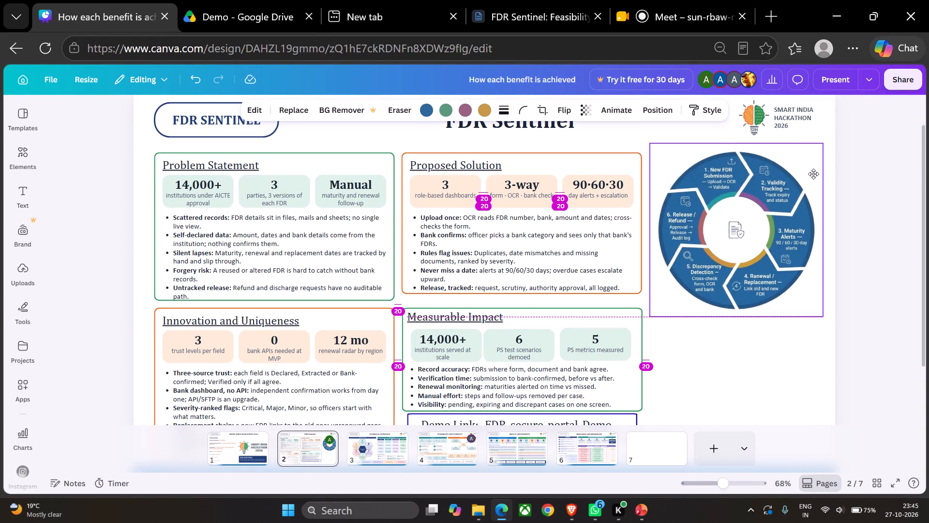
drag(813, 174, 816, 166)
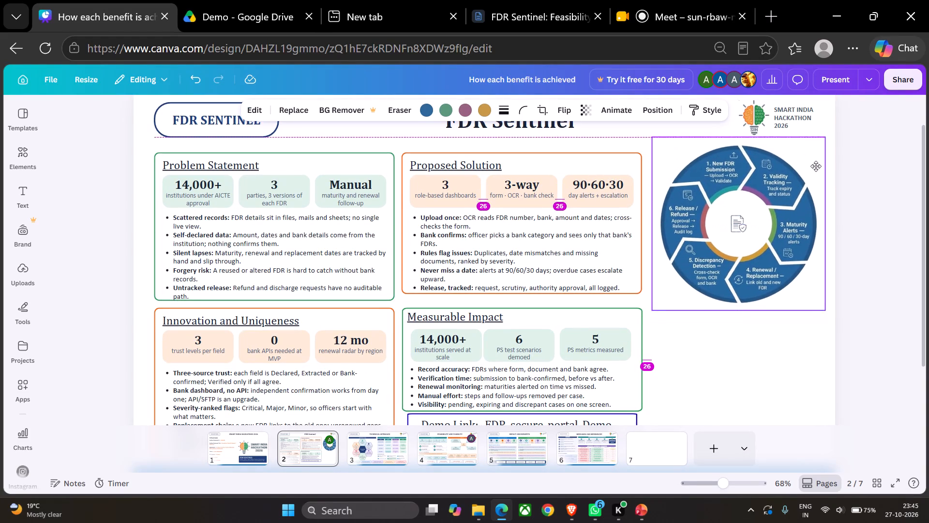
drag(816, 166, 817, 170)
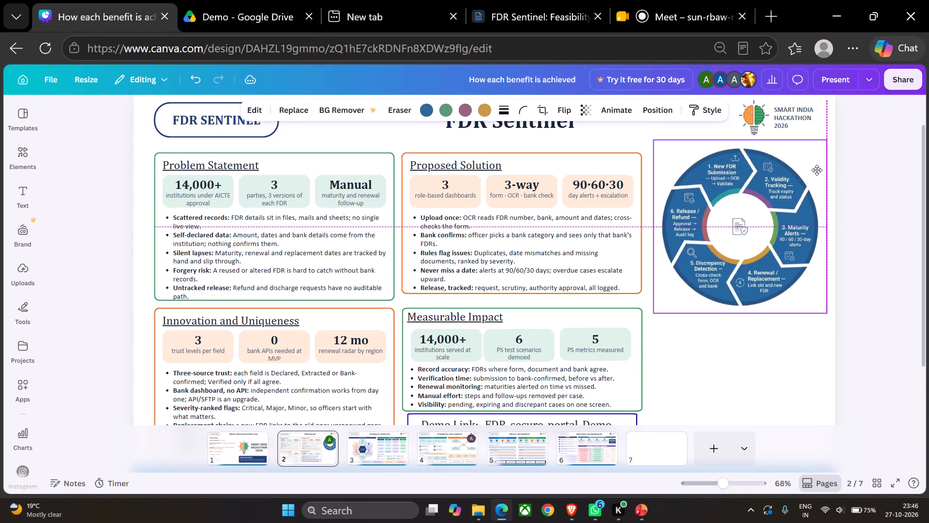
drag(817, 170, 818, 169)
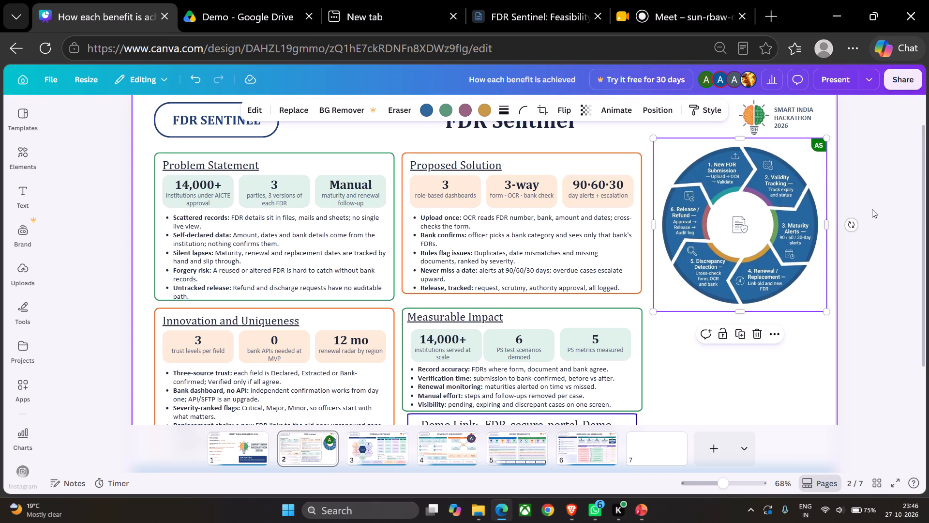
click(874, 211)
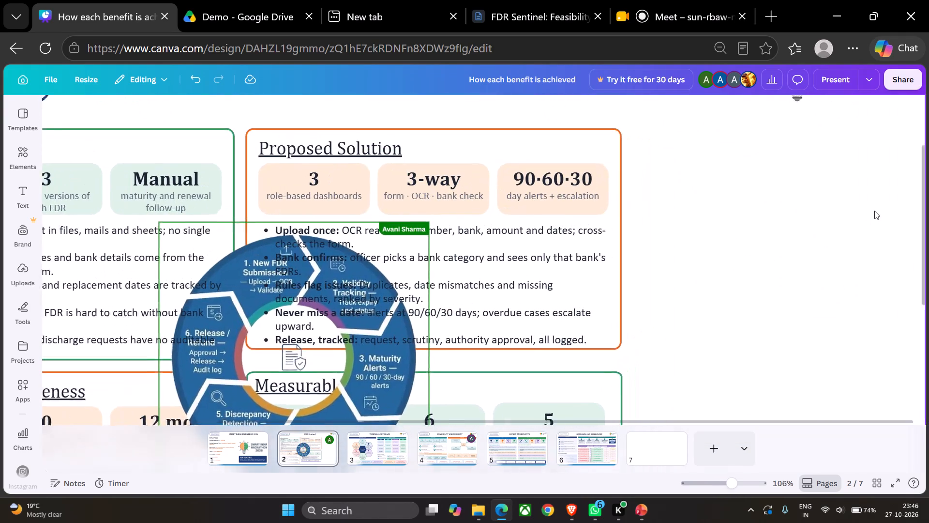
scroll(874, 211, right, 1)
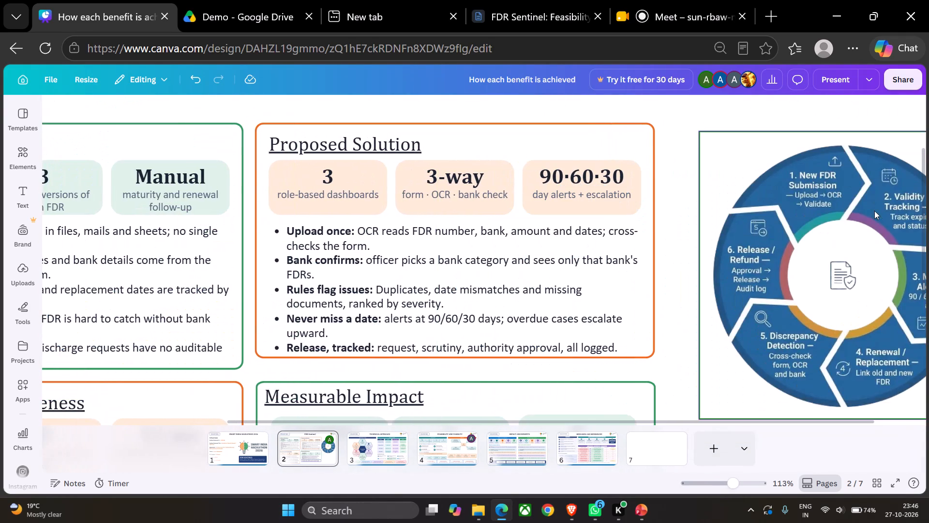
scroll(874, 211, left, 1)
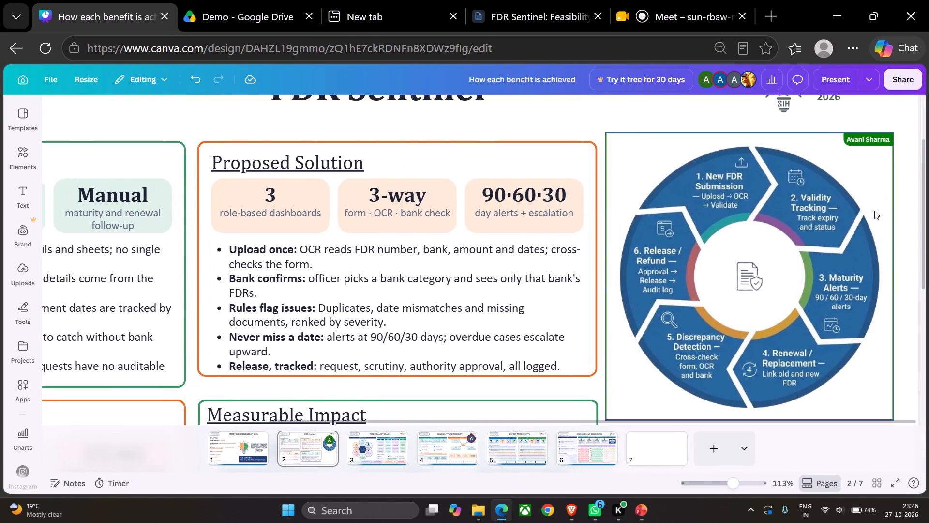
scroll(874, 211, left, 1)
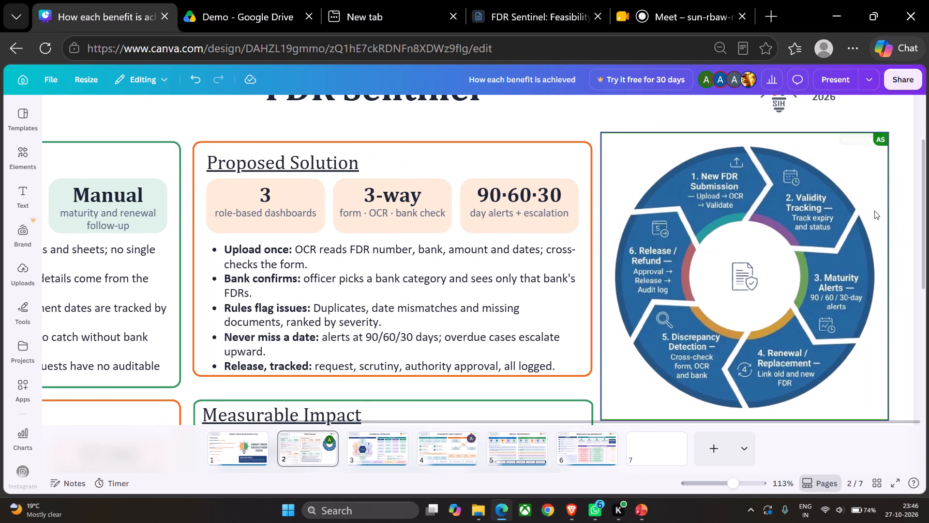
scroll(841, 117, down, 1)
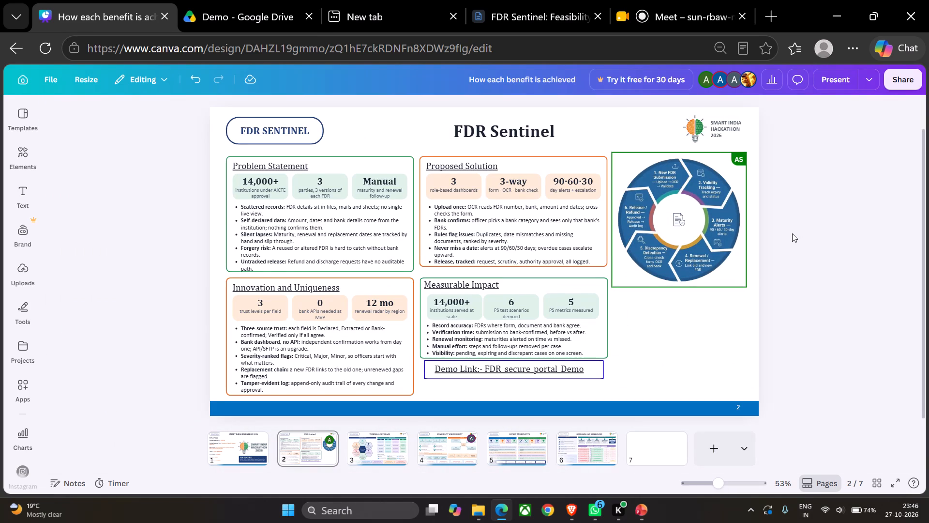
Add a blank page directly after page 2.
click(288, 461)
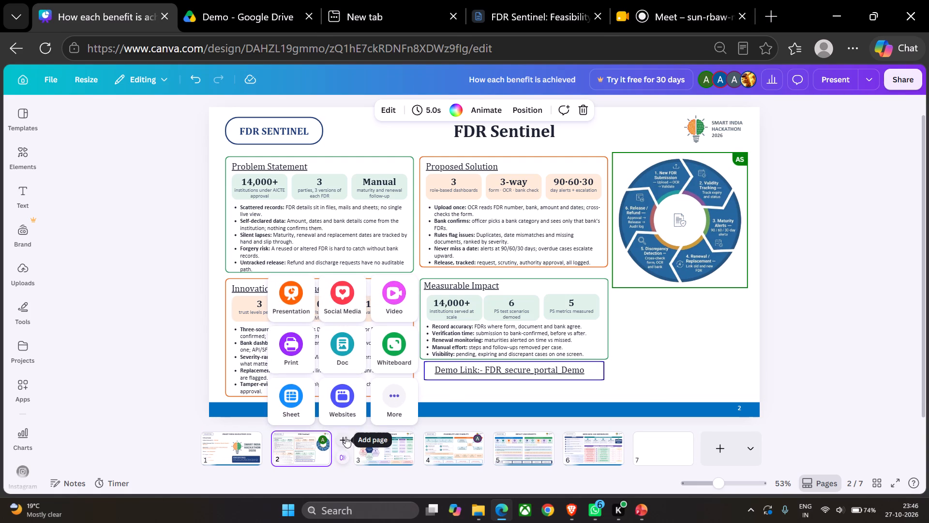
click(345, 437)
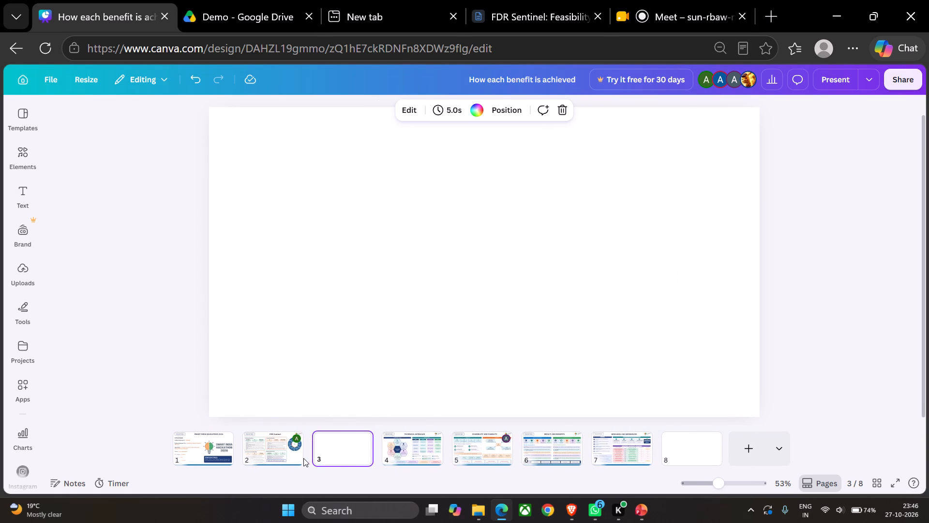
Copy all elements of the FDR Sentinel slide on page 2 and paste them onto the blank page 3.
click(303, 458)
click(285, 463)
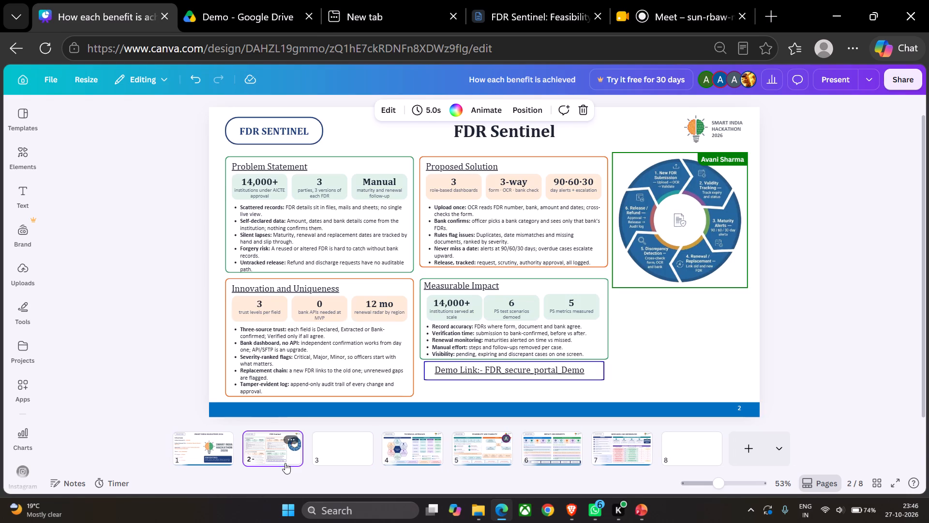
click(430, 389)
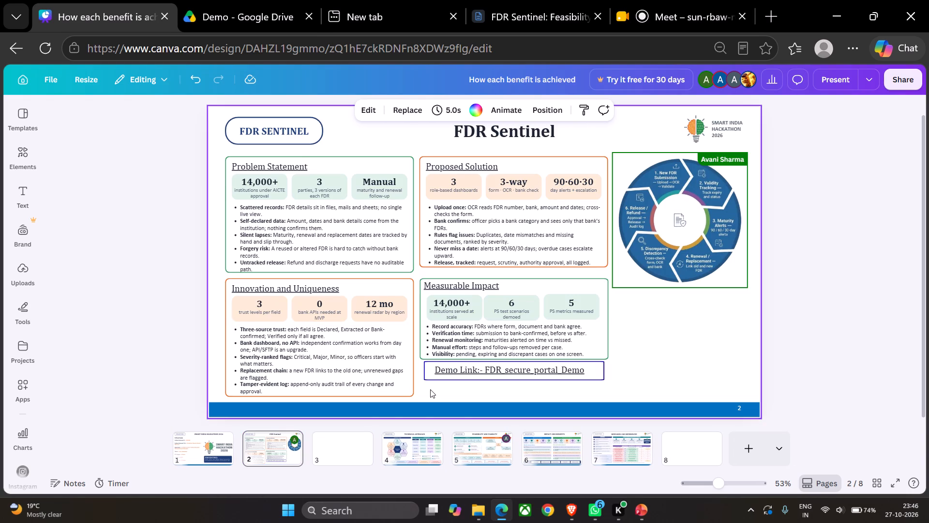
key(ctrl+a)
key(ctrl+c)
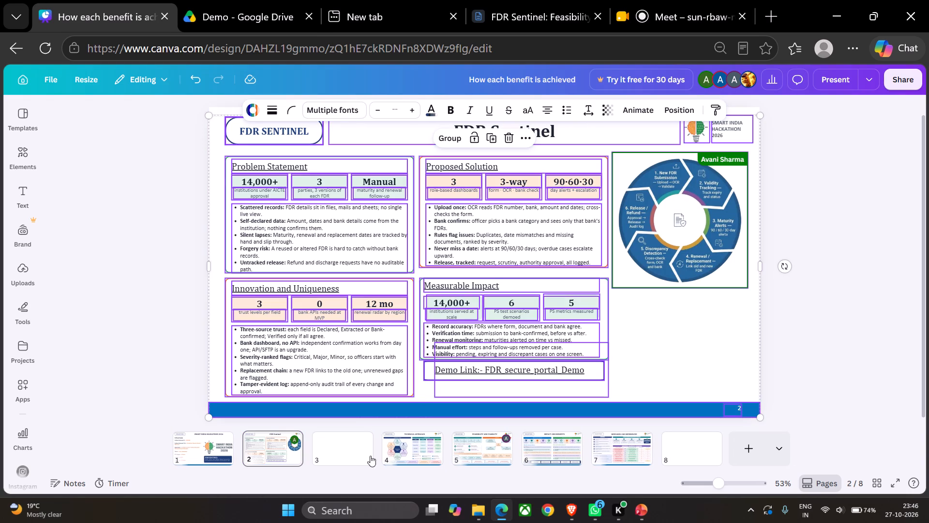
click(344, 446)
click(364, 366)
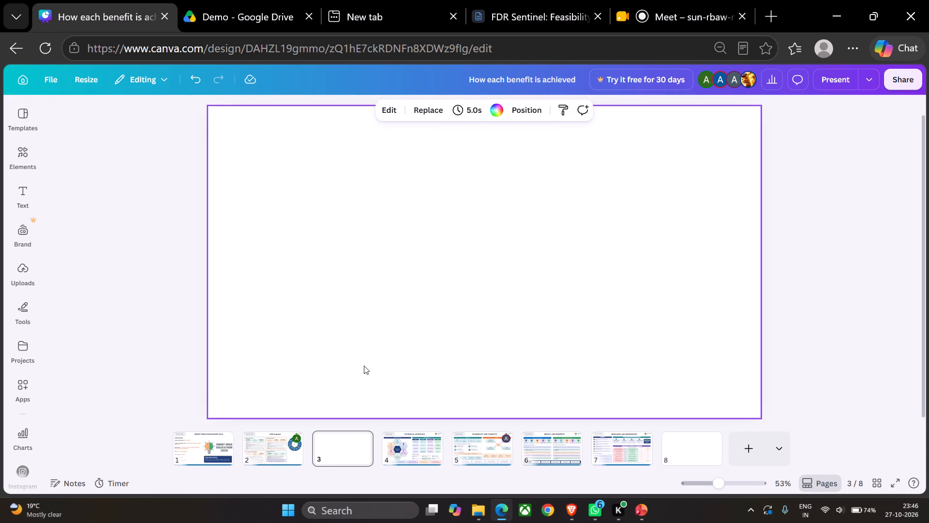
key(ctrl+v)
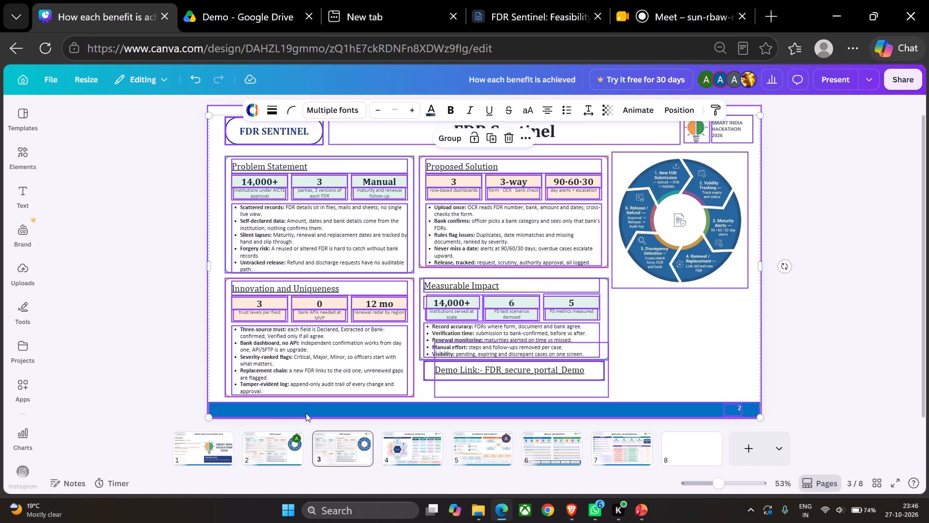
Move the circular lifecycle diagram on page 3 down to mid-height beside the Proposed Solution and Measurable Impact boxes.
click(283, 455)
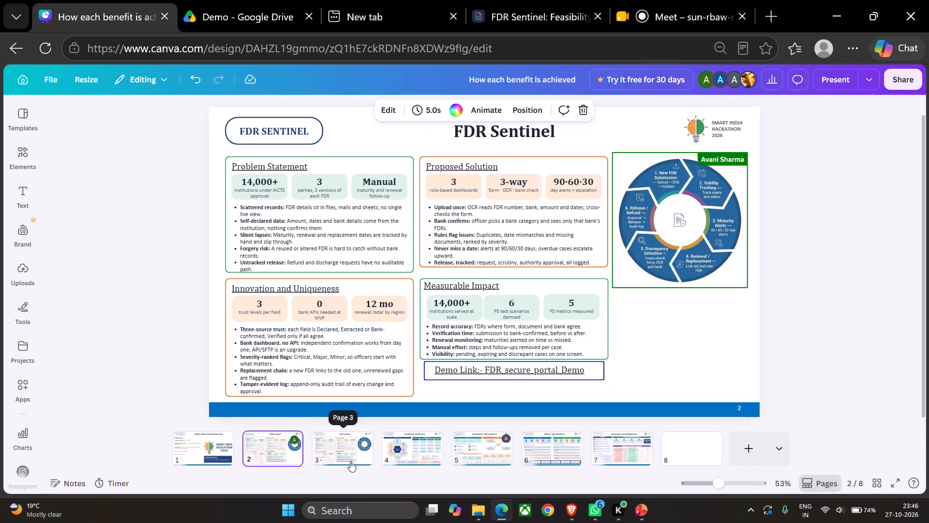
click(350, 461)
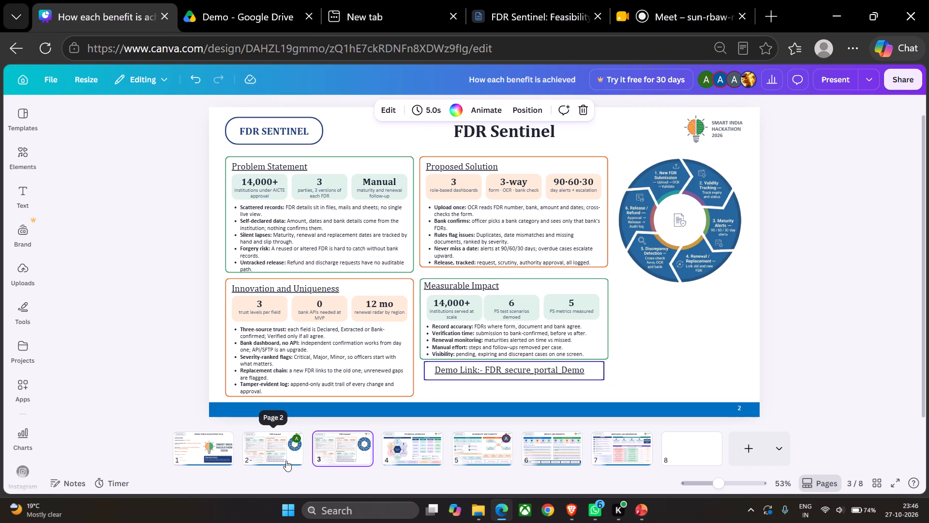
click(286, 461)
click(345, 452)
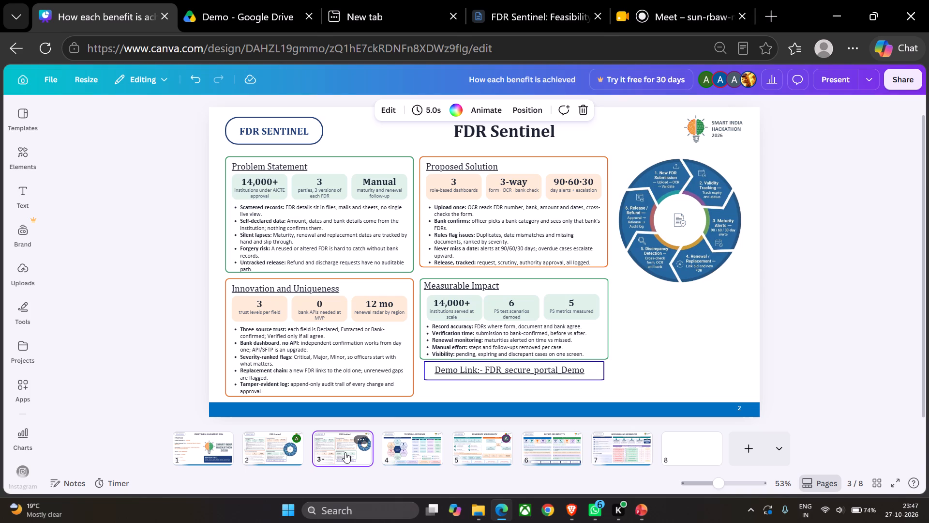
click(665, 270)
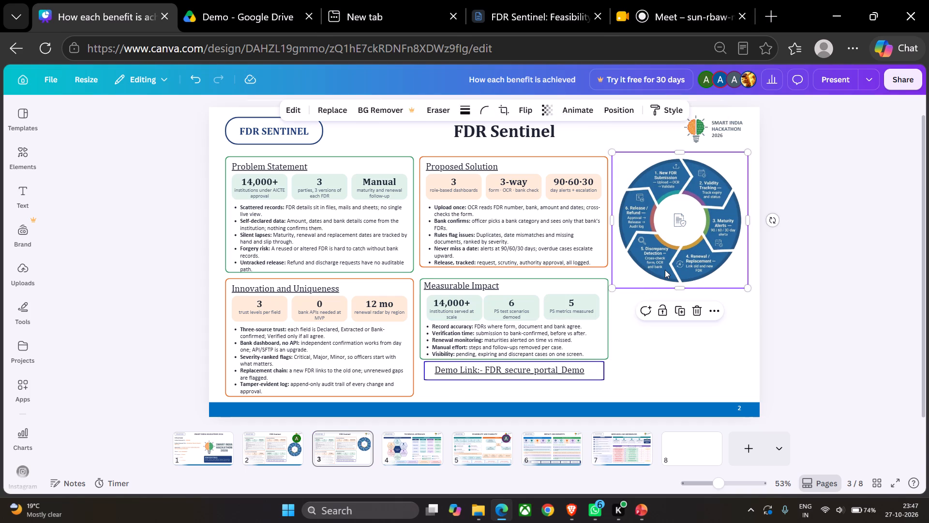
click(626, 285)
drag(629, 273, 630, 295)
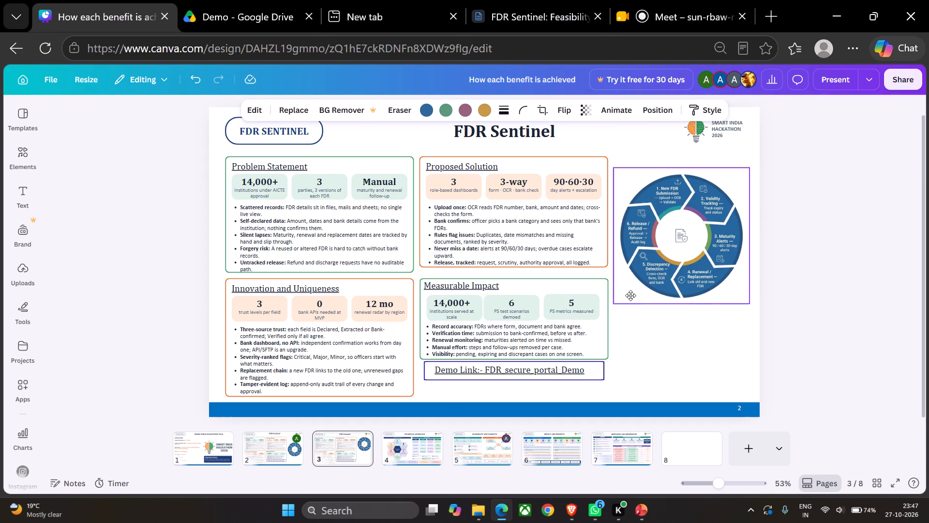
drag(630, 295, 629, 318)
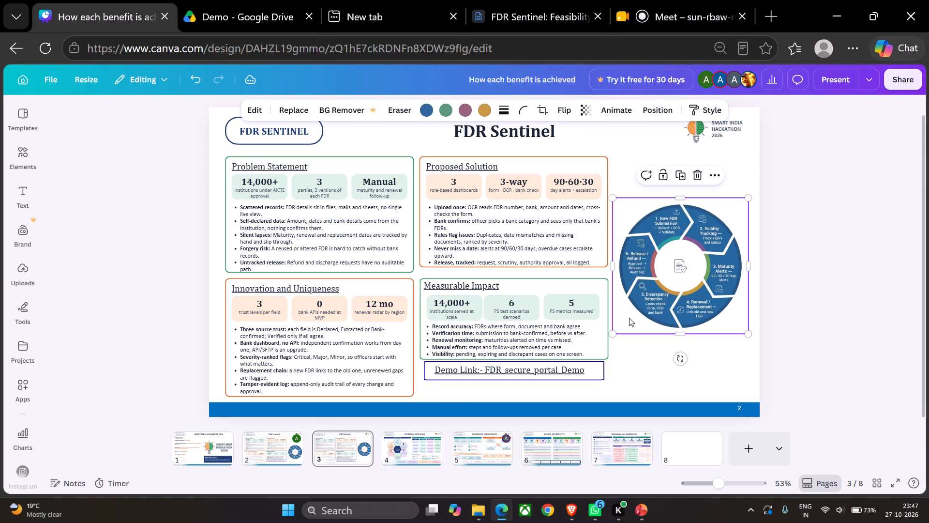
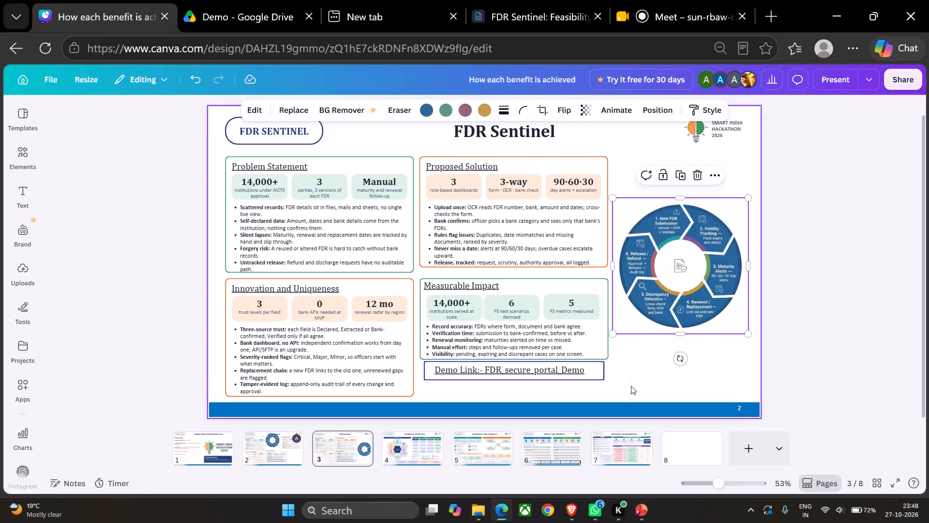
Review the slides after the duplicated overview, from page 4 through Feasibility and Viability to Impact and Benefits on page 6.
click(408, 457)
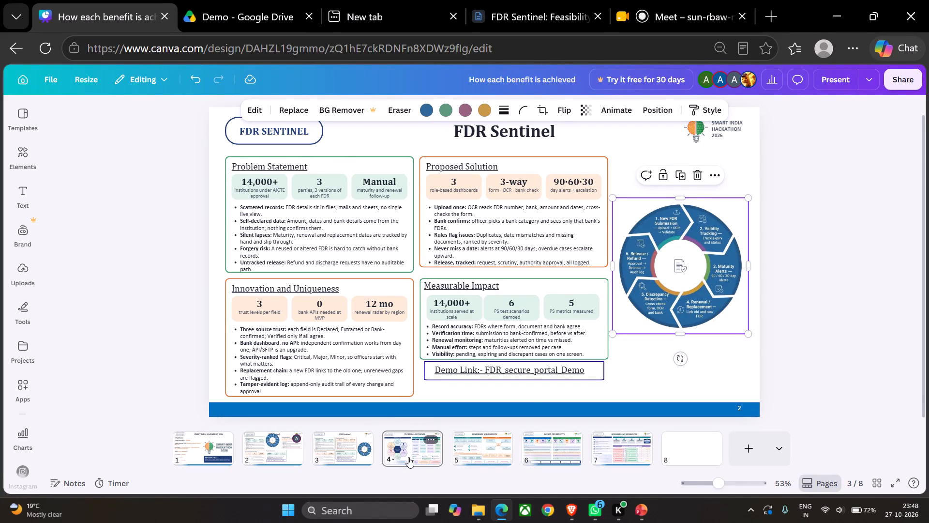
click(498, 452)
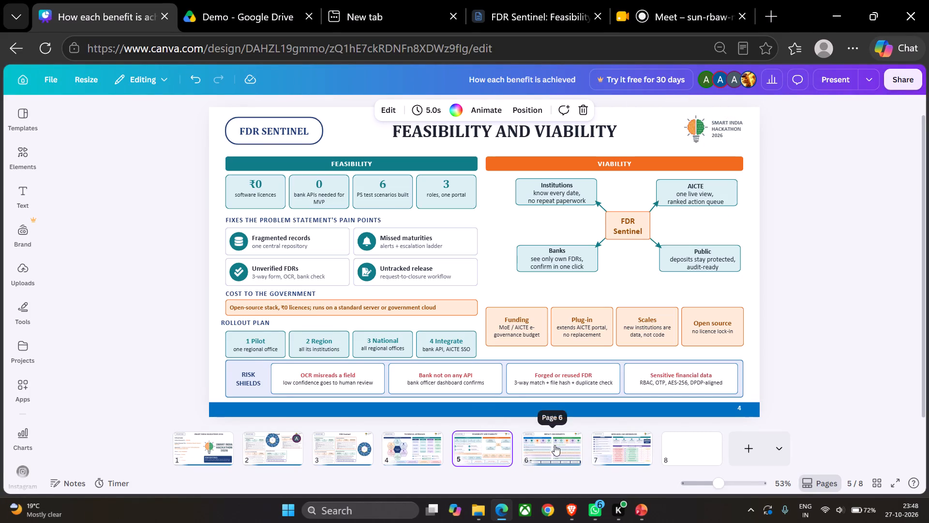
click(554, 445)
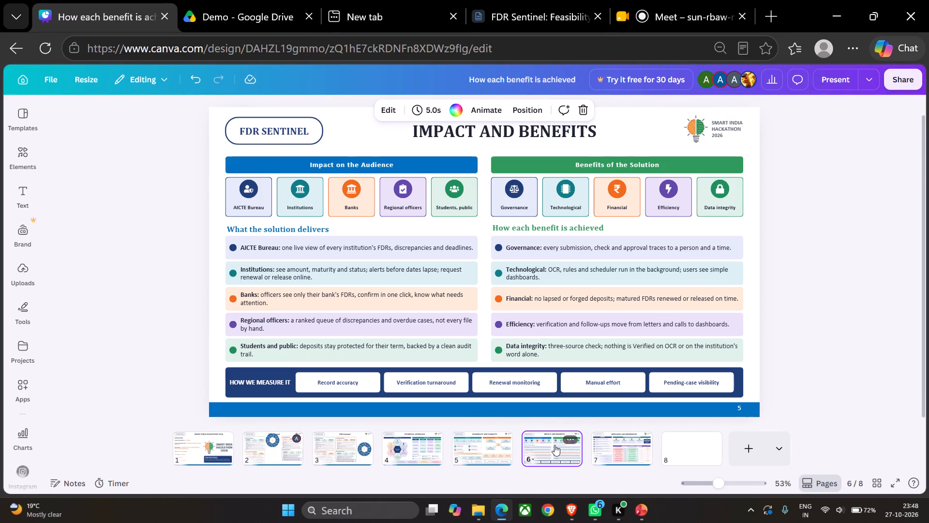
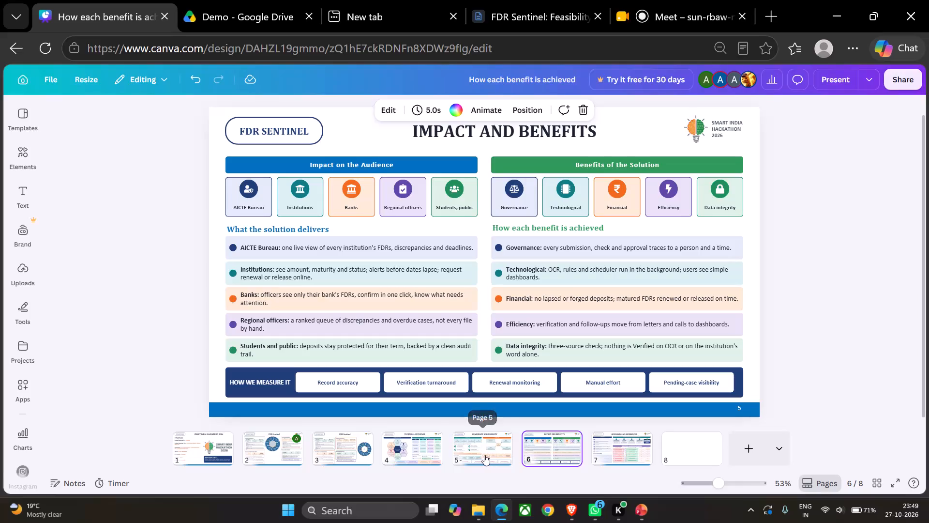
Compare the two FDR Sentinel overview layouts on pages 2 and 3, and check the Technical Approach slide on page 4.
click(417, 447)
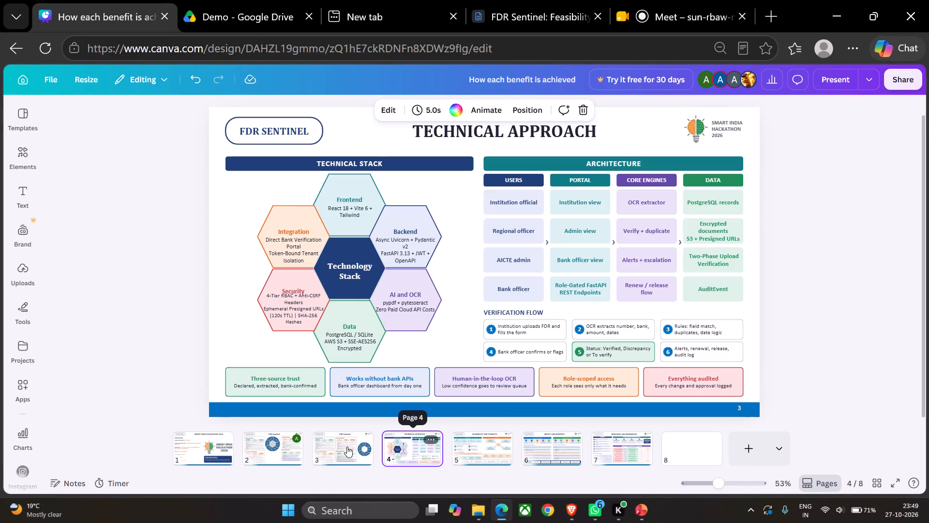
click(347, 446)
click(288, 446)
click(346, 446)
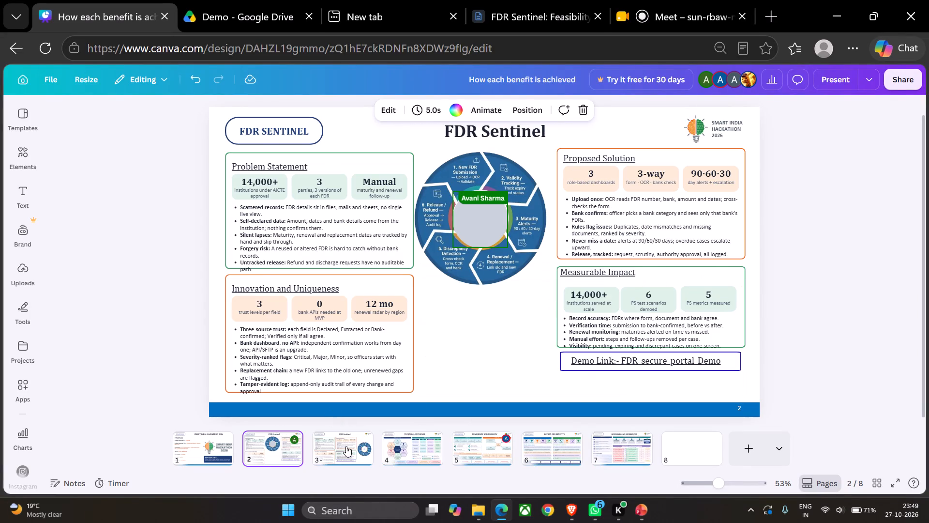
click(426, 442)
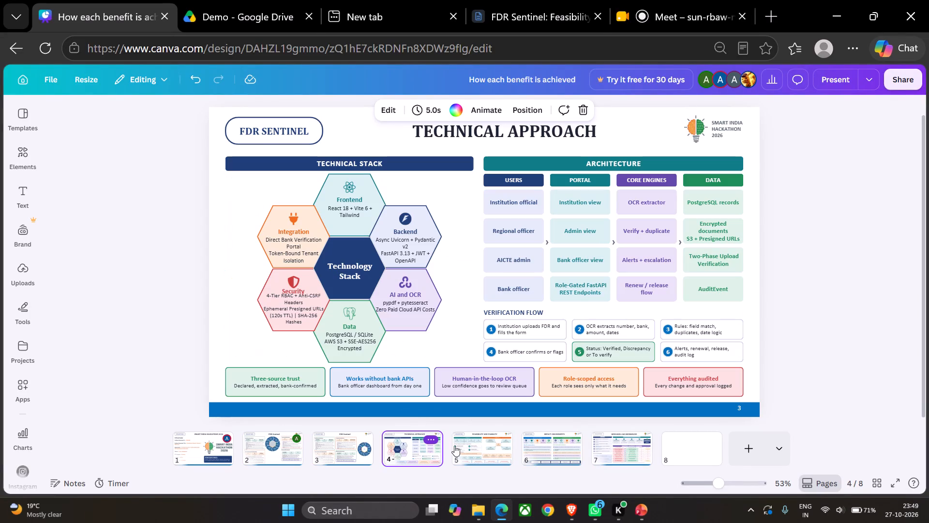
click(349, 450)
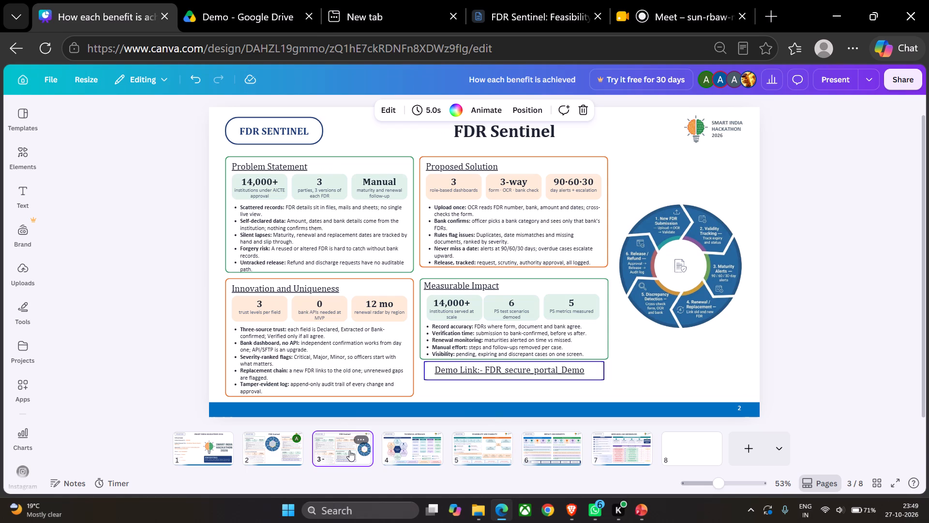
click(268, 462)
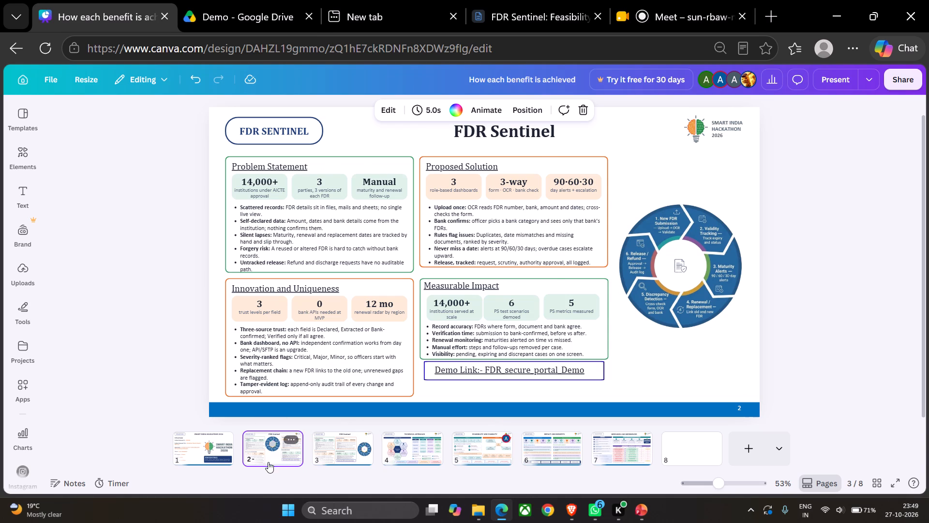
click(476, 314)
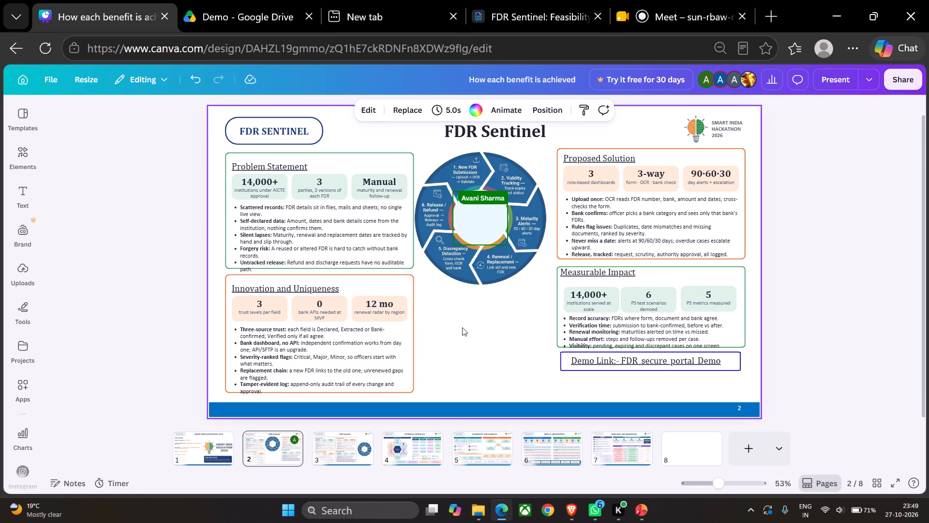
click(431, 453)
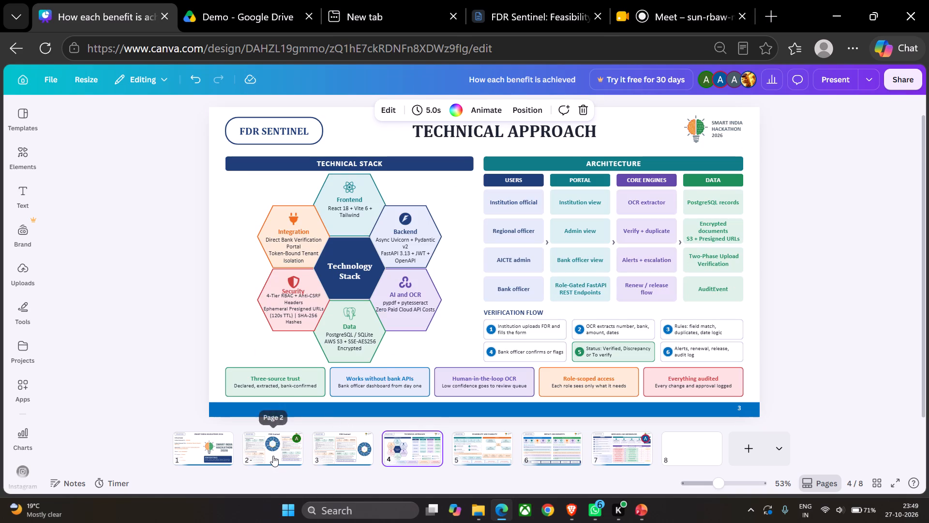
click(273, 456)
click(447, 297)
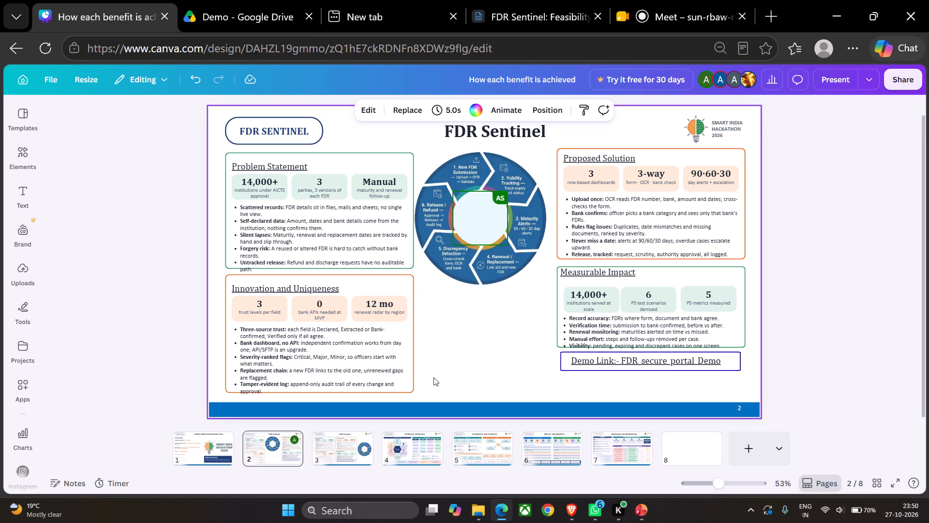
click(358, 455)
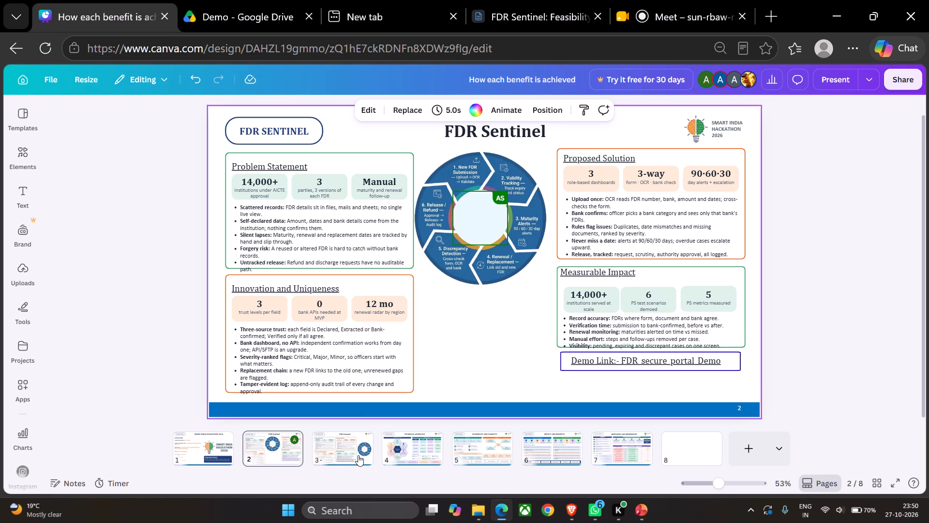
click(299, 457)
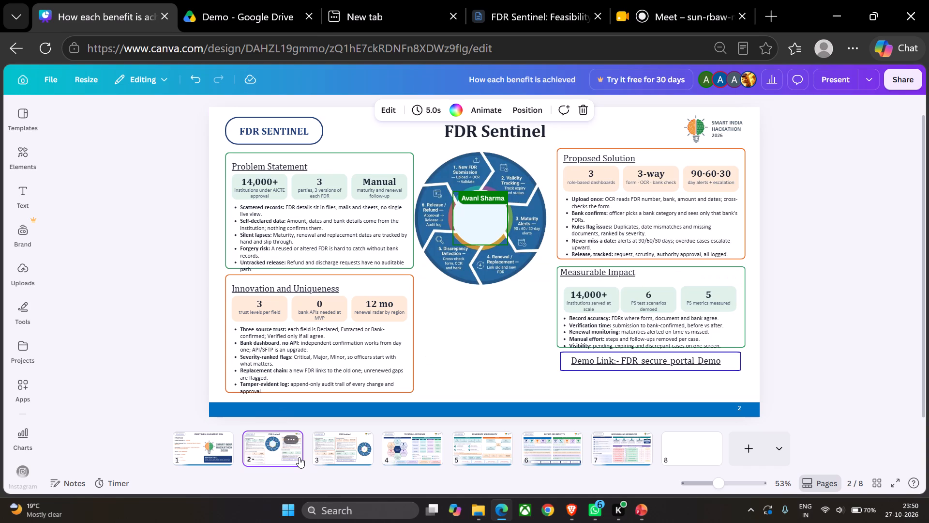
click(404, 457)
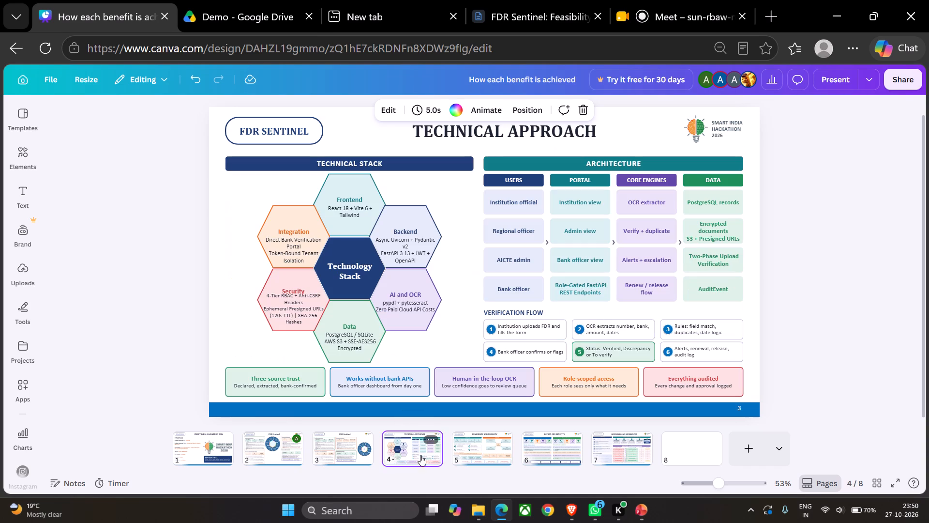
On page 5, shift the whole Viability stakeholder diagram, with its boxes and arrows, slightly left to centre it beneath the Viability header.
click(491, 447)
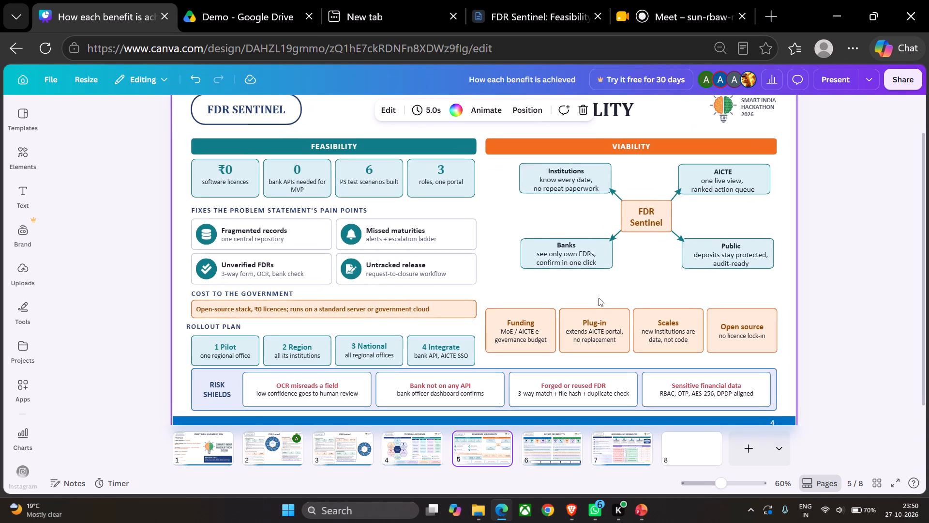
drag(489, 167, 629, 242)
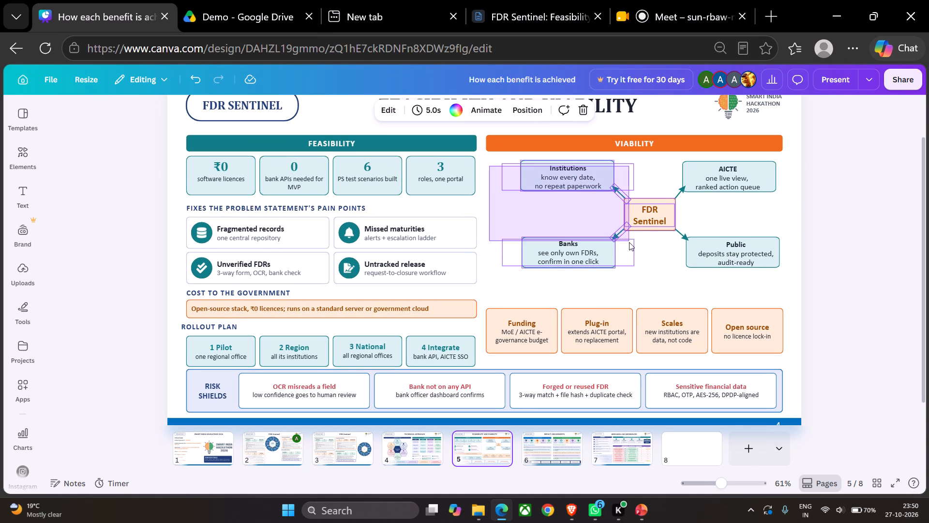
drag(629, 242, 718, 285)
key(Left)
key(Left)
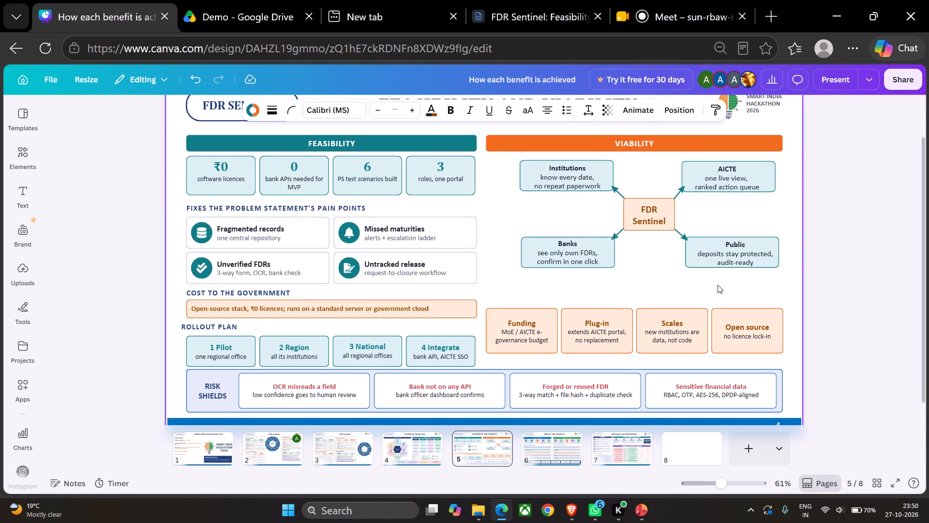
key(Left)
key(Left)
key(Left)
key(Left)
key(Left)
key(Left)
key(Left)
key(Left)
key(Left)
key(Left)
key(Left)
key(Left)
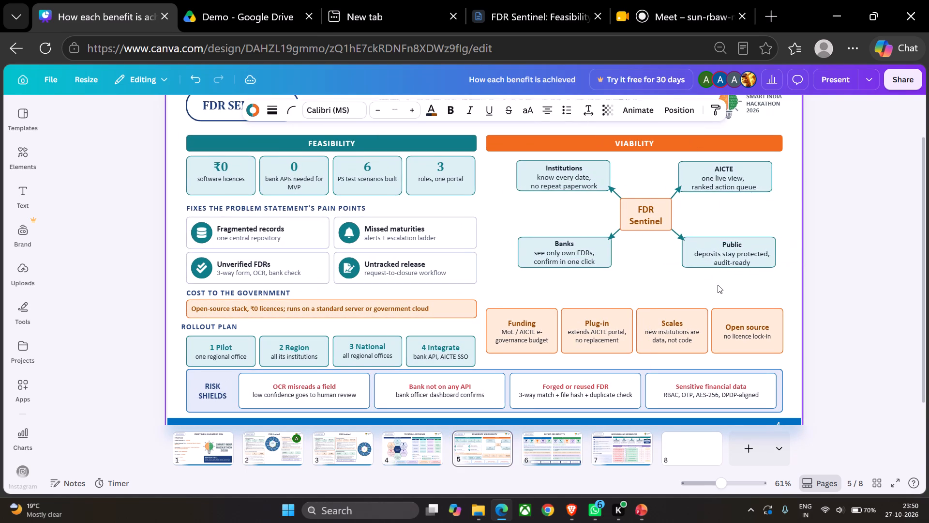
key(Left)
key(Left)
key(Left)
key(Left)
key(Left)
key(Left)
key(Left)
key(Left)
key(Left)
key(Left)
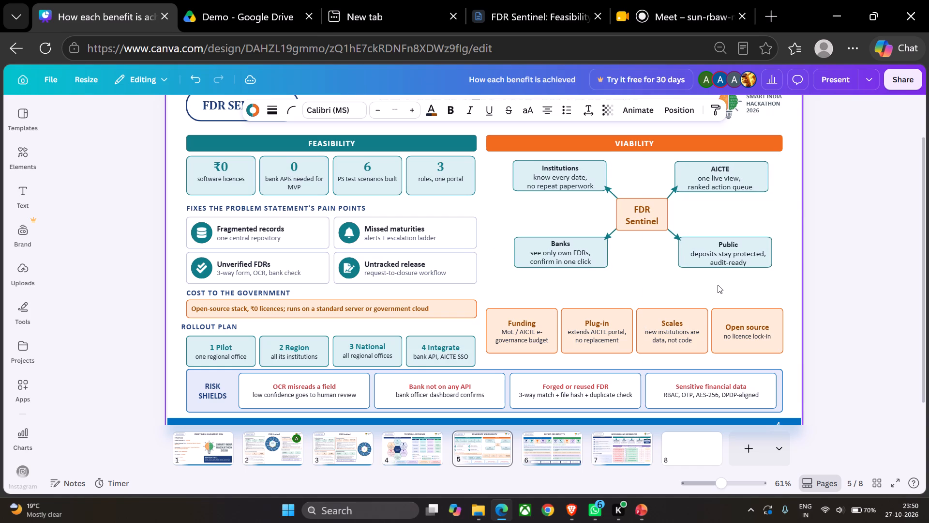
key(Left)
key(Left)
key(Left)
key(Left)
key(Left)
key(Left)
key(Left)
key(Left)
key(Left)
key(Left)
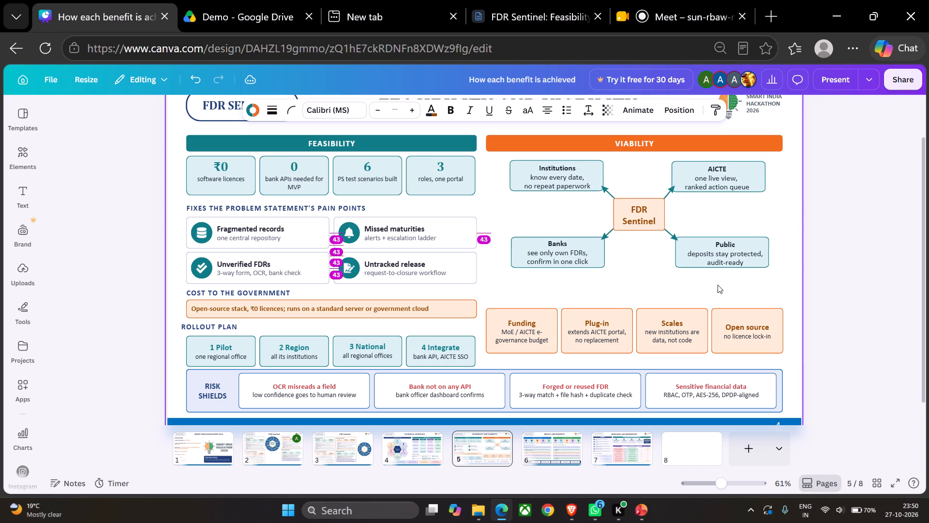
key(Left)
key(Left)
key(Left)
key(Right)
key(Right)
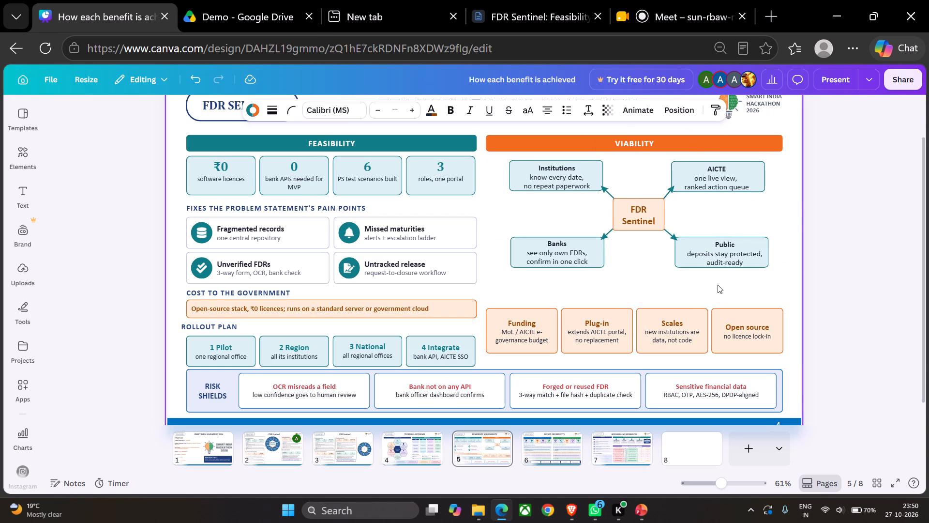
key(Right)
Lower the same stakeholder diagram slightly to balance the space between the Viability header and the Funding-to-Open source cards.
key(Down)
key(Down)
key(Down)
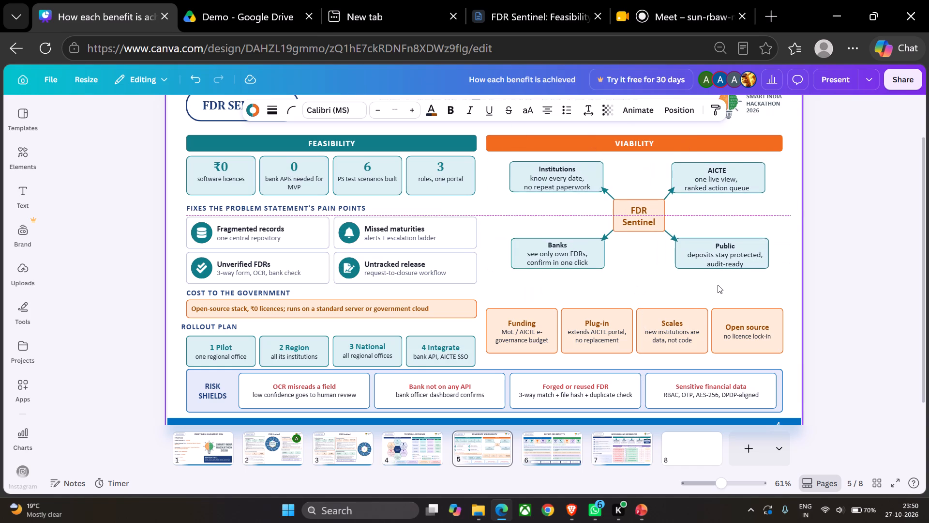
key(Down)
key(Down)
key(Down)
key(Down)
key(Down)
key(Down)
key(Down)
key(Down)
key(Down)
key(Down)
key(Down)
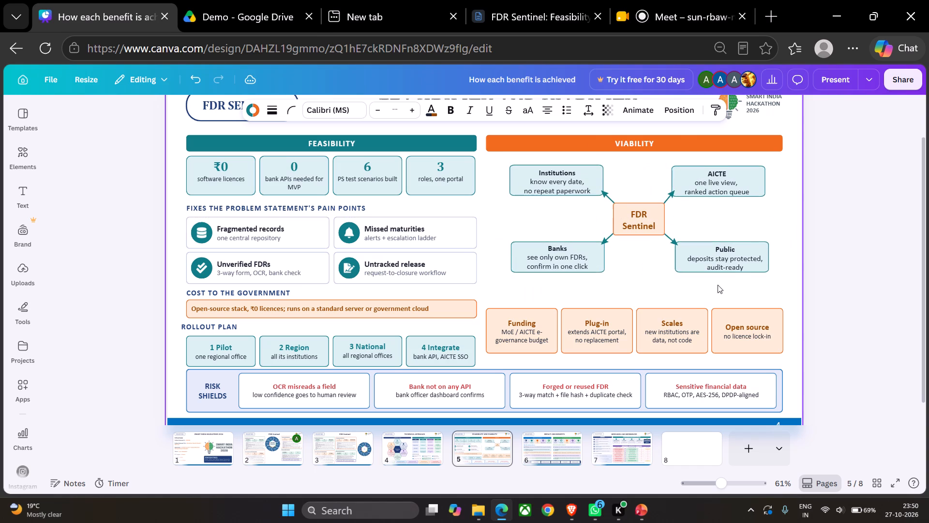
key(Down)
key(Down)
key(Down)
key(Down)
key(Down)
key(Down)
key(Down)
key(Down)
key(Down)
key(Down)
key(Down)
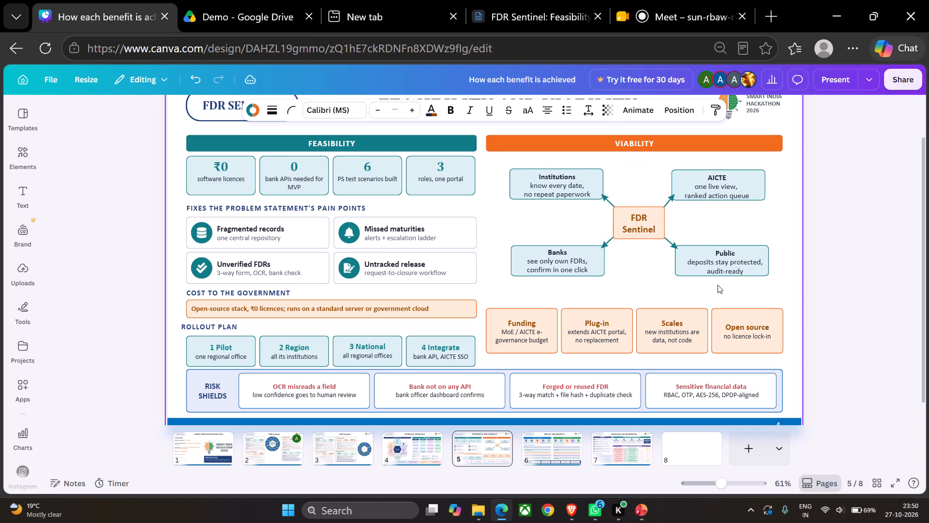
key(Down)
key(Down)
click(679, 288)
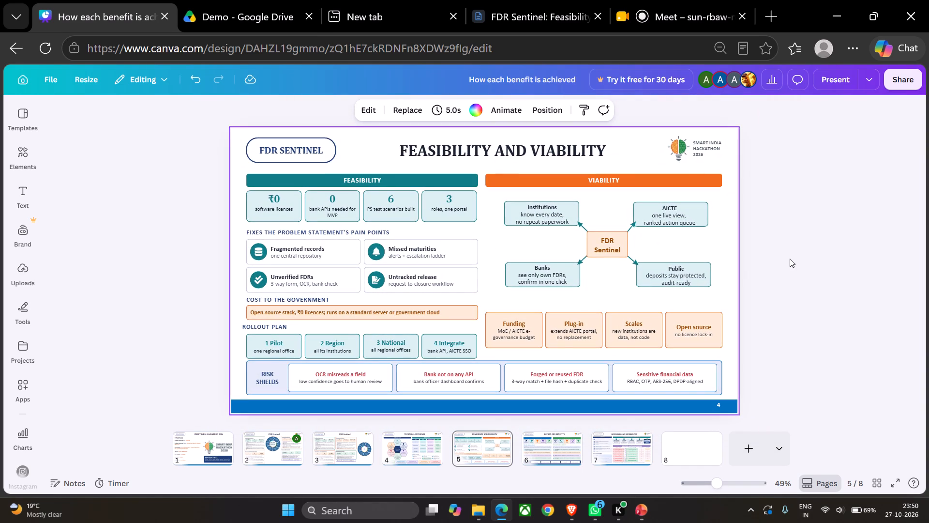
click(790, 259)
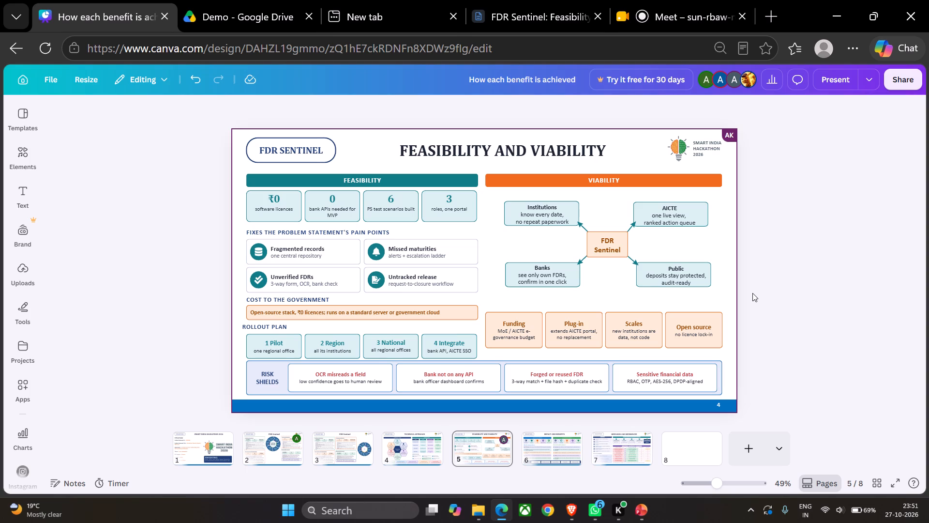
On page 2, move the circular process diagram together with its "6 PS Test Scenarios" centre slightly down, clear of the FDR Sentinel title.
click(258, 461)
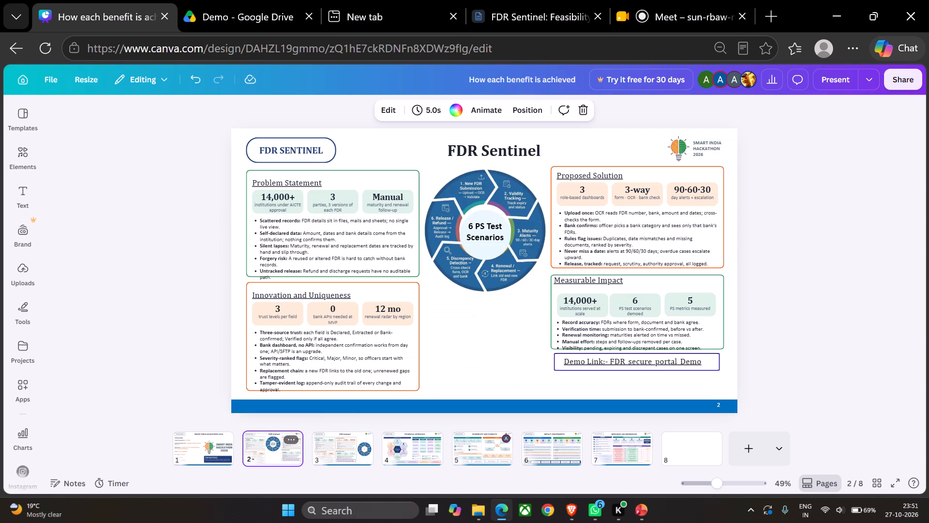
click(352, 466)
click(280, 452)
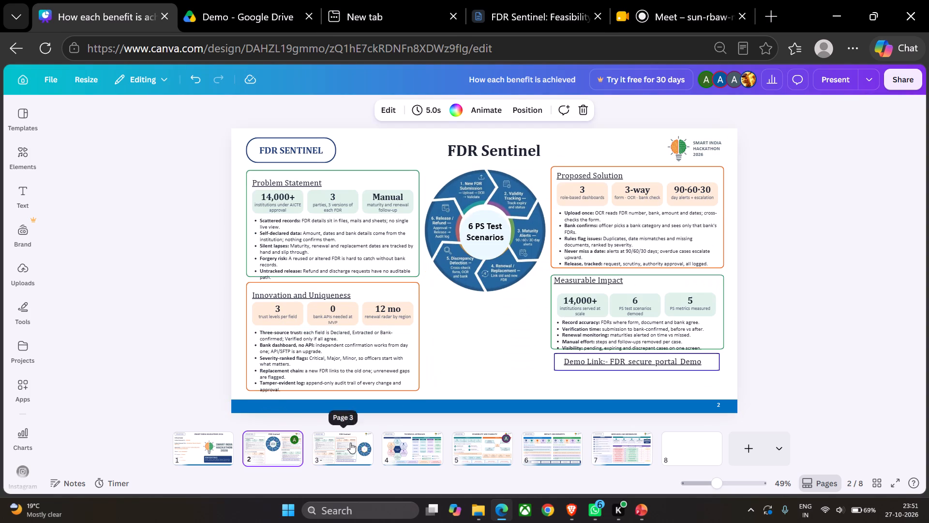
click(350, 443)
click(268, 457)
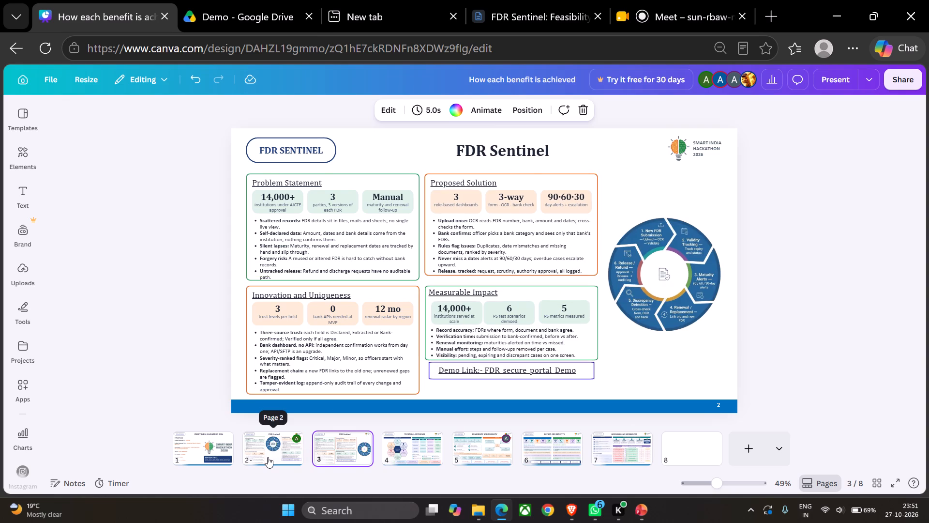
drag(468, 319, 513, 165)
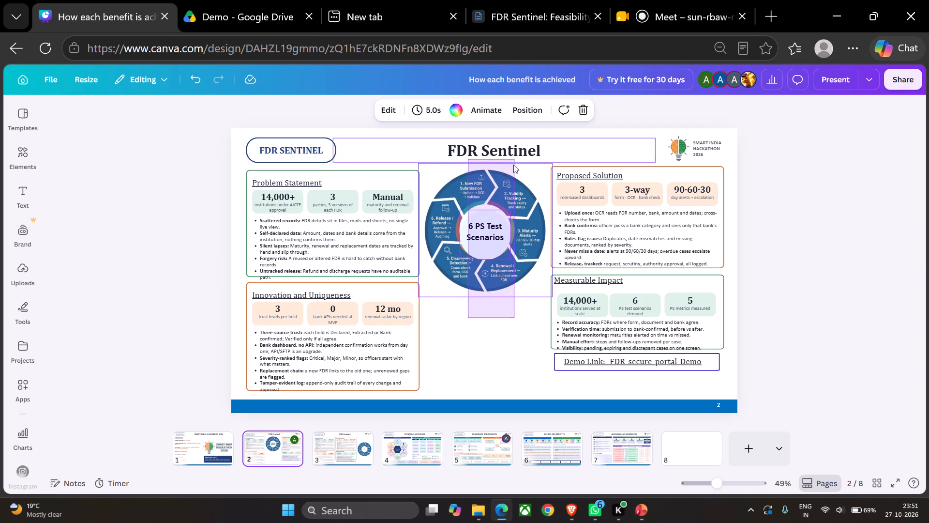
drag(513, 165, 517, 180)
key(Down)
key(Down)
key(Down)
key(Down)
key(Down)
key(Down)
key(Down)
key(Down)
key(Down)
key(Down)
key(Down)
key(Down)
key(Down)
key(Down)
key(Down)
key(Down)
key(Down)
key(Down)
key(Down)
key(Down)
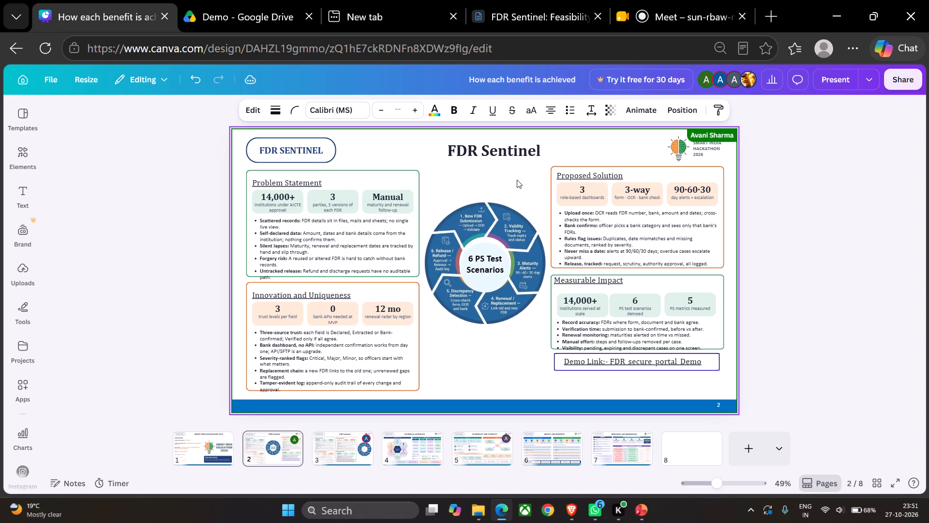
key(Up)
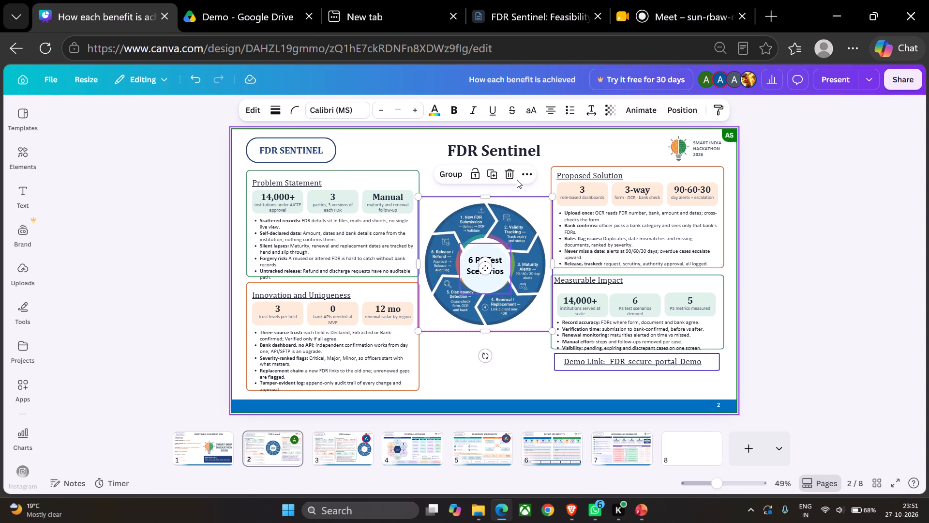
key(Up)
key(Up)
key(Up)
key(Up)
key(Up)
key(Up)
key(Up)
key(Up)
key(Up)
key(Up)
key(Up)
key(Up)
key(Up)
key(Up)
key(Up)
key(Up)
key(Up)
key(Up)
key(Up)
key(Up)
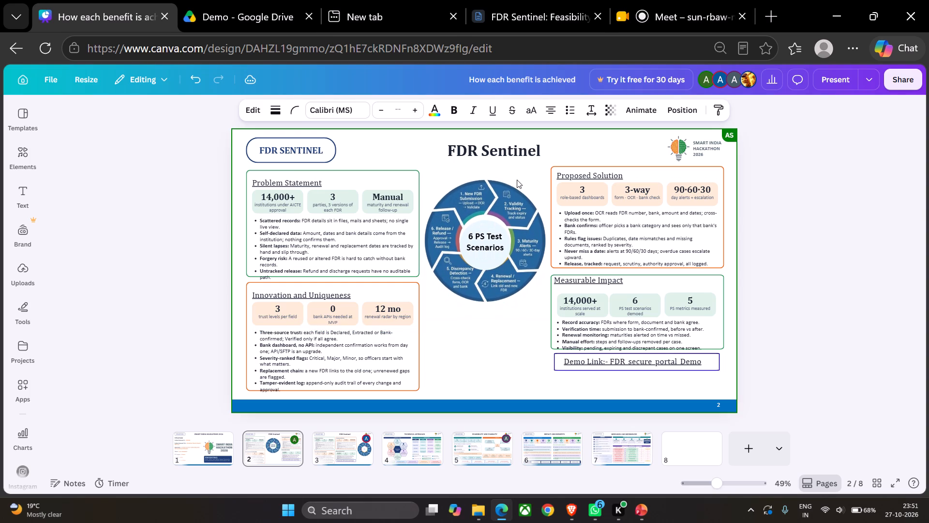
key(Down)
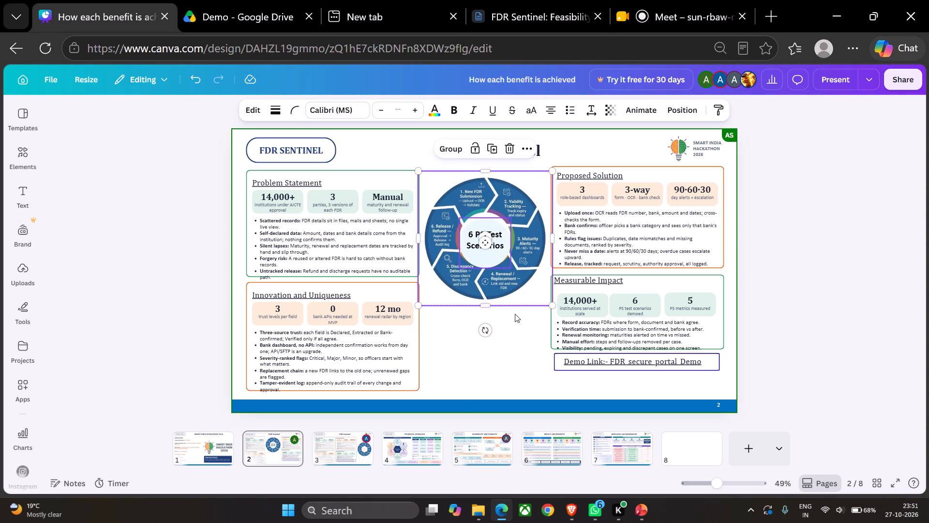
click(507, 354)
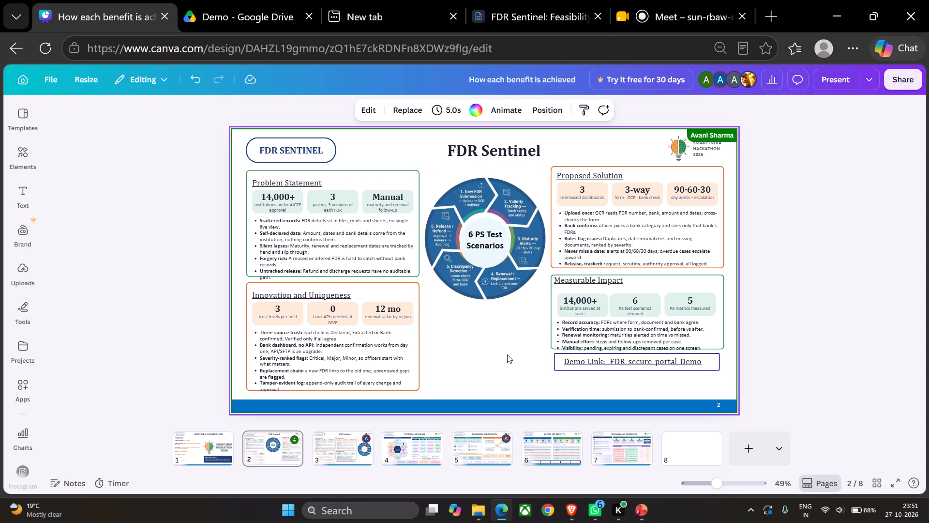
drag(507, 354, 510, 359)
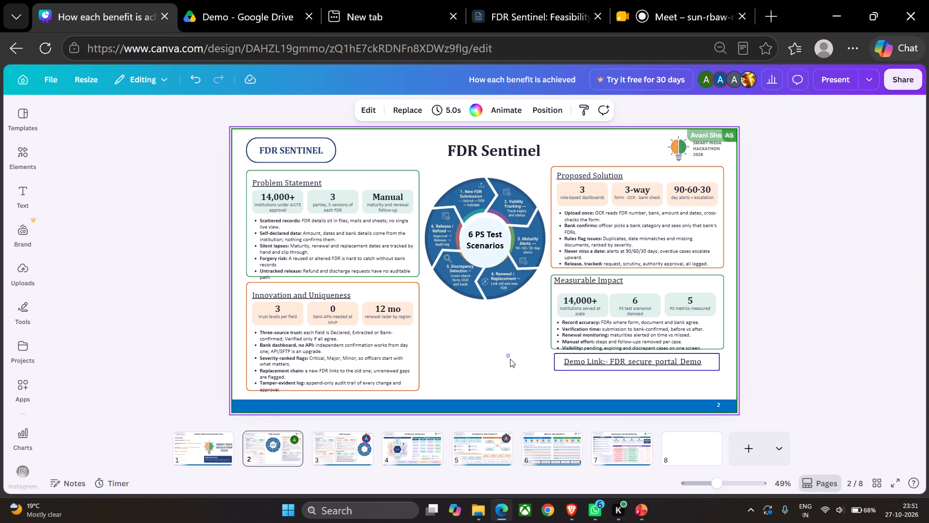
drag(510, 359, 509, 359)
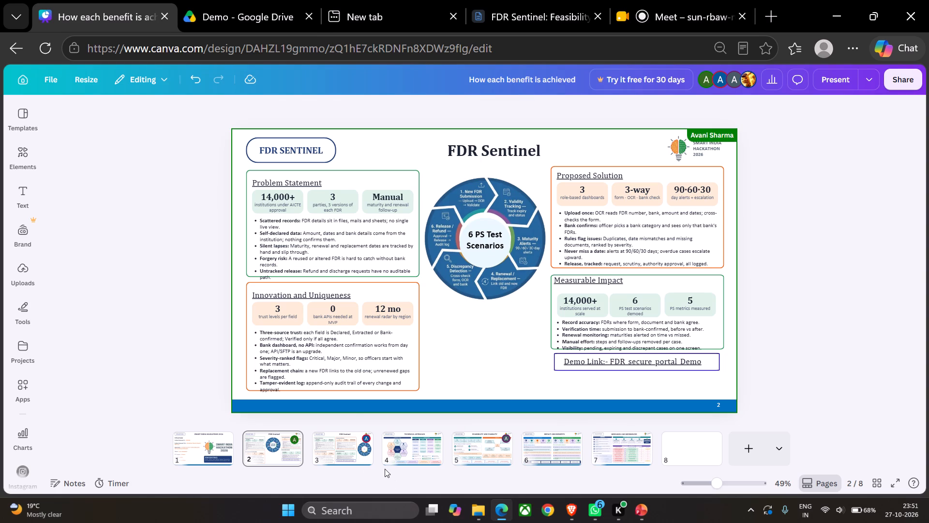
Compare the two FDR Sentinel overview layouts on pages 2 and 3, examining the circular diagram's placement and the text cards.
click(346, 457)
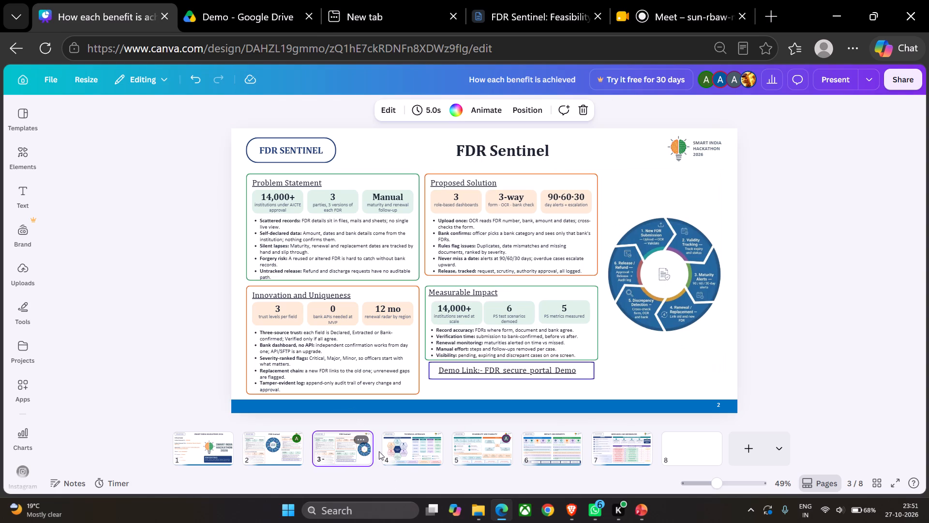
click(415, 455)
click(342, 463)
click(292, 453)
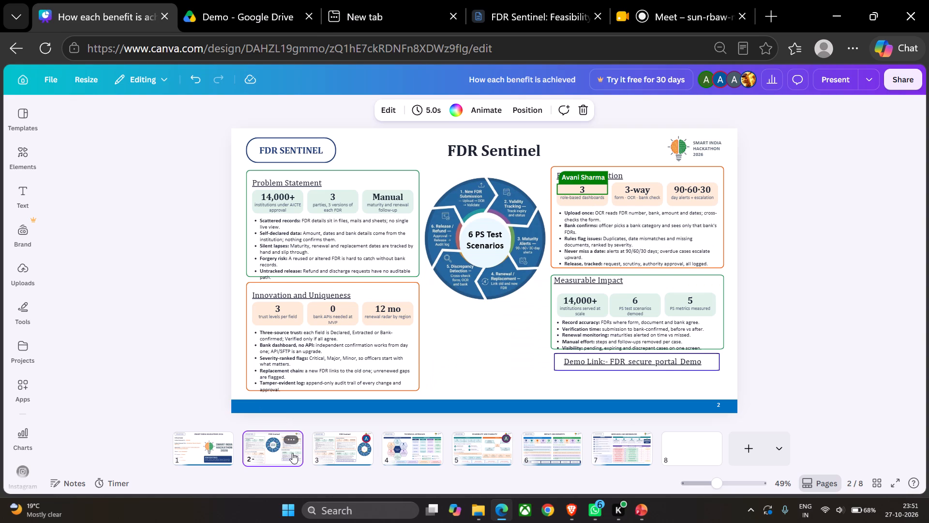
click(330, 458)
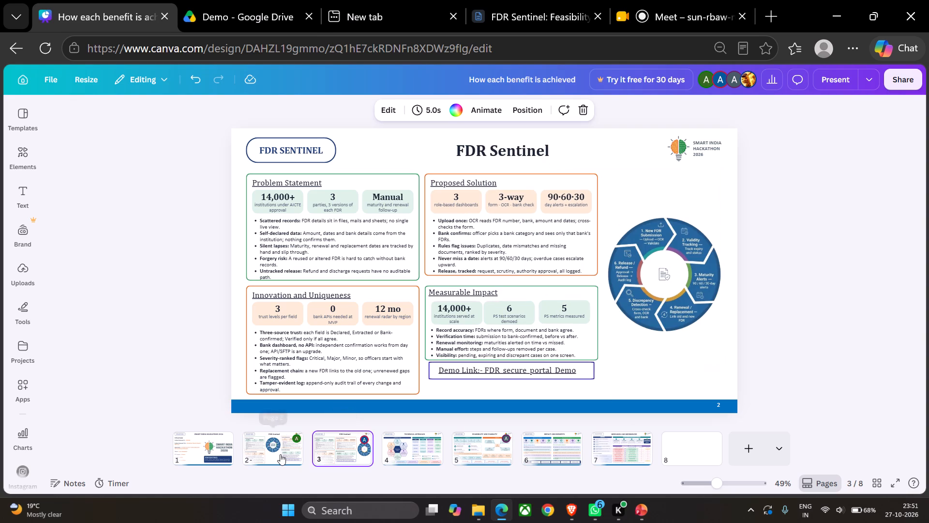
click(280, 454)
click(346, 451)
click(444, 455)
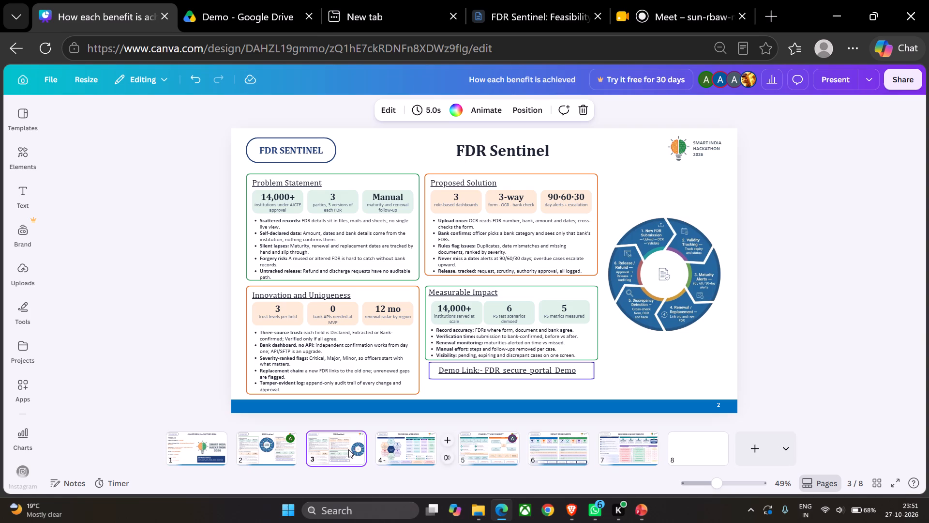
click(290, 450)
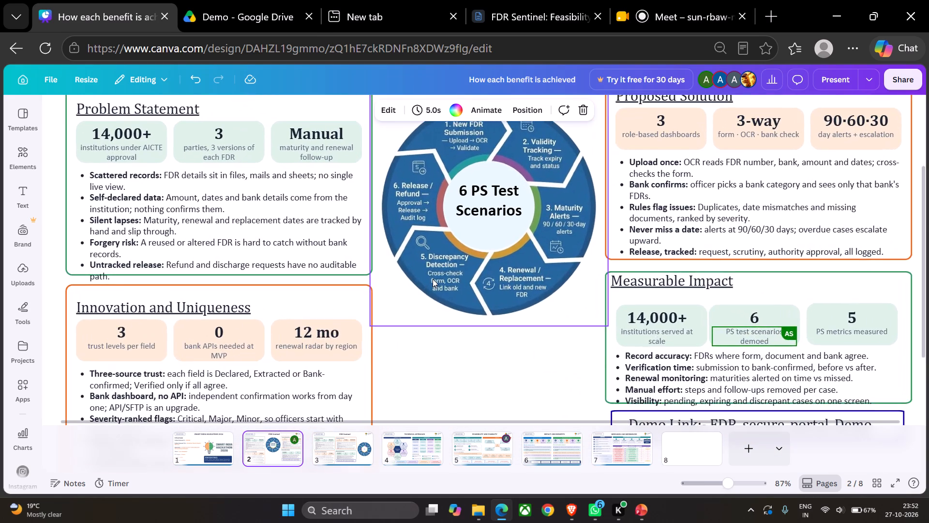
scroll(433, 279, up, 2)
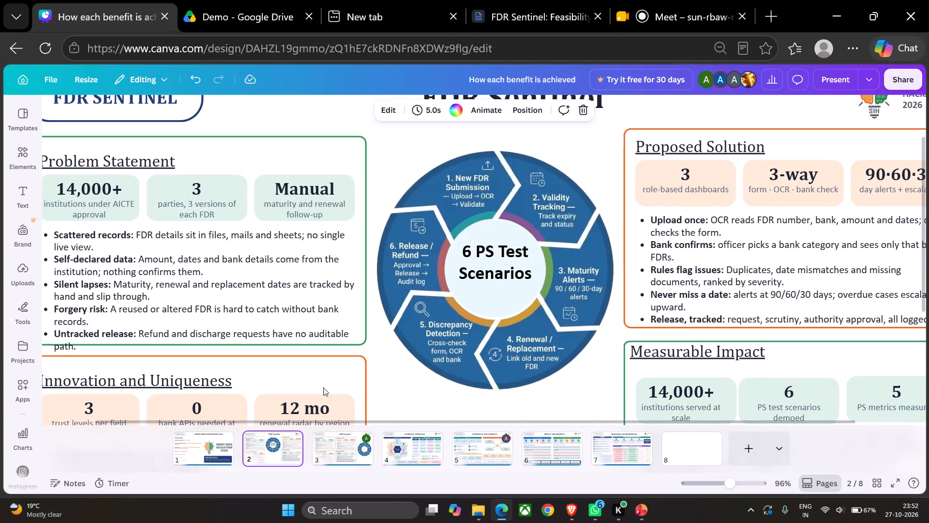
click(351, 446)
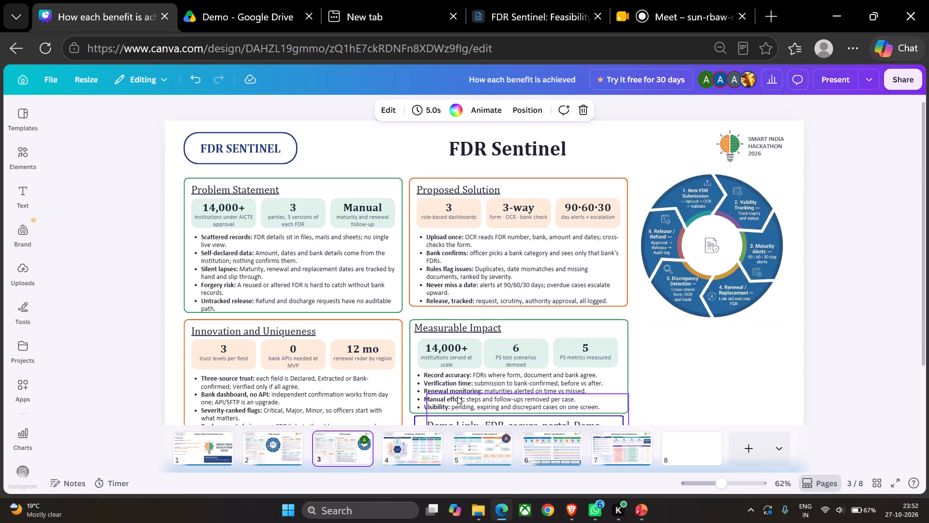
scroll(457, 396, up, 1)
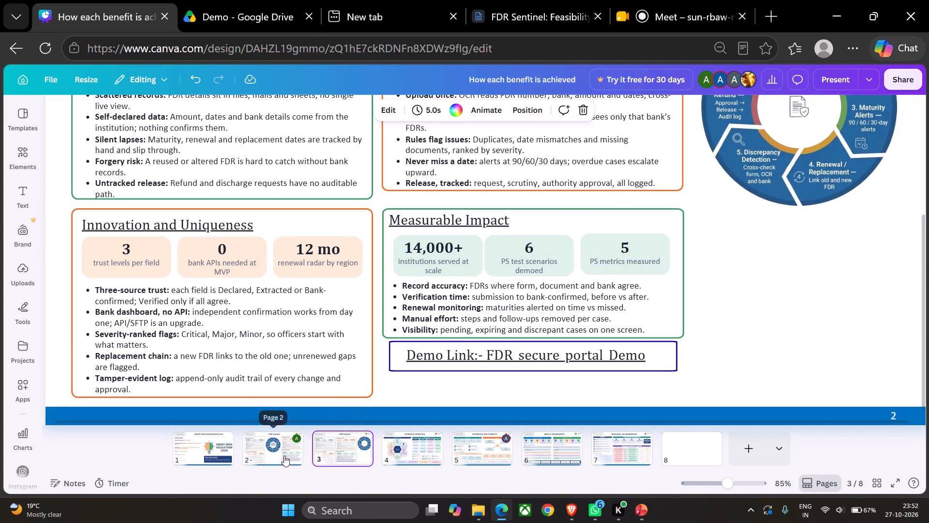
click(284, 456)
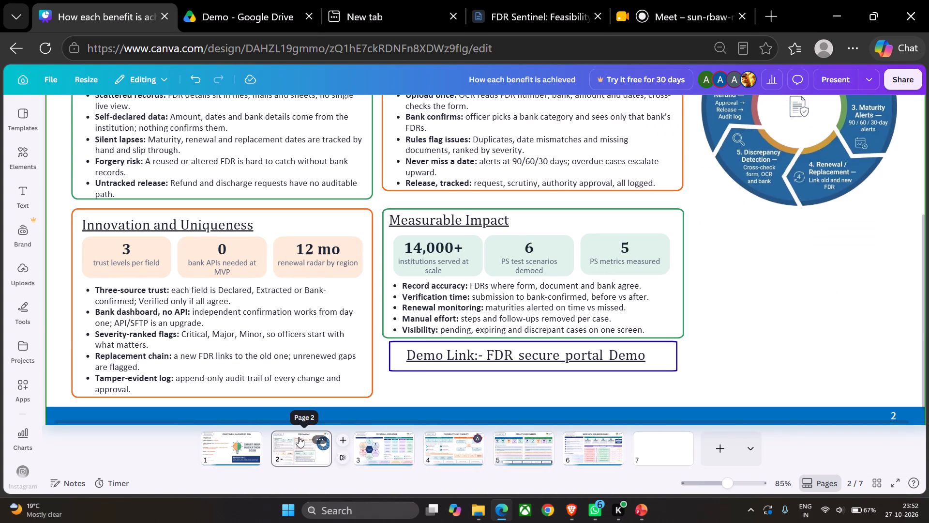
On page 2, cut the "6 PS Test Scenarios" text out of the diagram's centre circle and paste it as a separate text box.
click(309, 453)
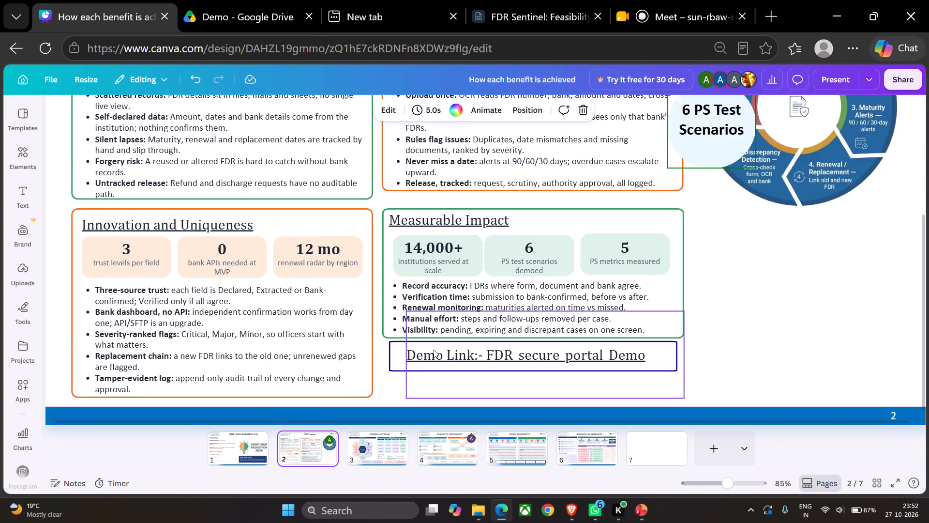
scroll(434, 350, up, 1)
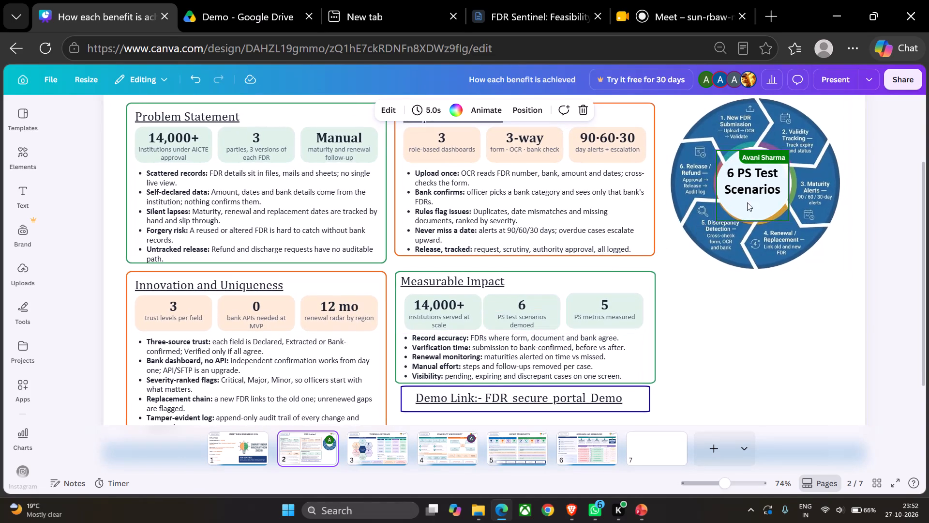
click(772, 201)
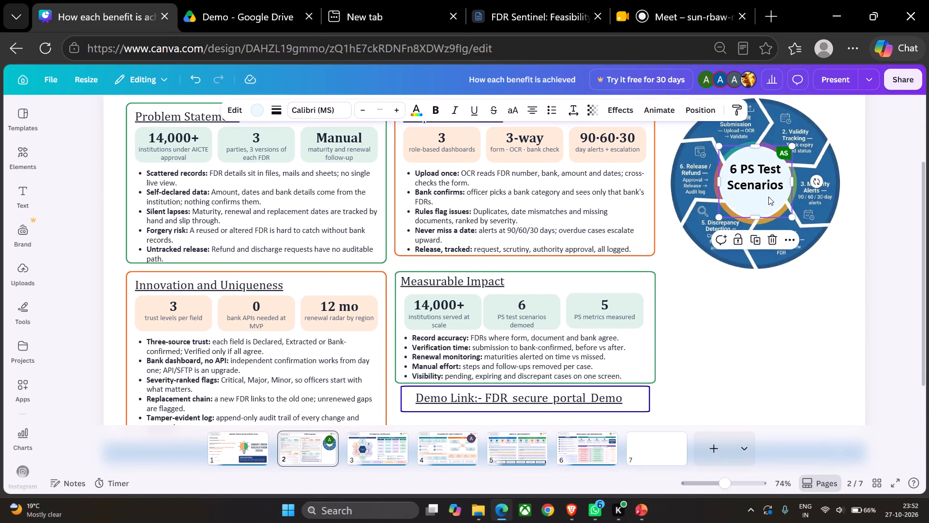
triple_click(764, 187)
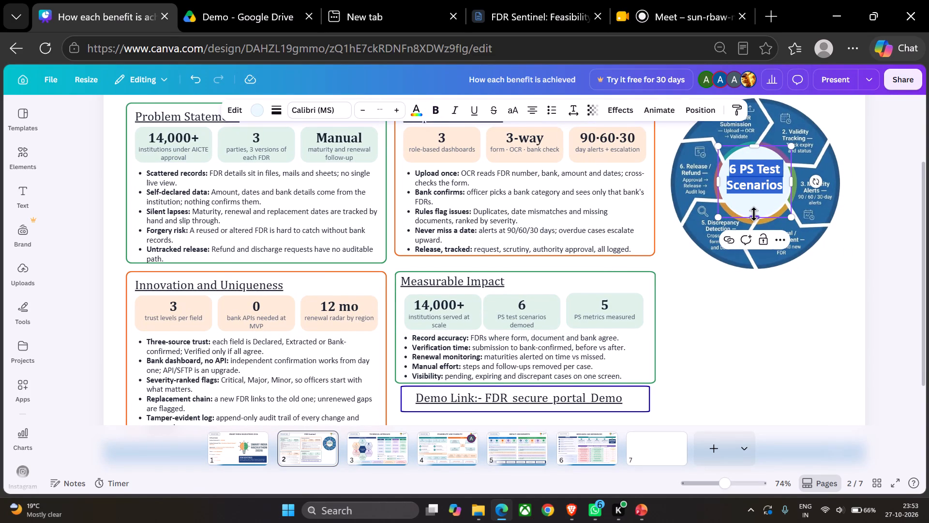
key(ctrl+x)
click(740, 319)
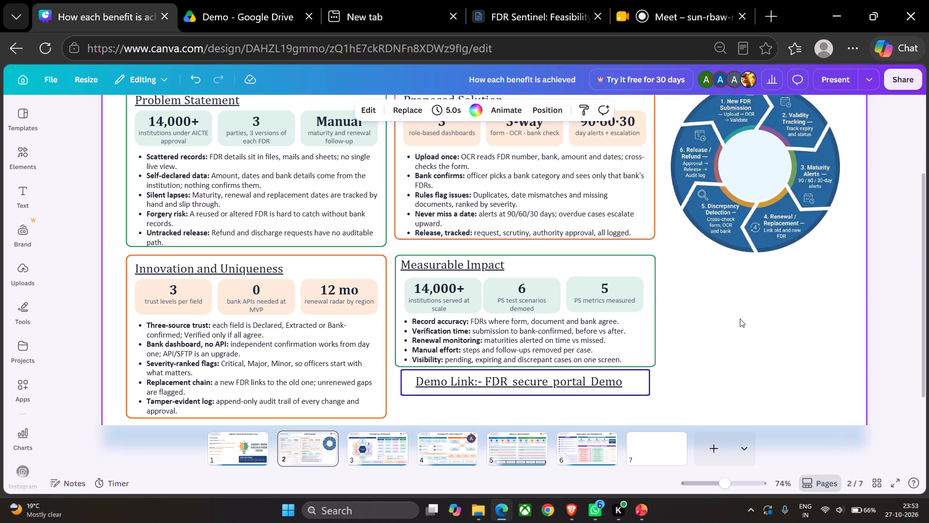
key(ctrl+v)
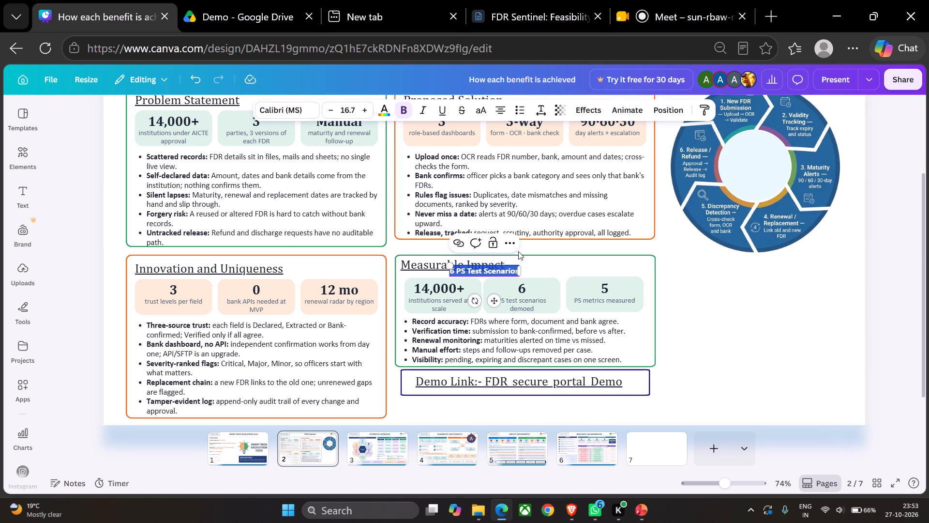
Move the pasted "6 PS Test Scenarios" text box from the Measurable Impact card to the centre of the circular process diagram.
drag(488, 272, 490, 298)
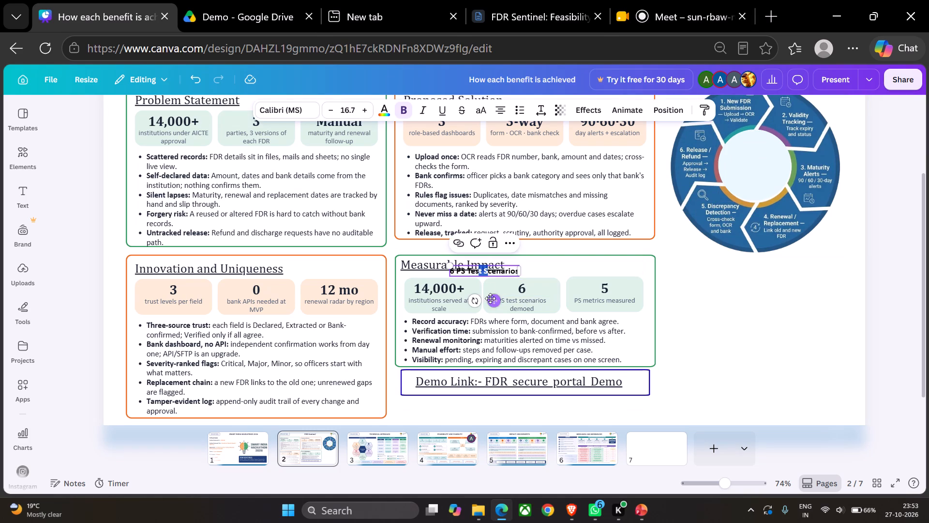
drag(490, 298, 499, 278)
click(562, 249)
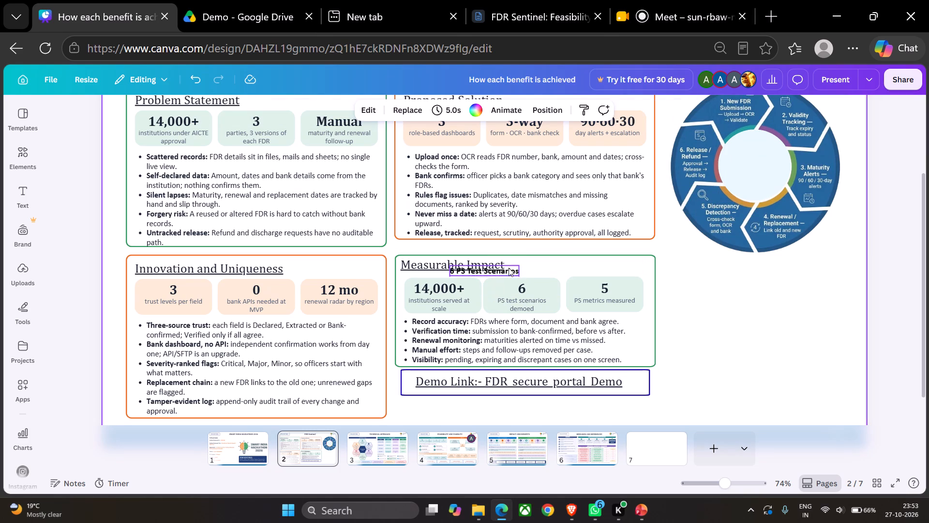
double_click(505, 269)
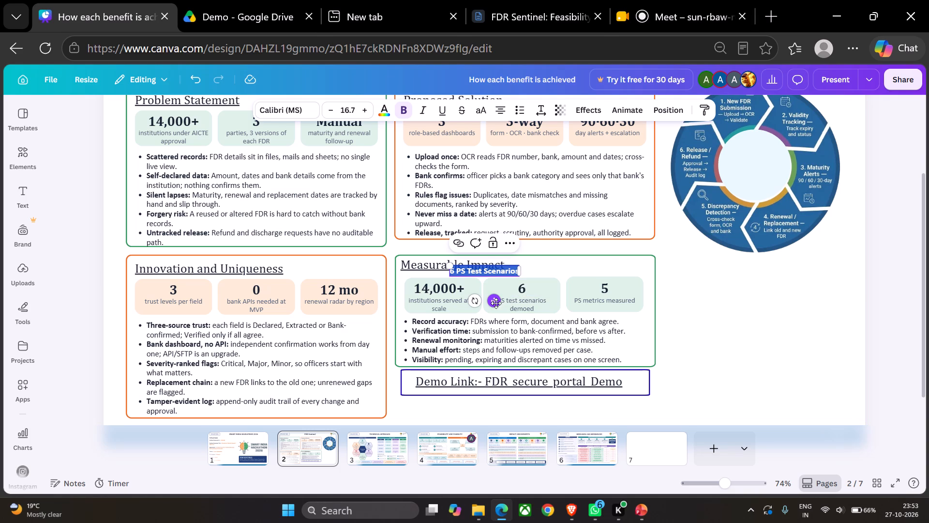
drag(496, 303, 768, 198)
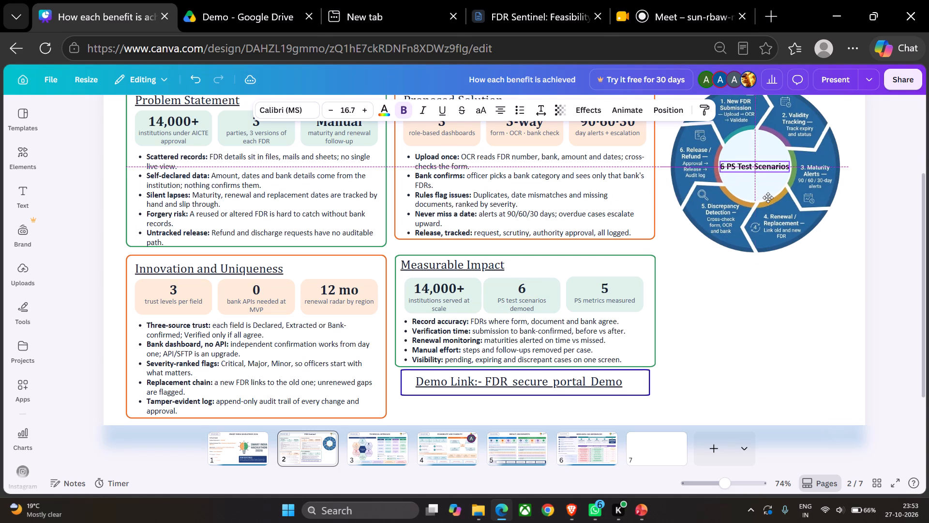
drag(768, 198, 770, 195)
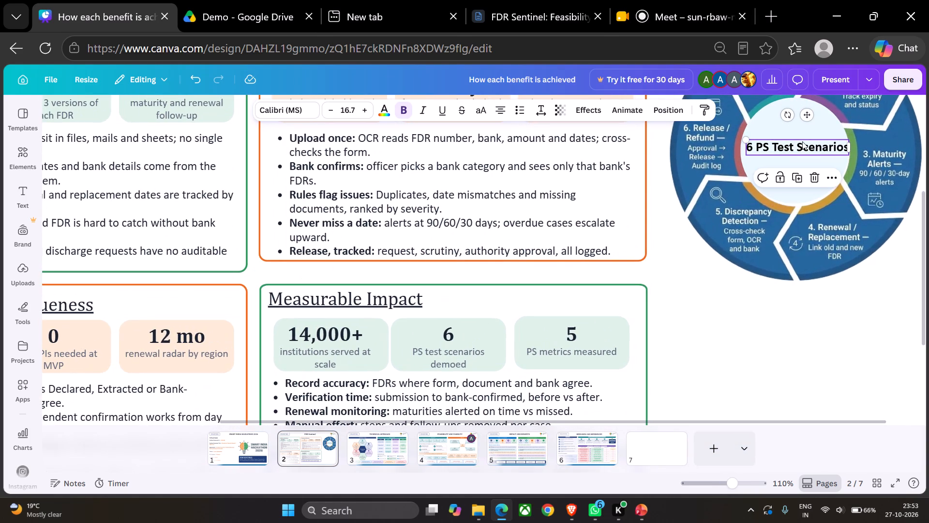
Split the centre label onto two lines, with "6 PS Test" above "Scenarios".
click(792, 148)
double_click(792, 148)
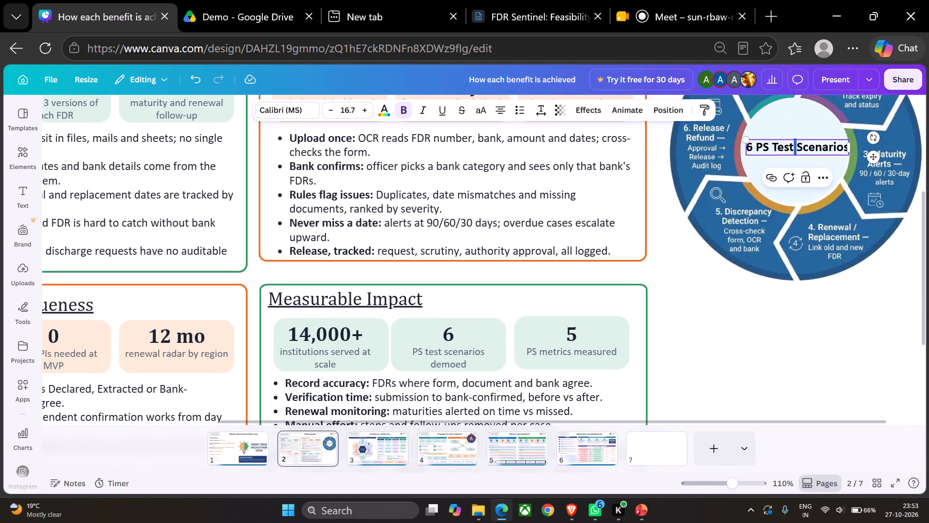
key(Return)
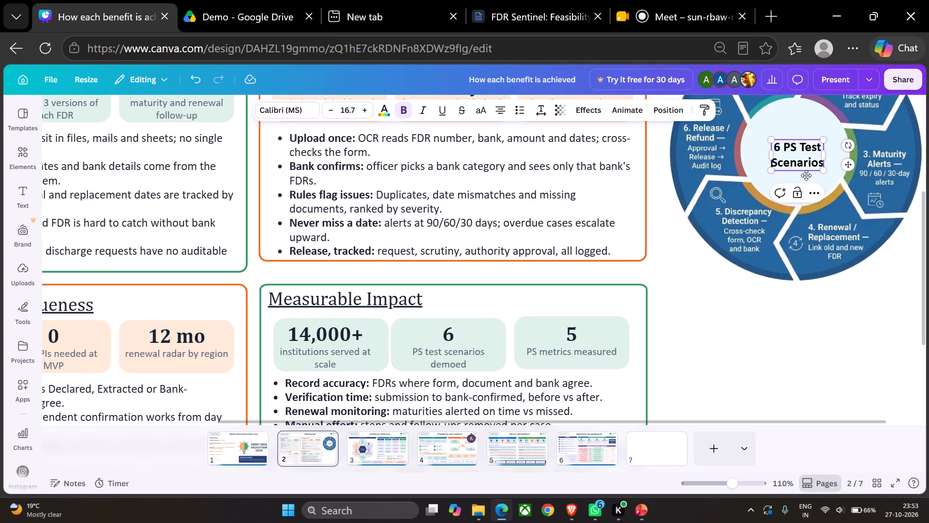
click(798, 303)
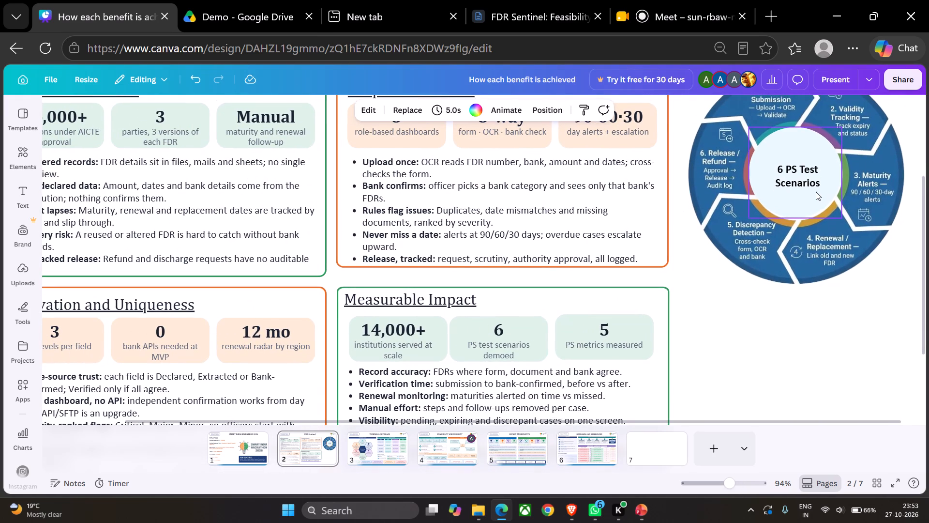
Enlarge the "6 PS Test Scenarios" label to about font size 23.5 and re-centre it inside the diagram's inner circle.
click(814, 189)
drag(818, 189, 831, 205)
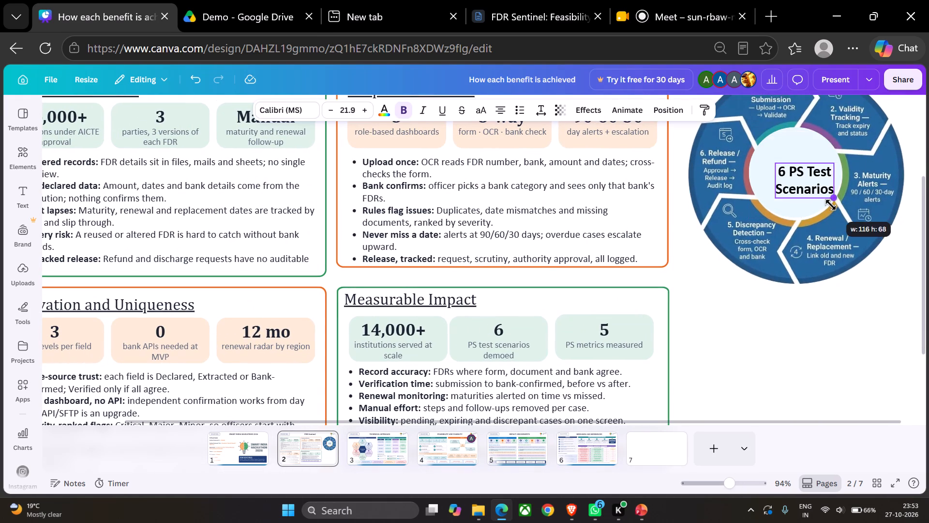
drag(831, 205, 832, 206)
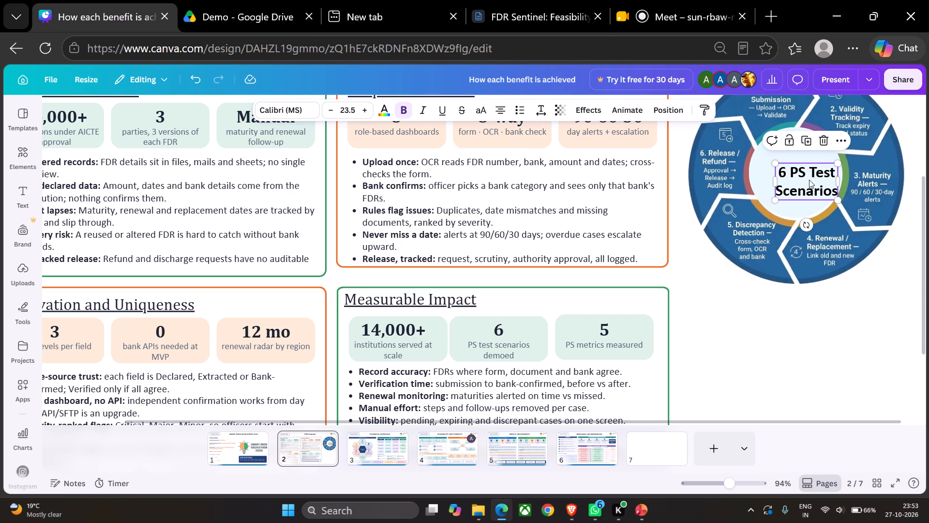
drag(809, 180, 801, 174)
click(807, 307)
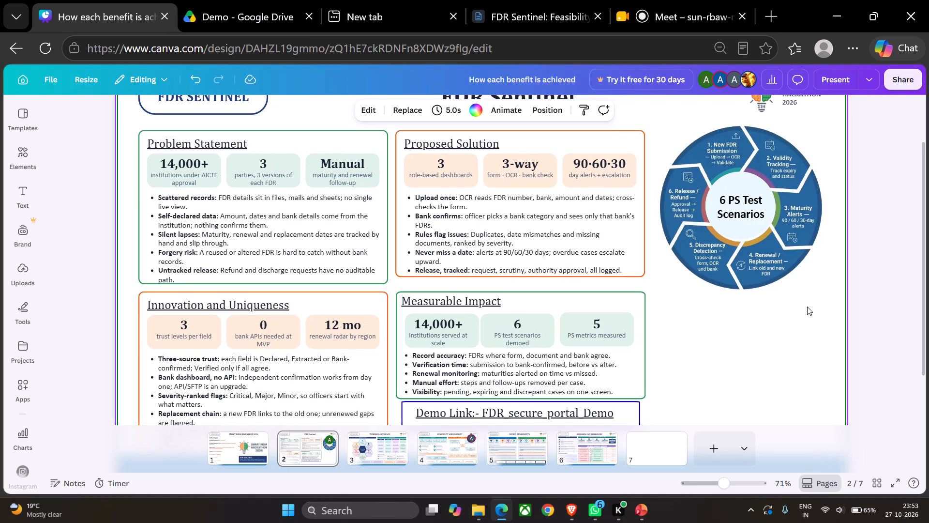
Check the Feasibility and Viability slide on page 4, and return to the overview on page 2.
click(448, 453)
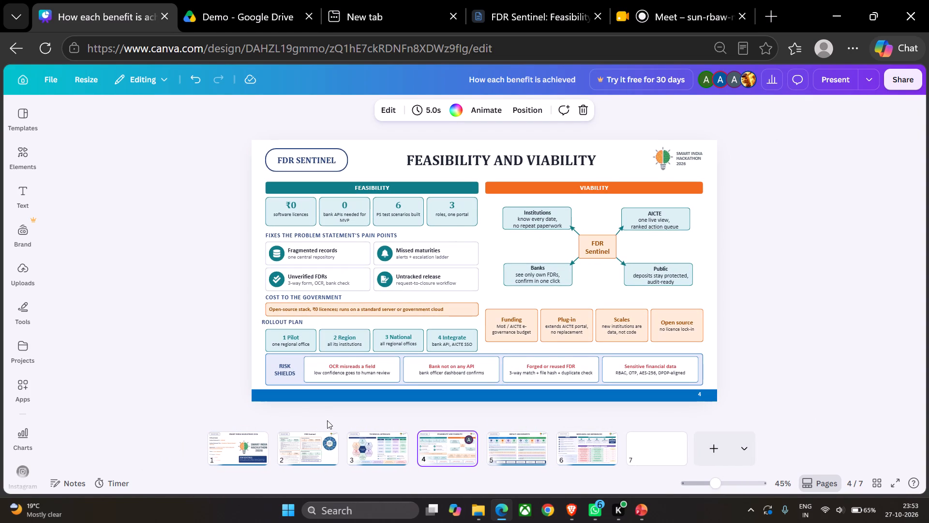
click(325, 446)
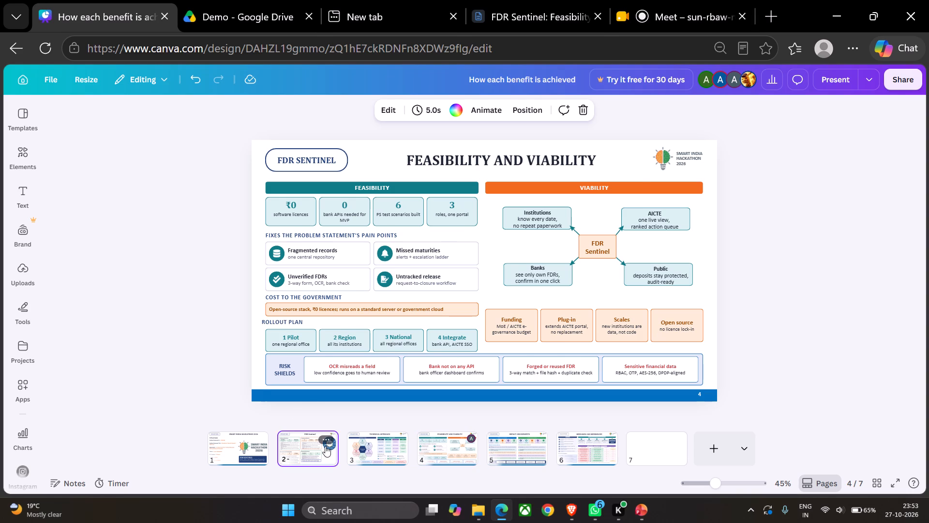
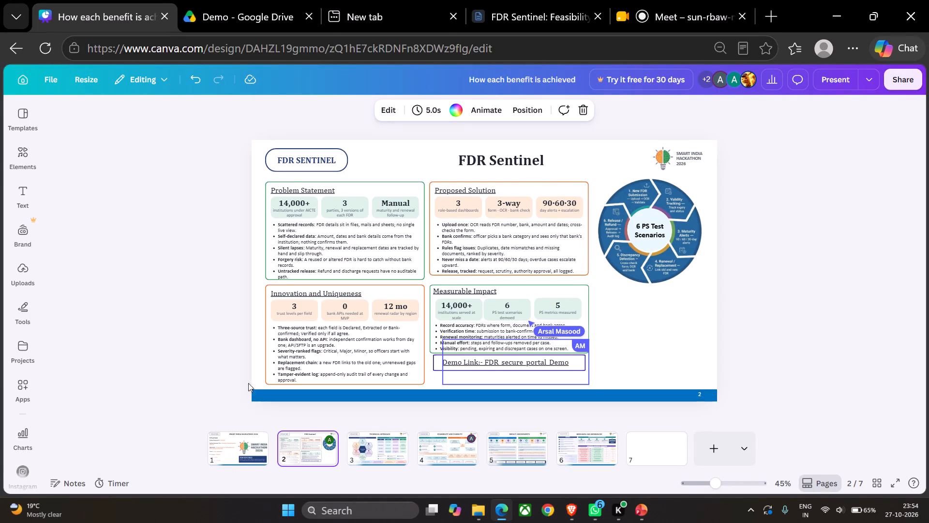
Review the slides on pages 3 to 6 and the title page for a final check, and return to the overview on page 2.
click(302, 334)
click(168, 326)
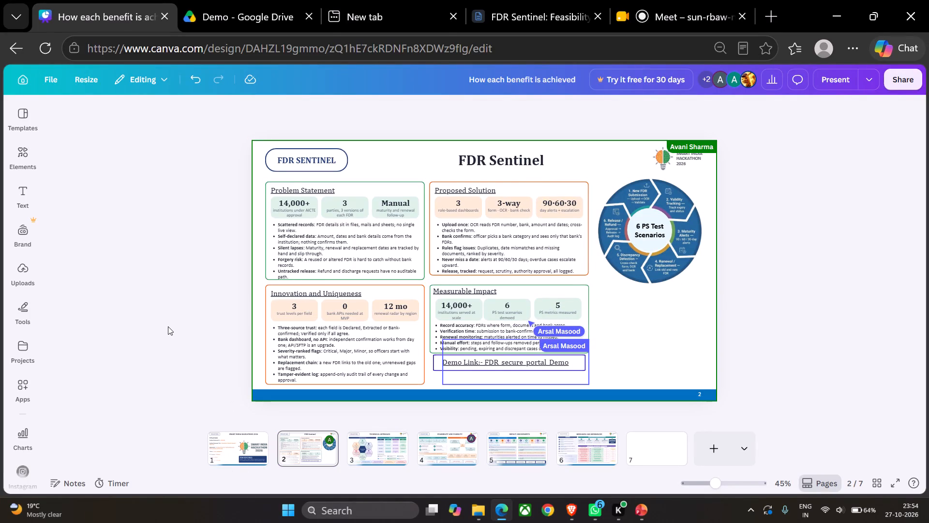
click(386, 457)
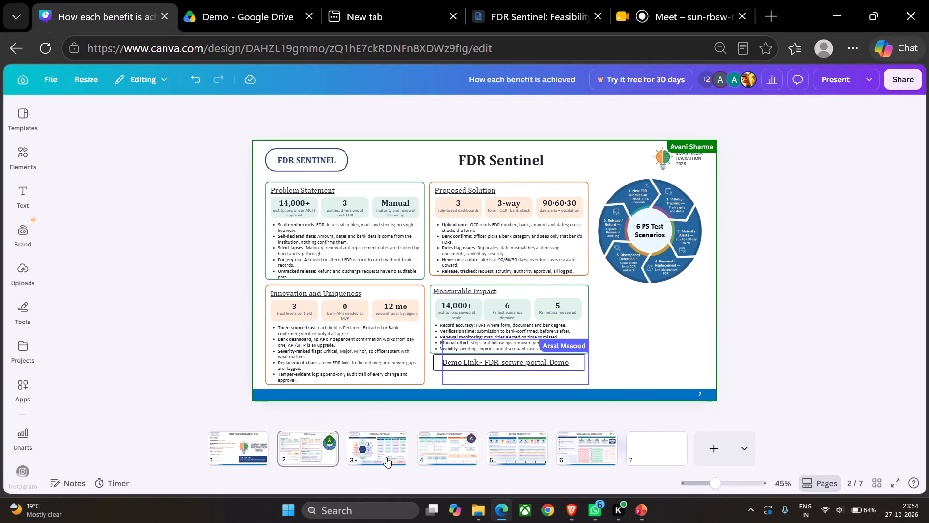
click(446, 453)
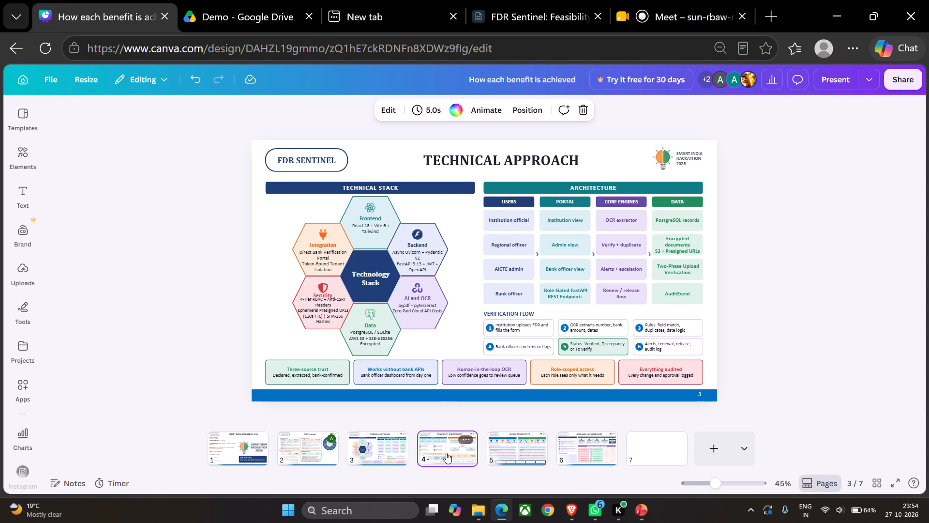
click(553, 437)
click(523, 440)
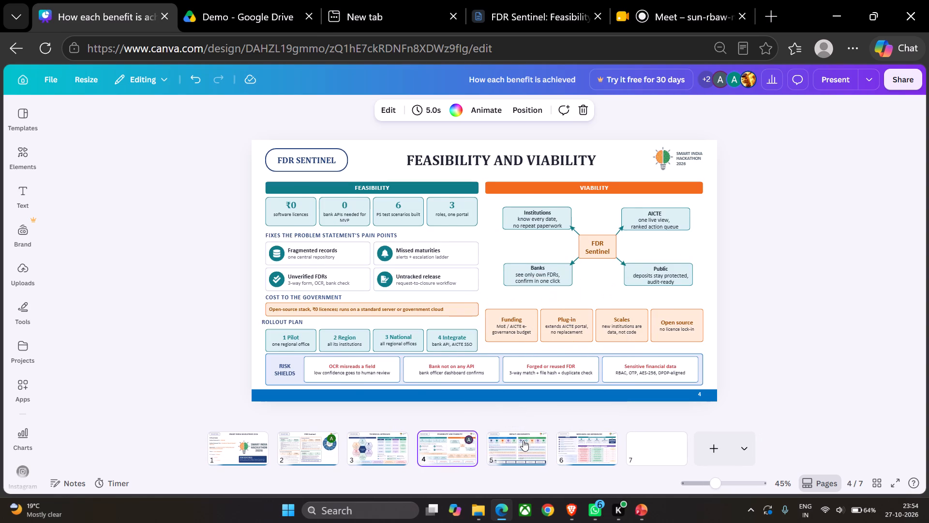
click(571, 450)
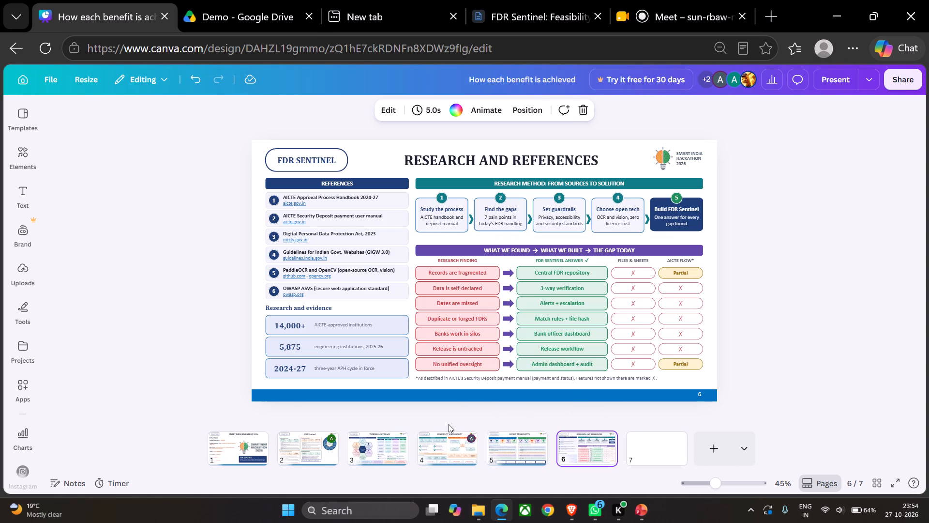
click(318, 455)
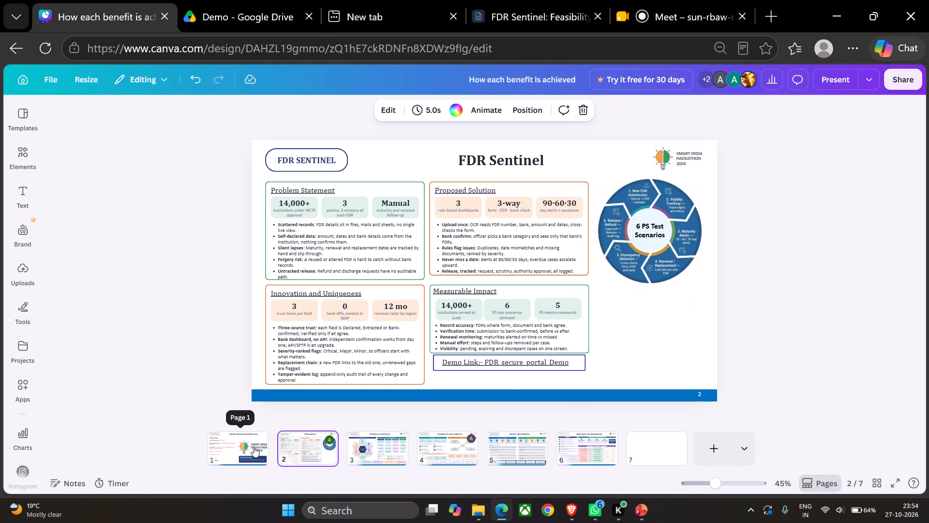
click(254, 446)
click(310, 443)
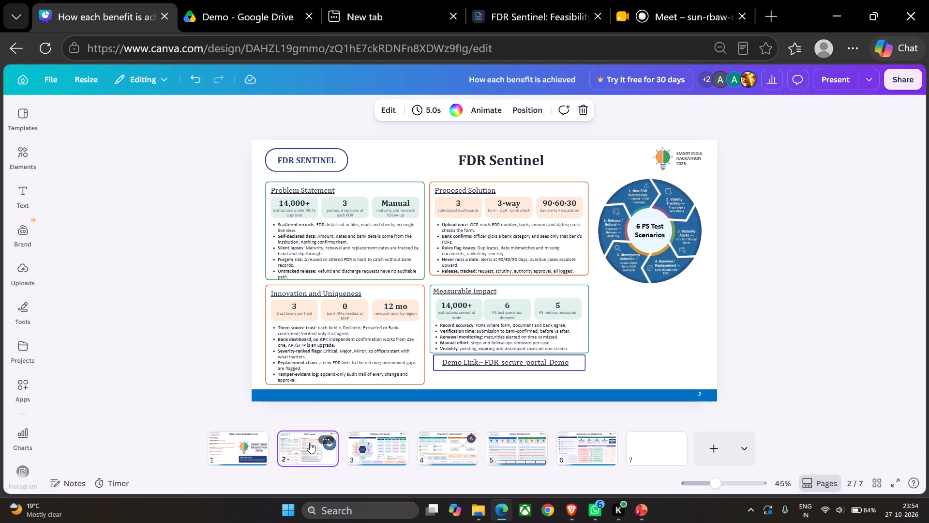
click(254, 442)
click(293, 456)
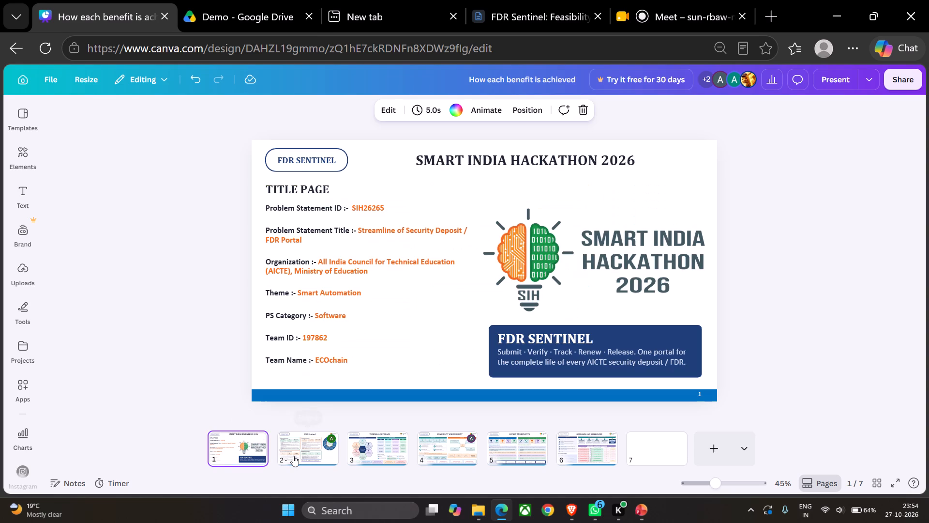
Open the overview slide's "FDR secure portal Demo" link in Google Drive and play the linked screen recording.
click(493, 361)
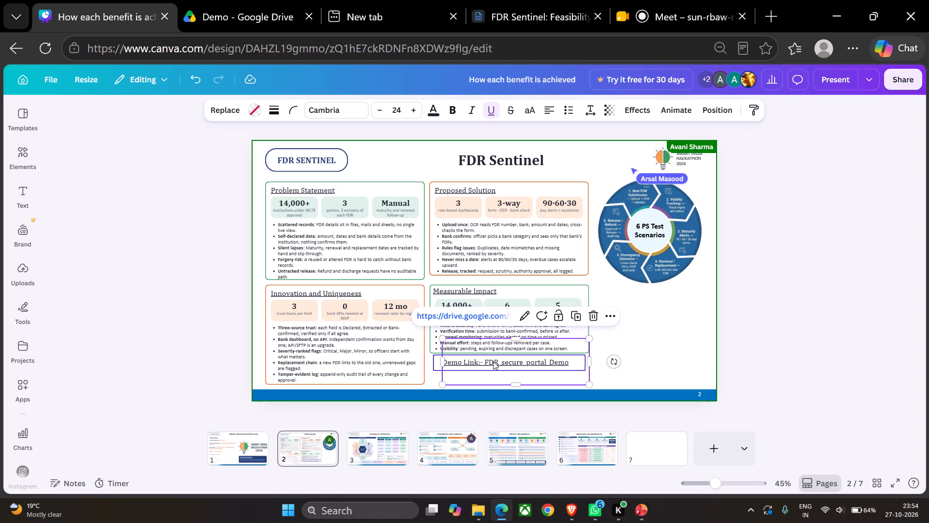
click(484, 311)
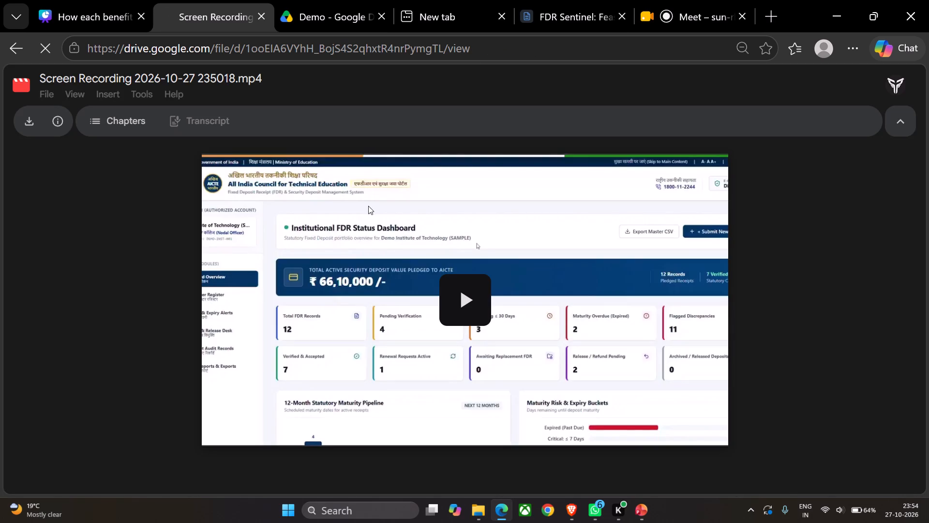
click(461, 298)
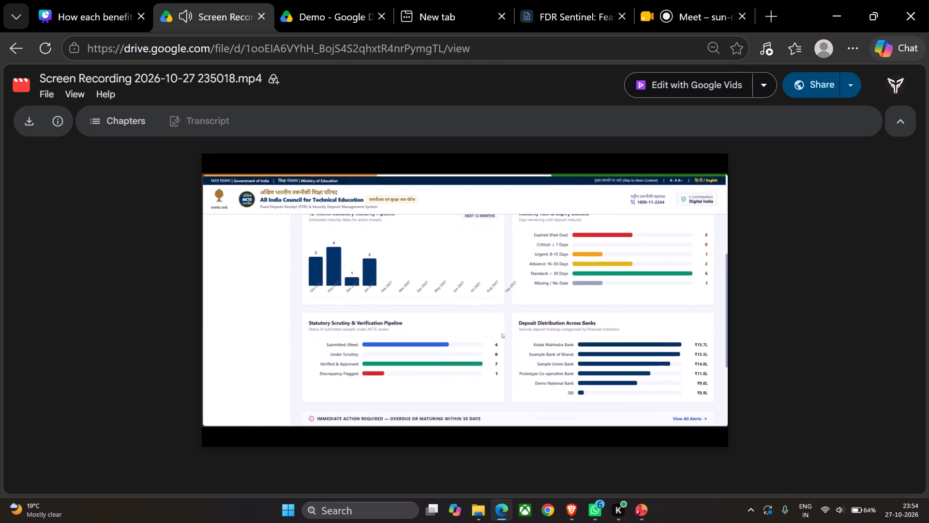
click(546, 419)
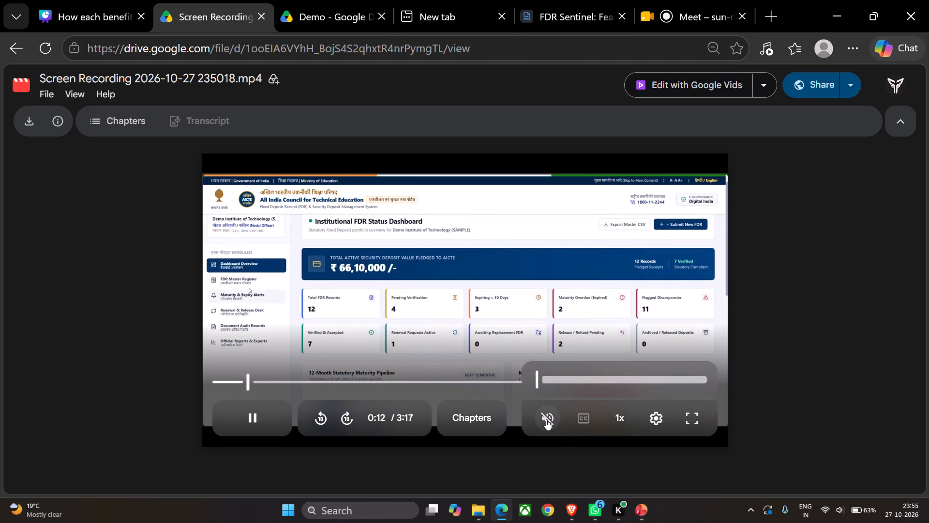
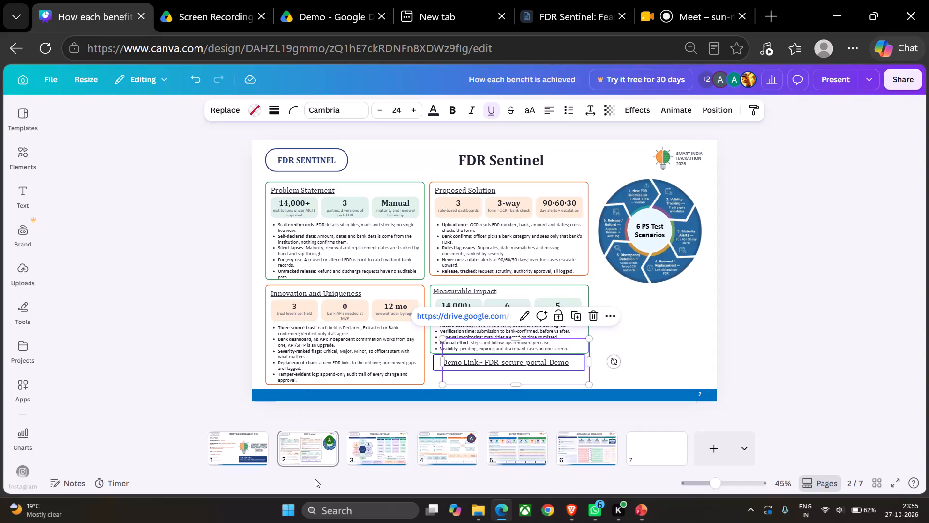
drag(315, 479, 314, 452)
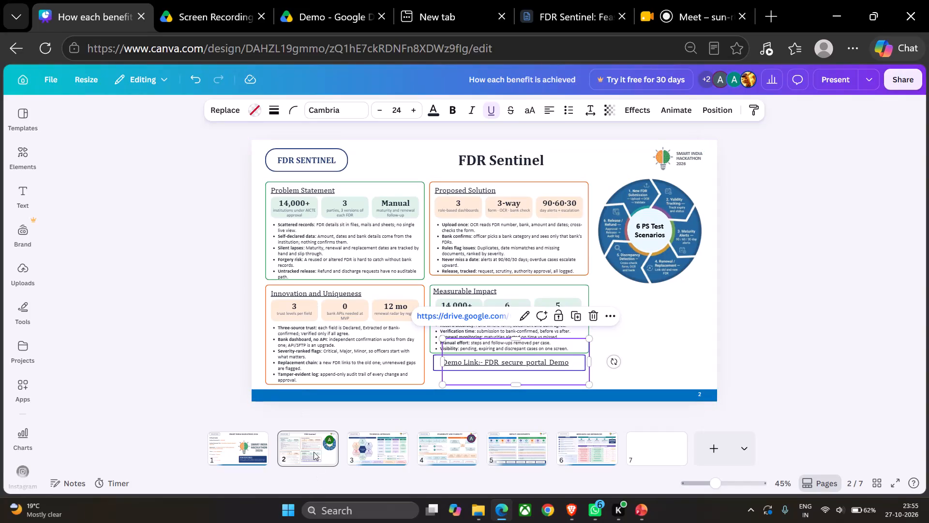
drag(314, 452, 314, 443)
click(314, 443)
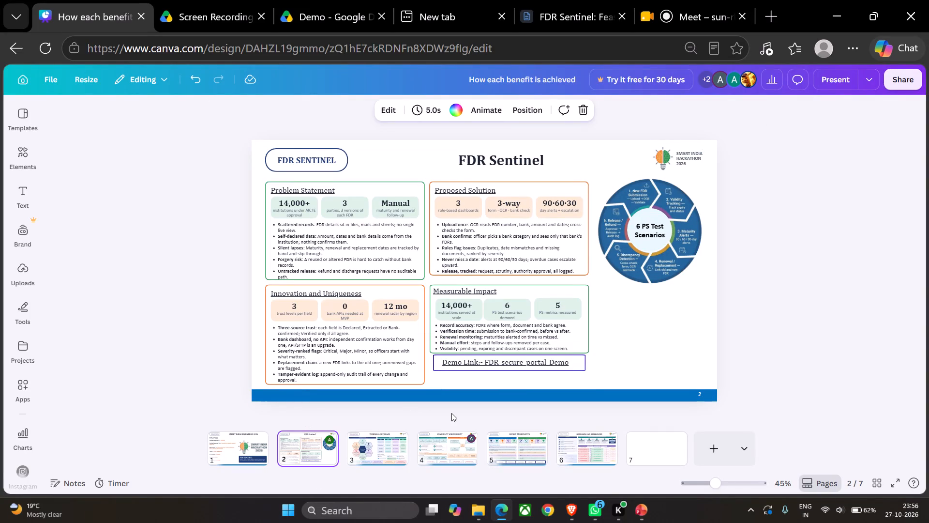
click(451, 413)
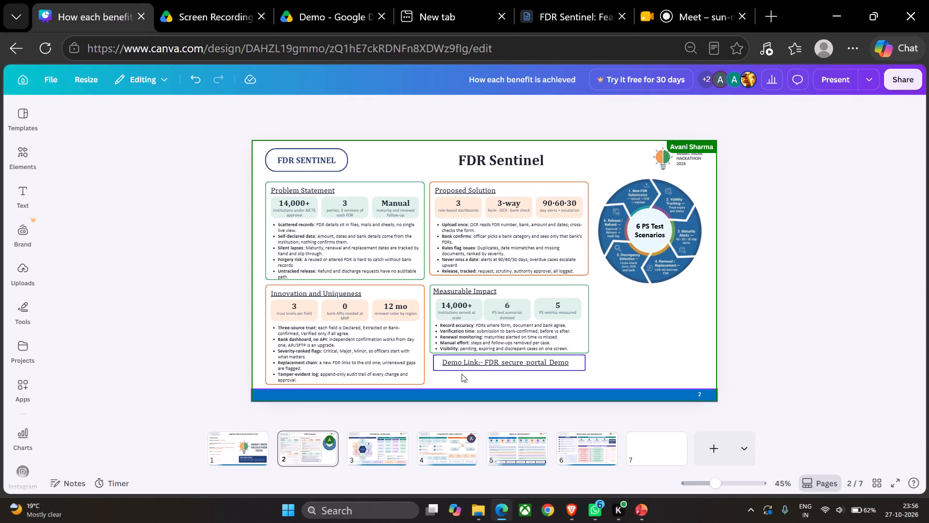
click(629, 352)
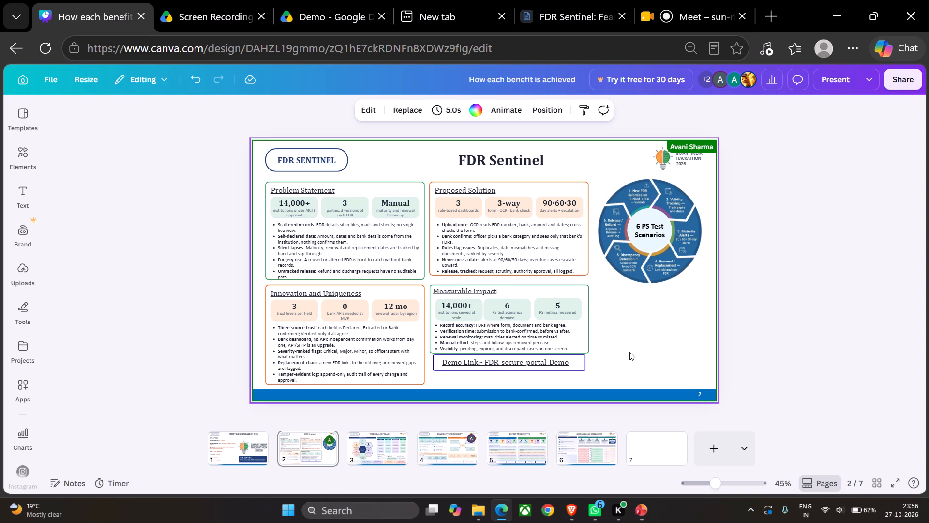
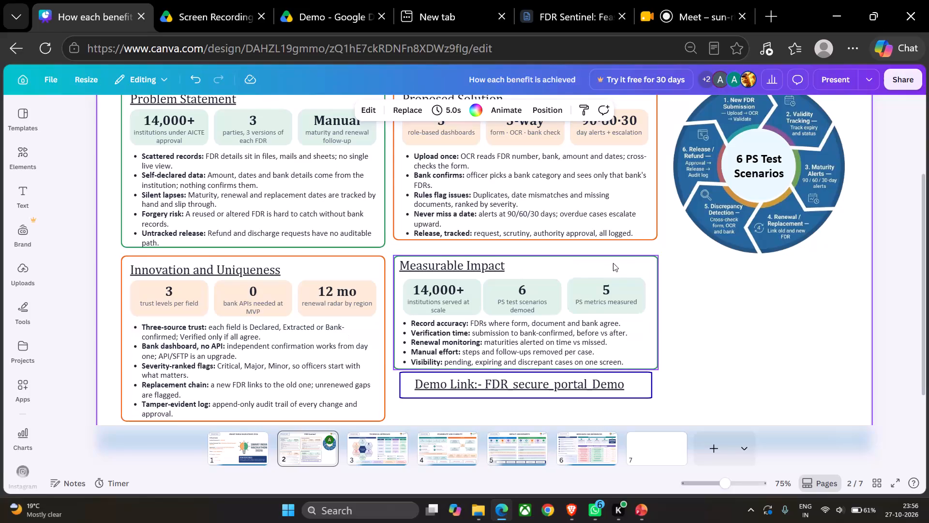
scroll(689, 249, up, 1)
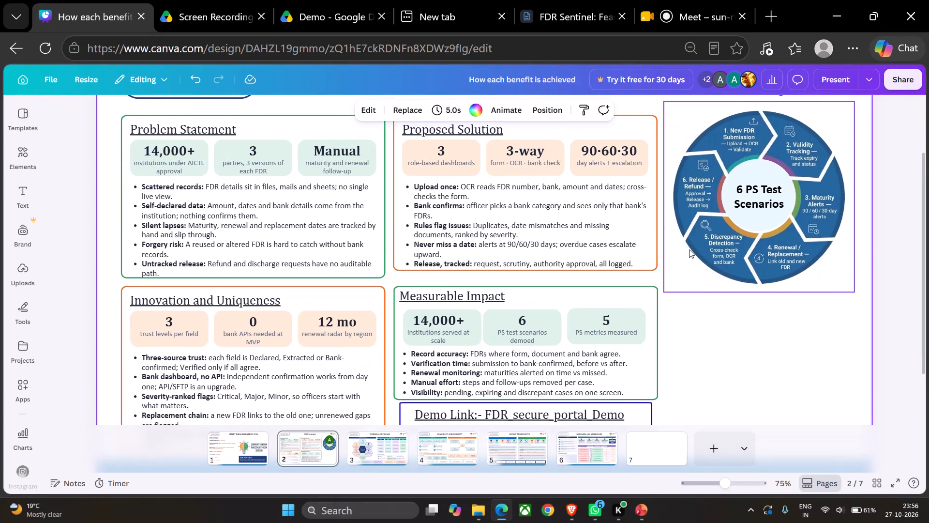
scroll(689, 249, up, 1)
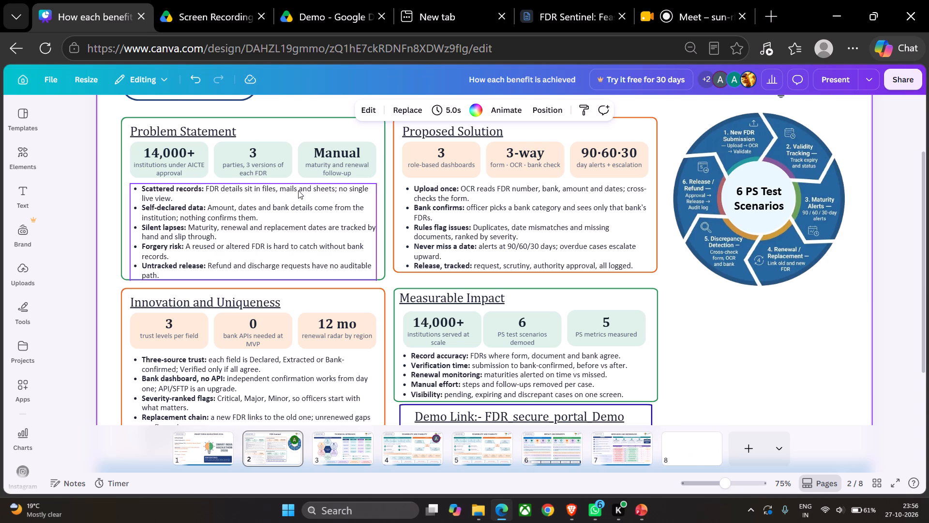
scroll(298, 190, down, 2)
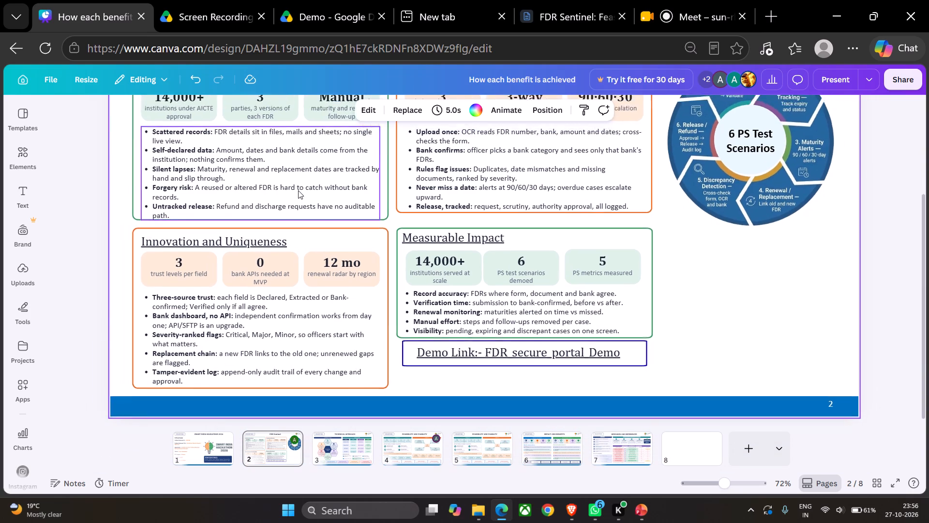
Look over the overview slide on page 2, the Feasibility and Viability slide on page 5 and the Impact and Benefits slide on page 6.
click(324, 135)
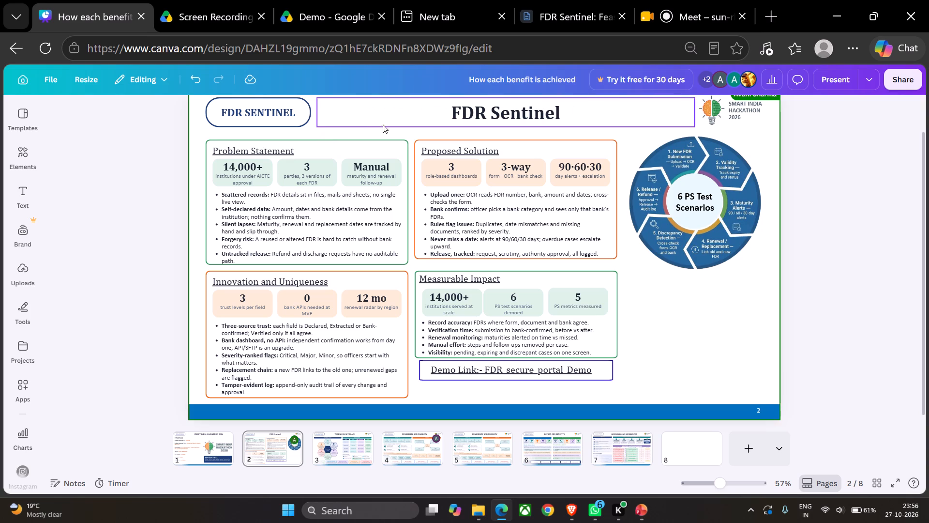
click(413, 156)
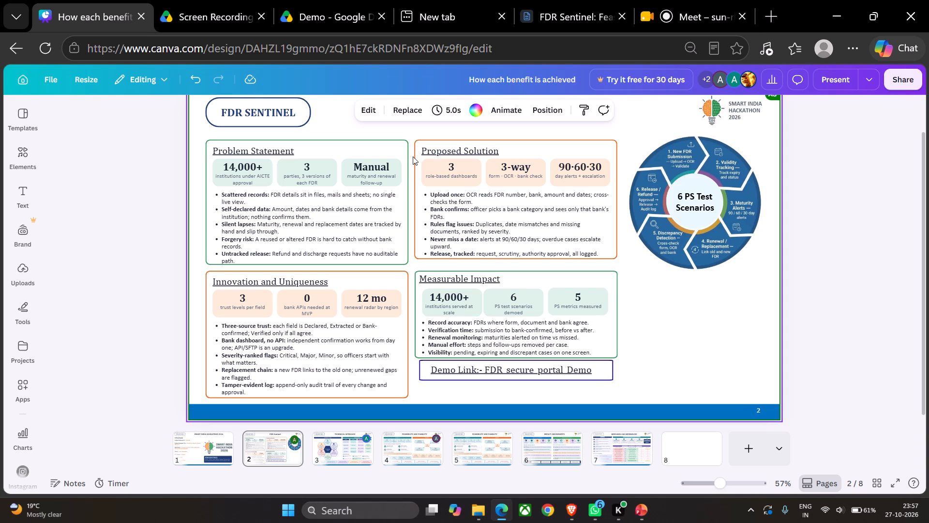
click(491, 458)
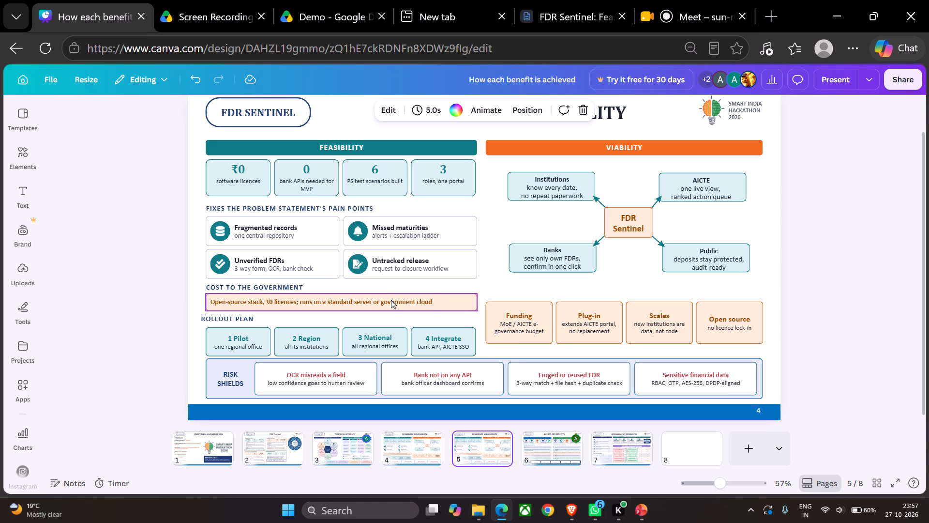
click(483, 353)
click(553, 454)
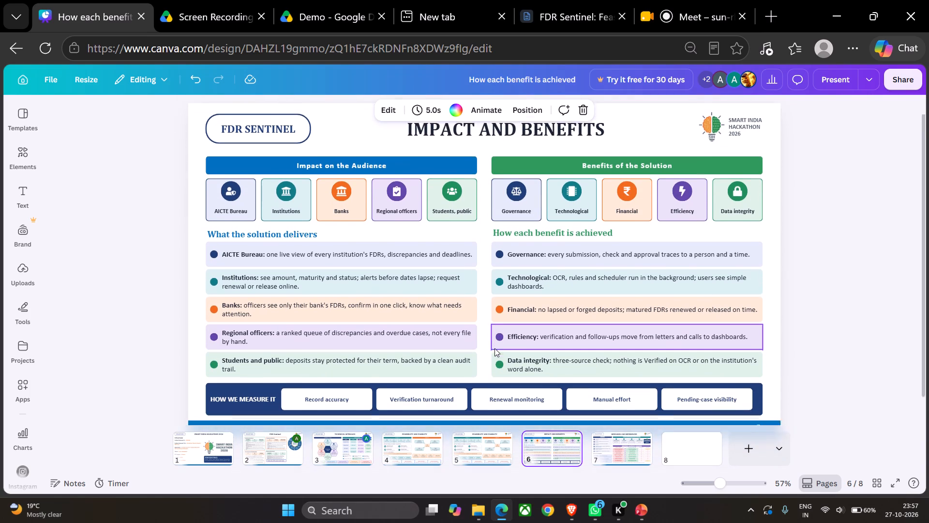
scroll(494, 348, down, 1)
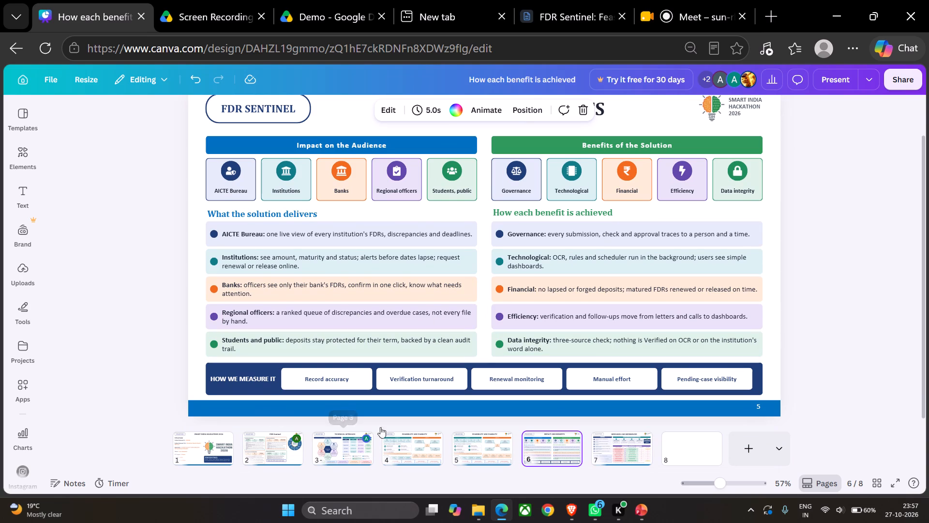
Compare the two Feasibility and Viability slides on pages 4 and 5, and delete the duplicate on page 5.
click(501, 463)
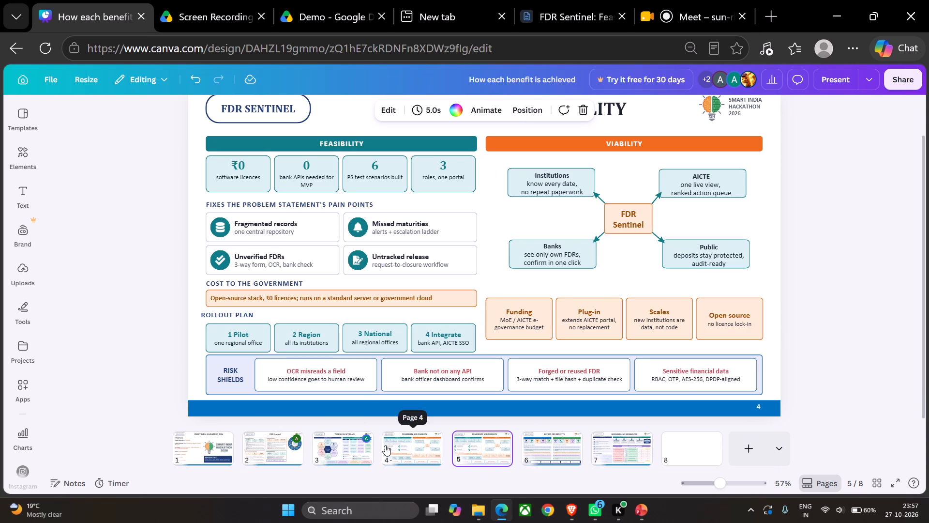
click(385, 445)
click(480, 454)
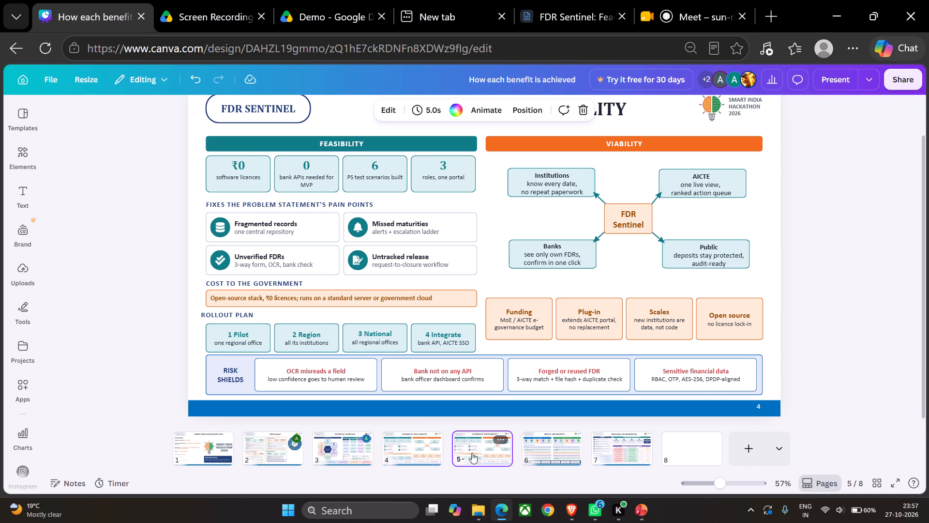
click(420, 448)
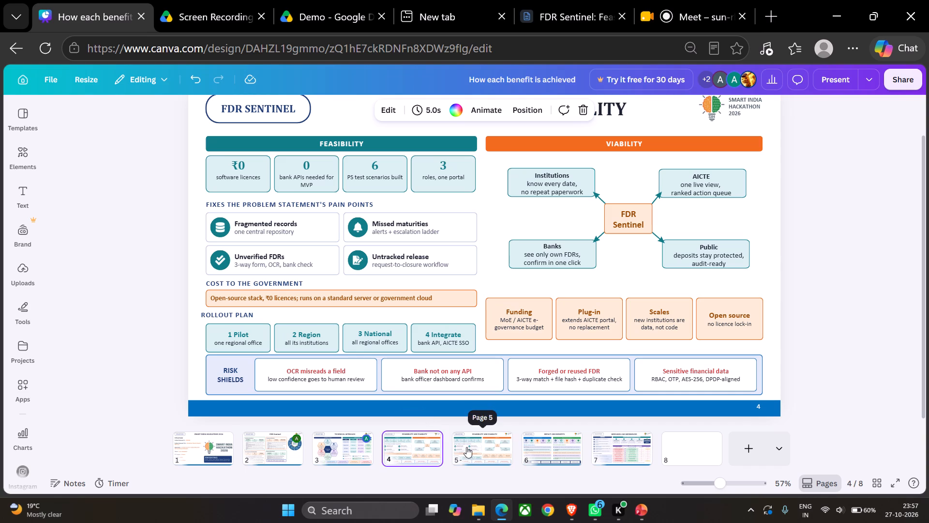
click(466, 447)
click(408, 440)
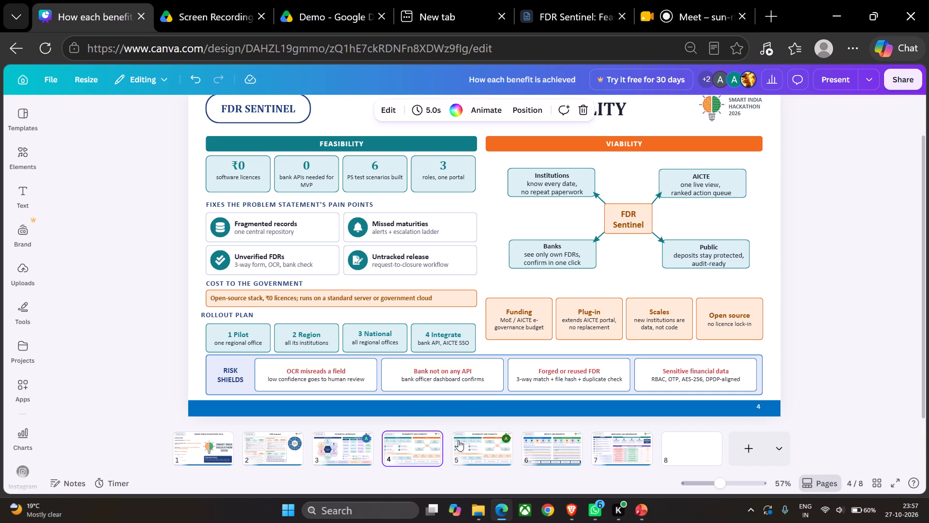
click(458, 440)
key(Delete)
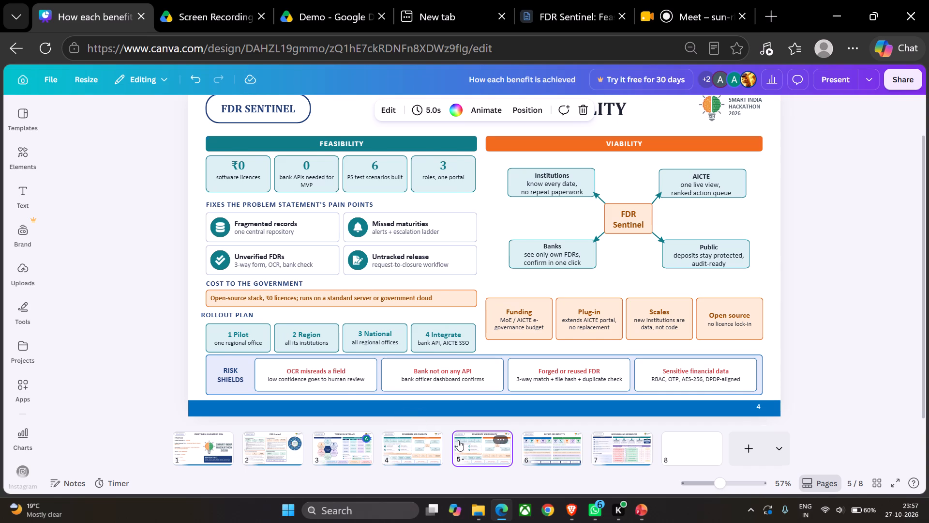
Review the Technical Approach and overview slides, and examine the layout of the Feasibility and Viability slide on page 4.
click(462, 460)
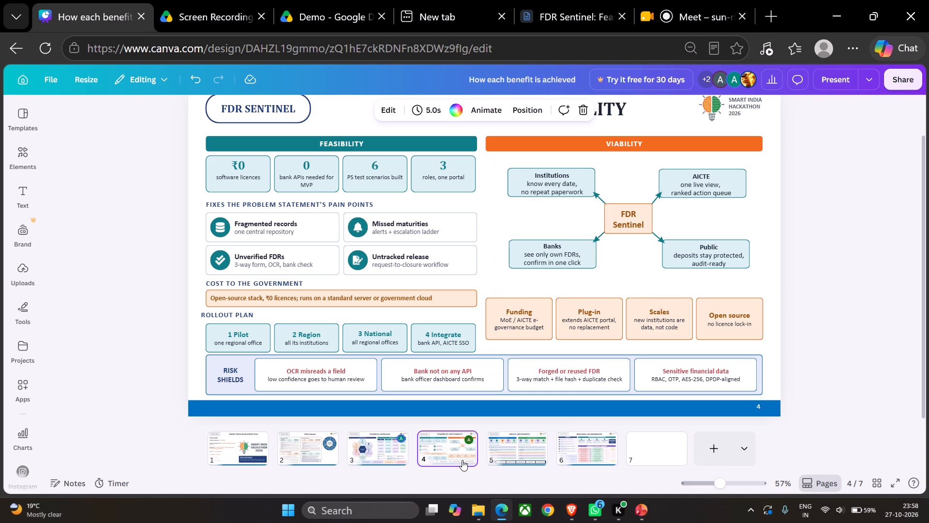
click(393, 452)
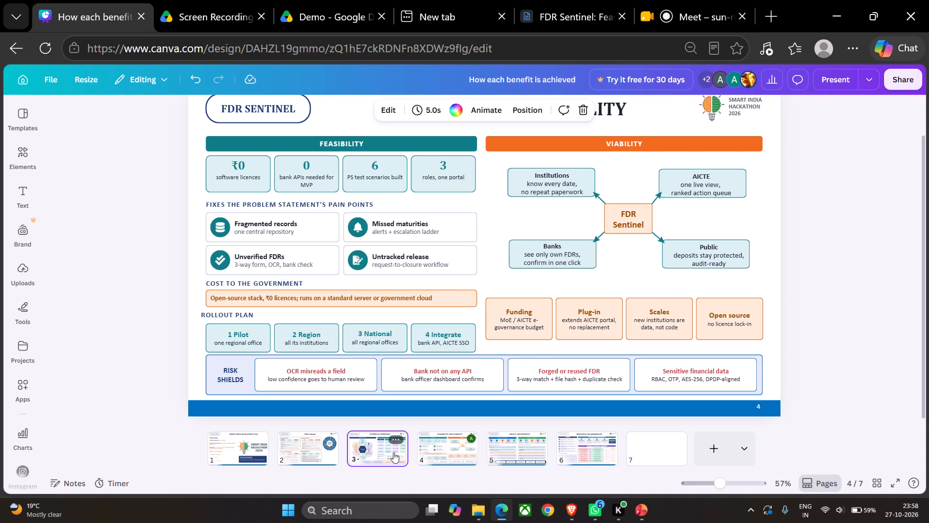
click(435, 452)
click(393, 450)
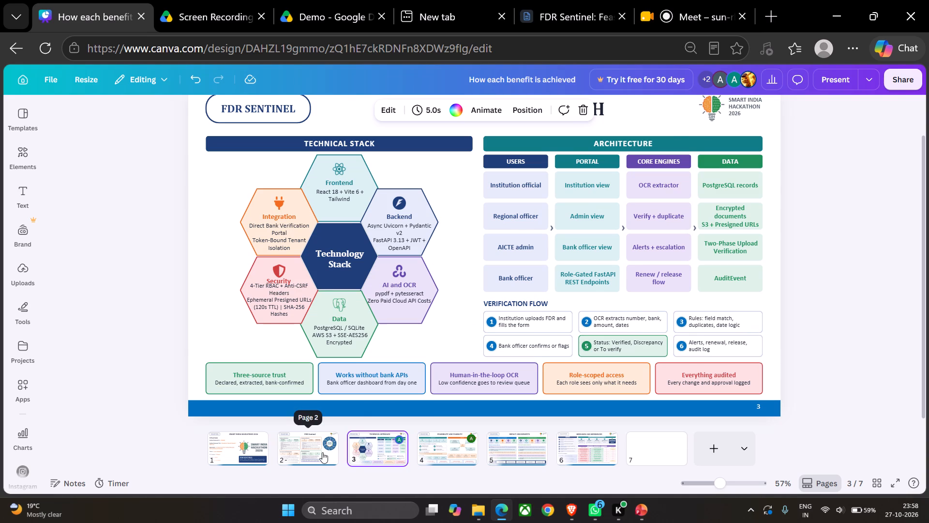
click(322, 452)
click(426, 451)
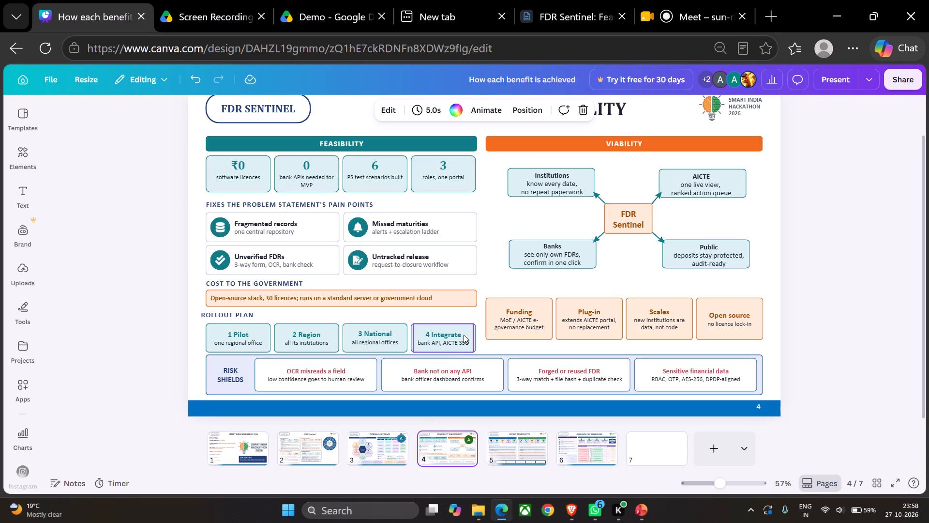
click(600, 196)
click(587, 219)
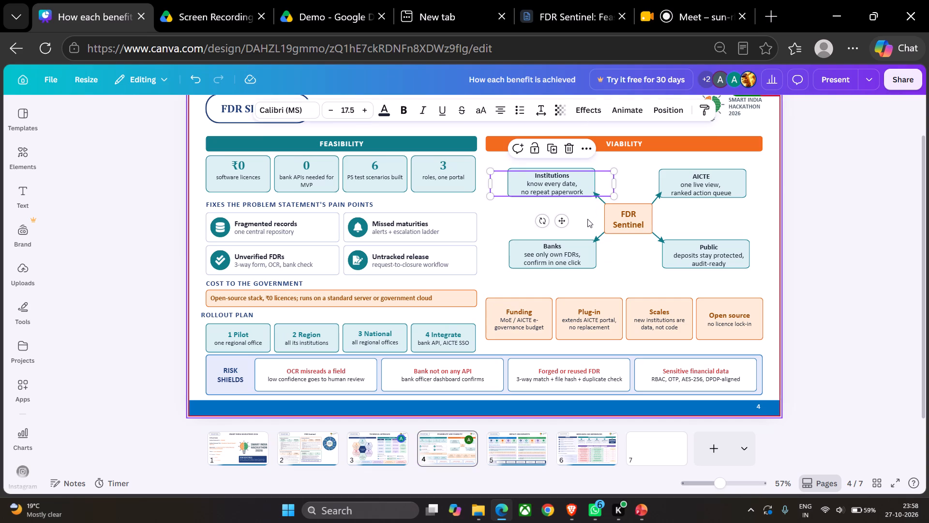
click(631, 282)
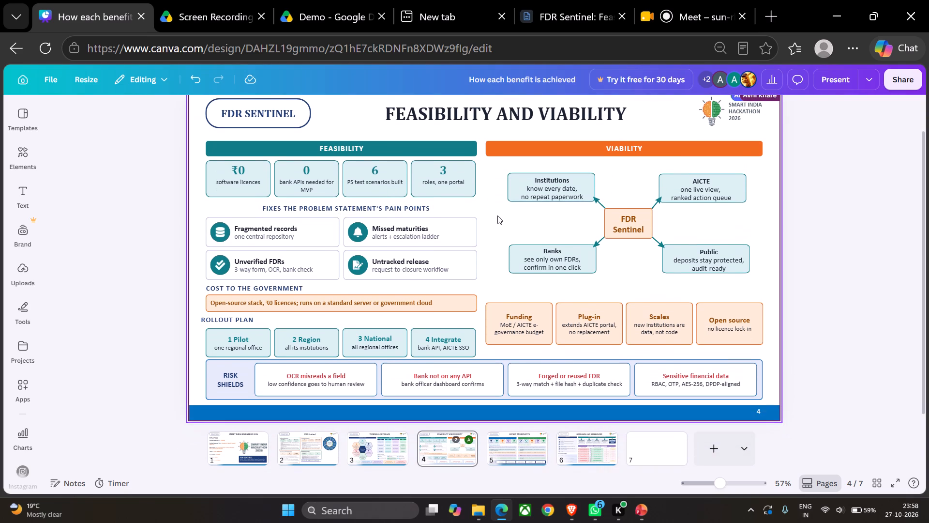
click(492, 216)
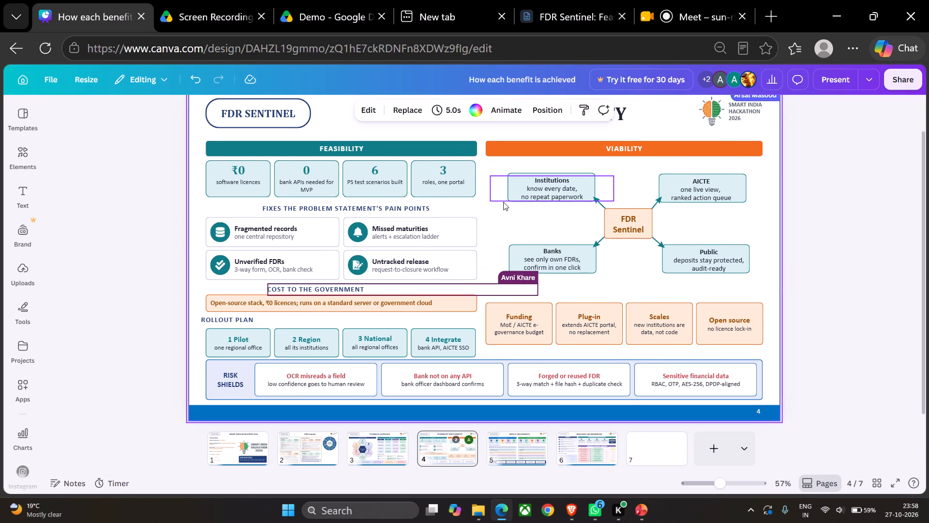
scroll(491, 223, down, 1)
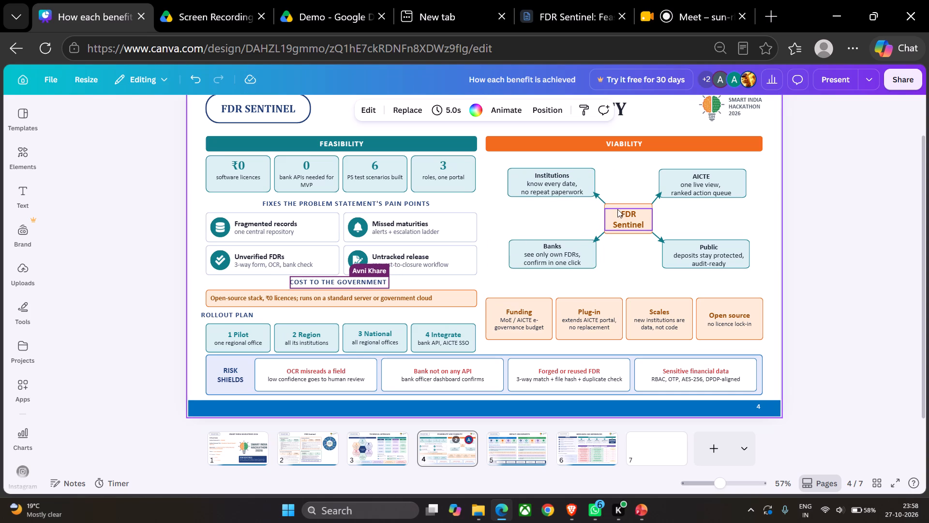
click(522, 216)
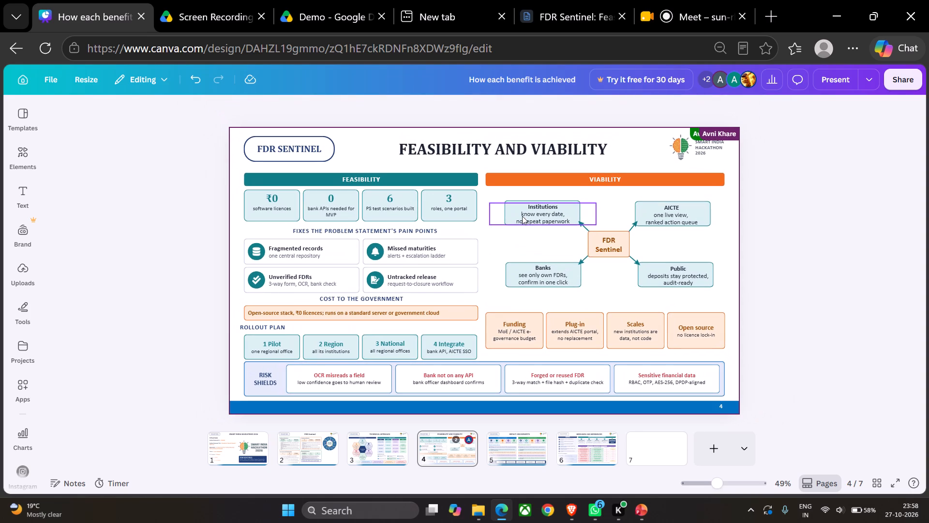
click(509, 261)
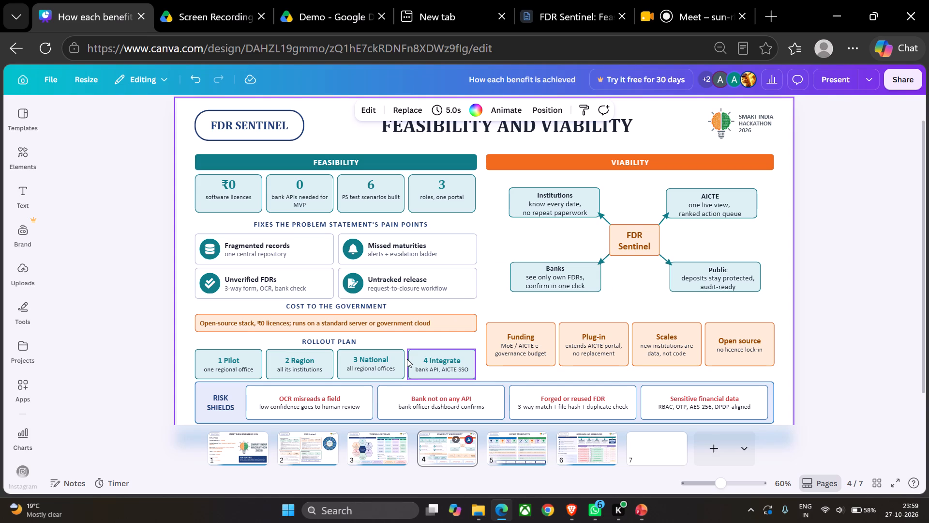
scroll(434, 338, down, 1)
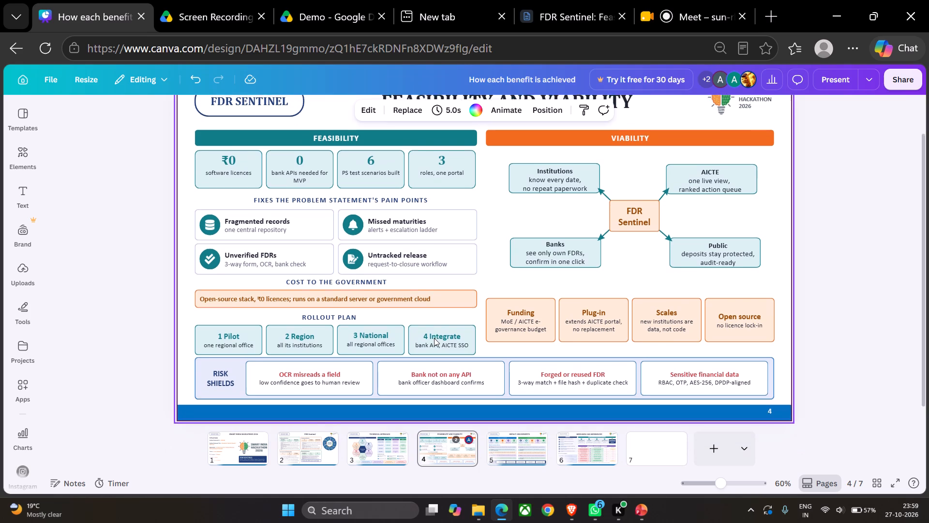
scroll(434, 338, down, 1)
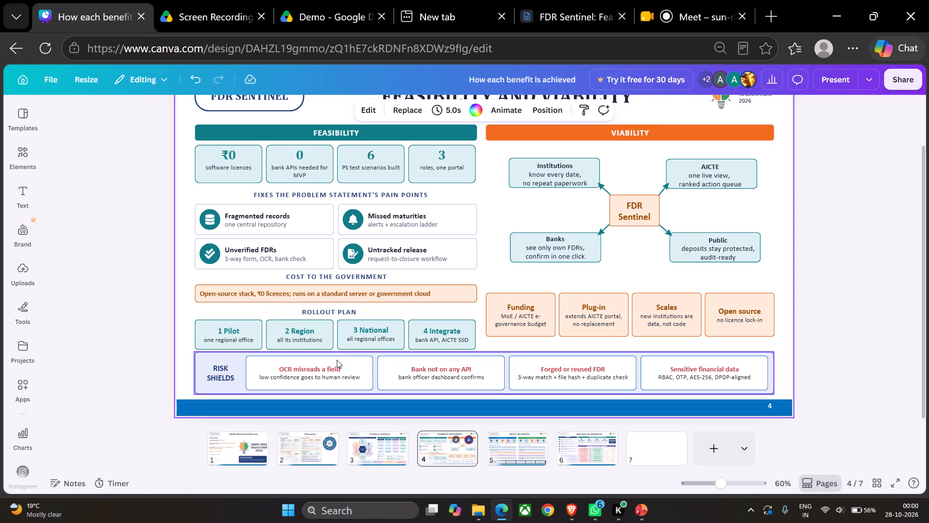
Move the Rollout Plan's Pilot card, box and text together, slightly left to widen the gap before the Region card.
click(246, 337)
click(200, 311)
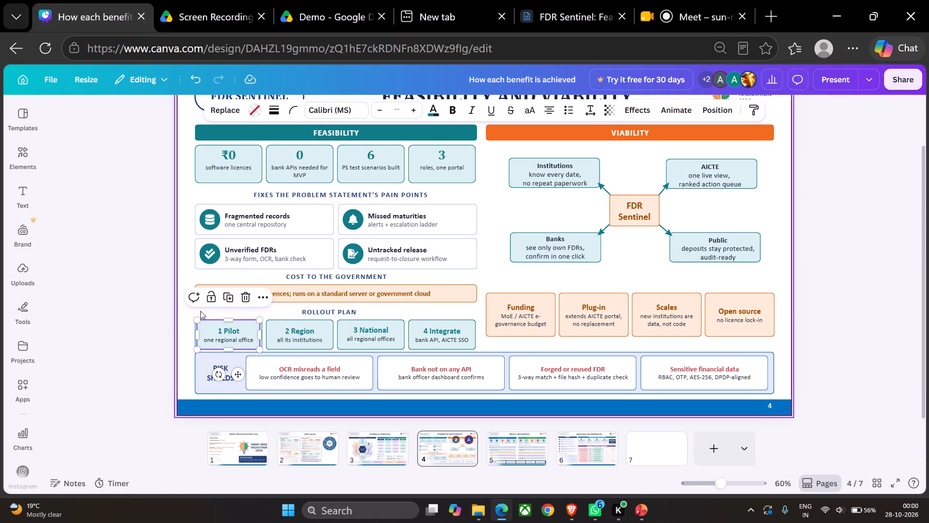
click(240, 332)
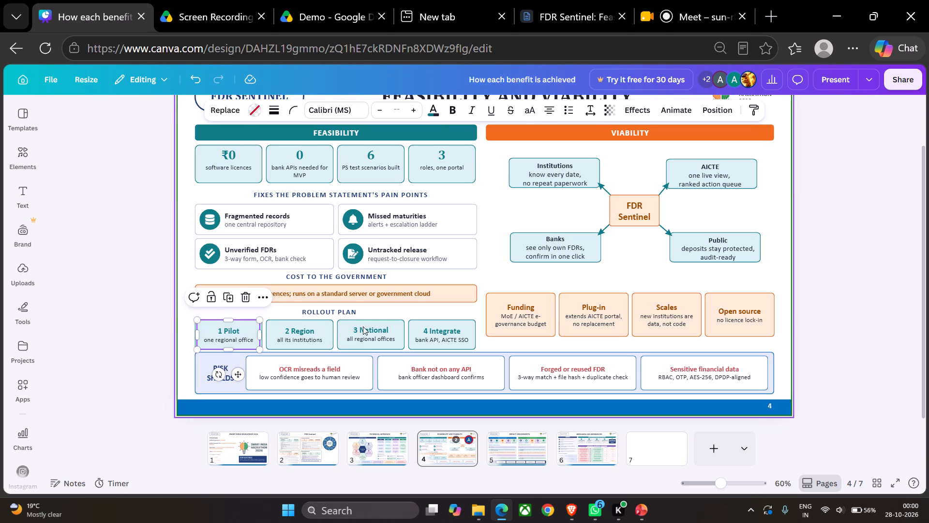
click(280, 309)
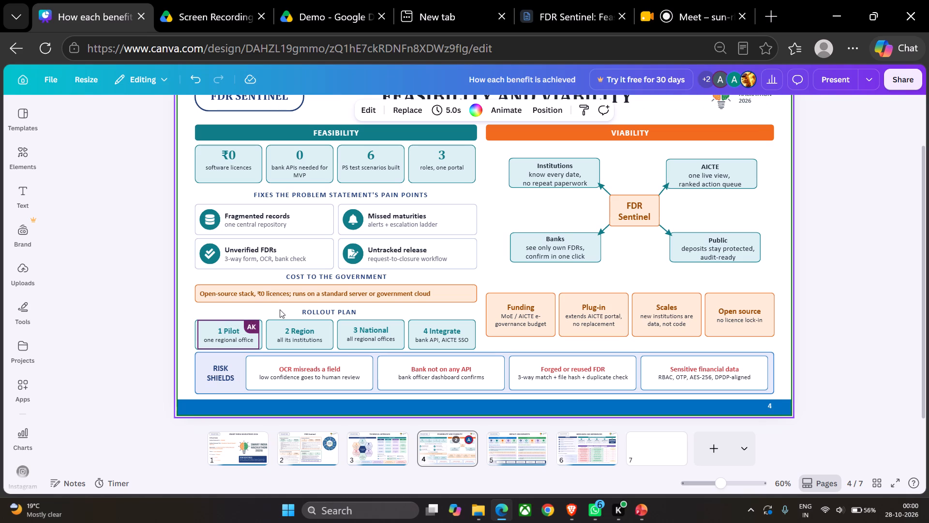
click(258, 338)
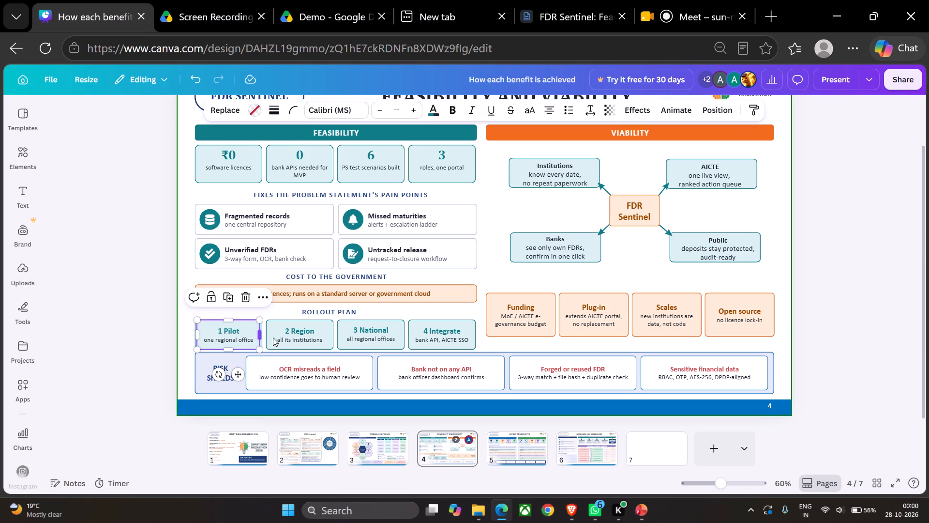
drag(184, 323, 206, 327)
double_click(186, 320)
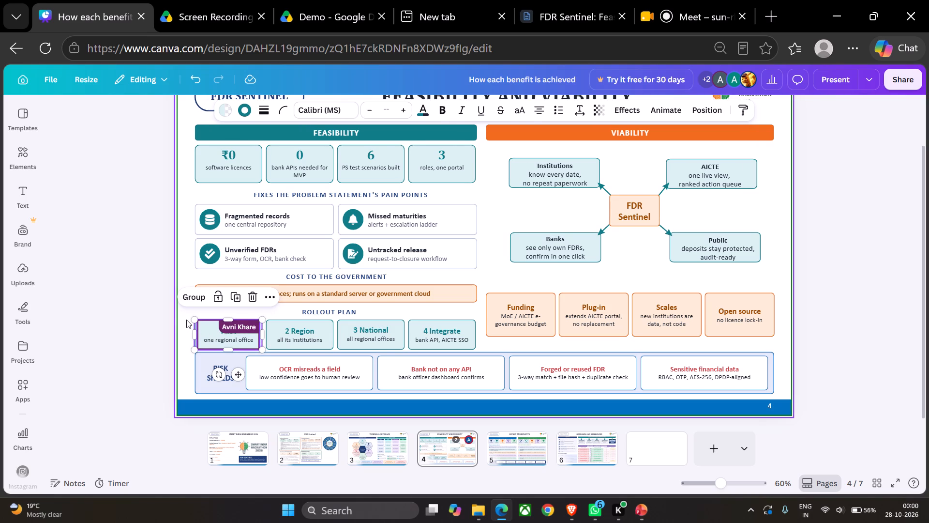
drag(186, 320, 253, 345)
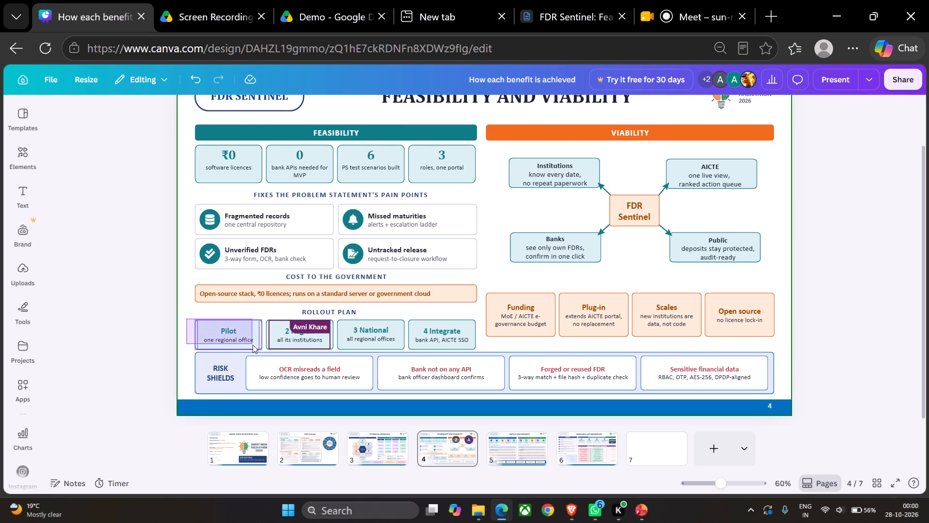
drag(253, 345, 252, 345)
drag(243, 338, 232, 338)
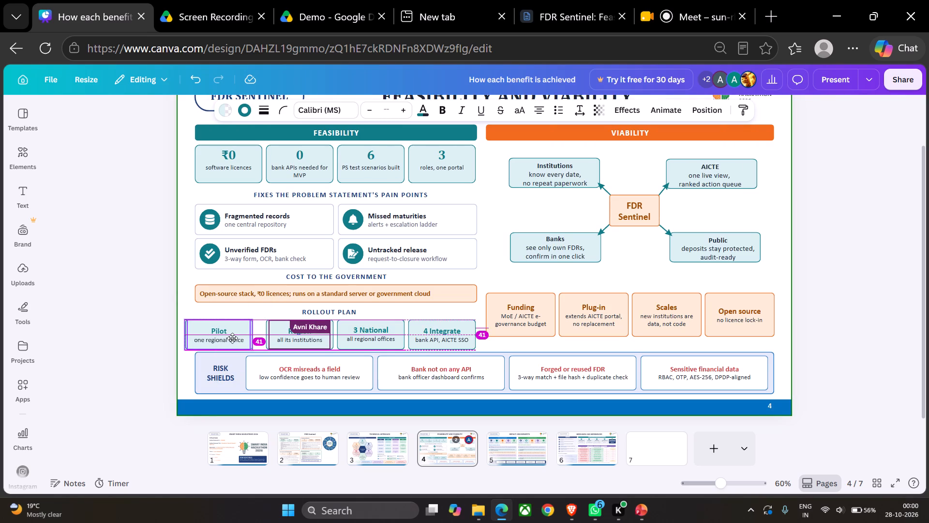
drag(232, 338, 232, 338)
click(257, 318)
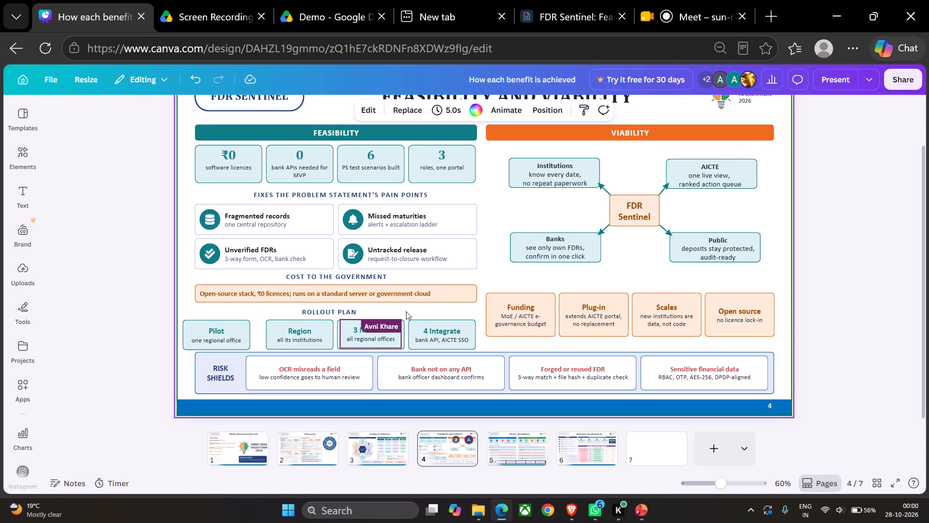
Move the Rollout Plan's Integrate card, box and text together, slightly right, away from the National card.
drag(406, 311, 465, 343)
drag(454, 335, 460, 335)
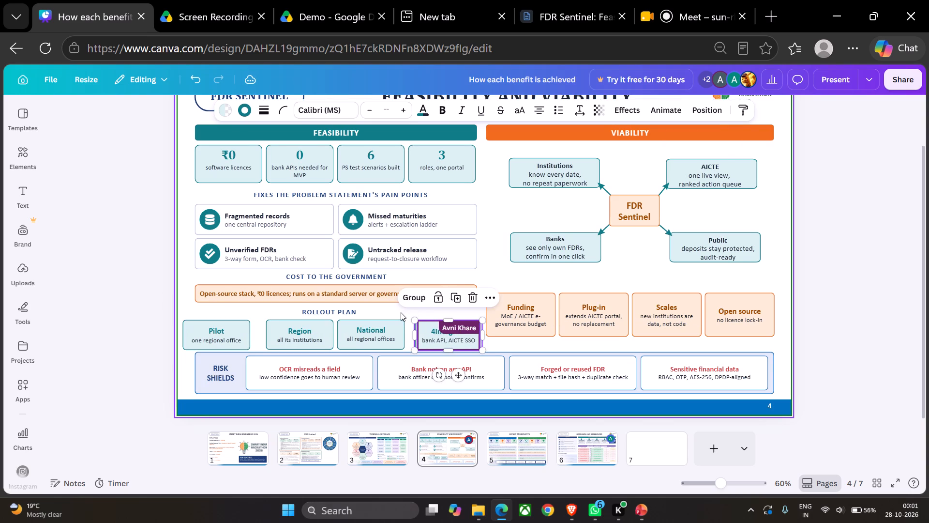
click(401, 315)
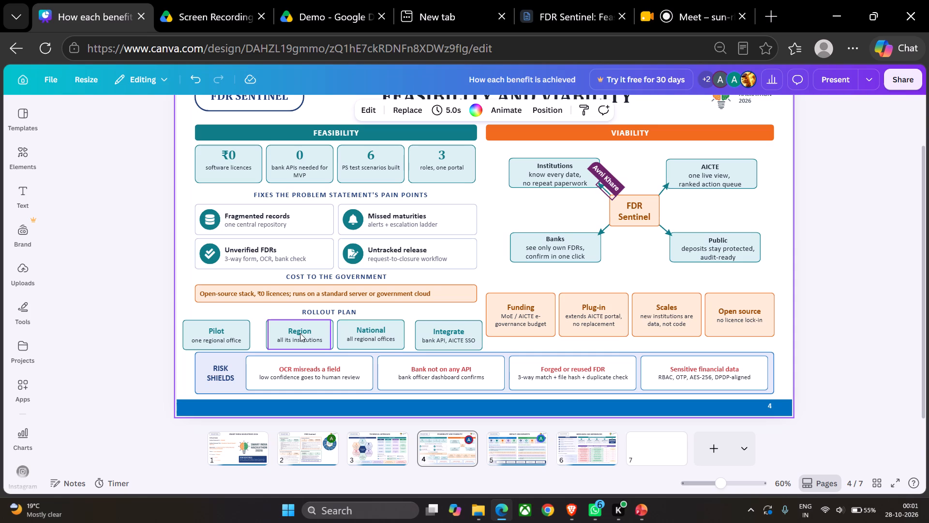
Move the Rollout Plan's Region card, box and text together, slightly left to even out the spacing between the cards.
drag(257, 319, 326, 344)
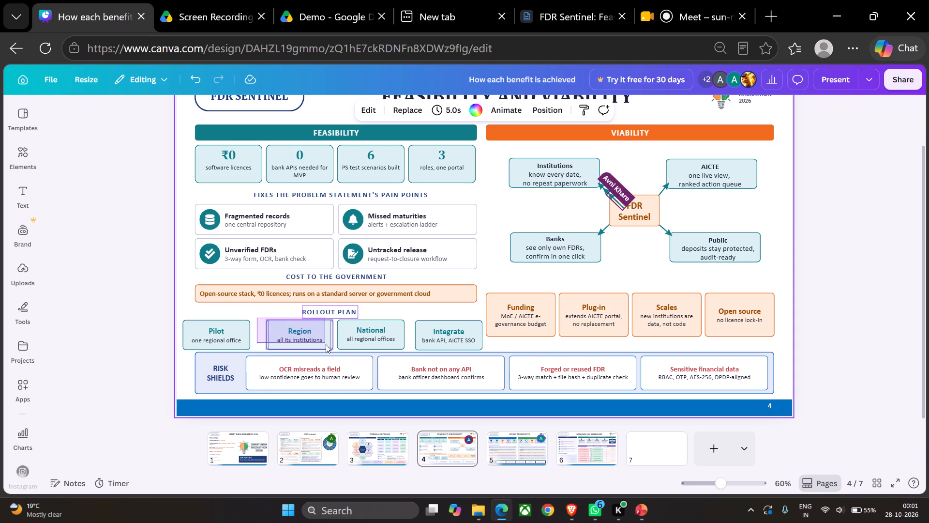
drag(326, 344, 293, 338)
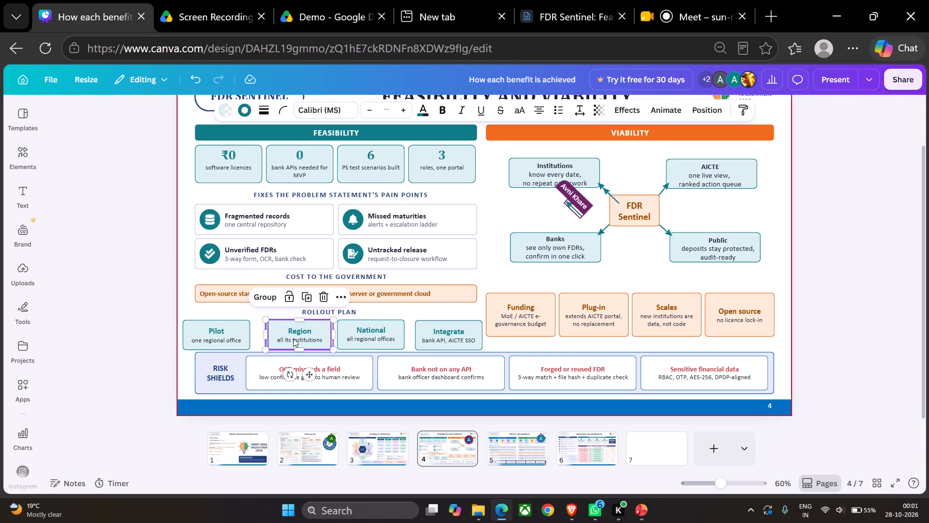
drag(296, 337, 289, 338)
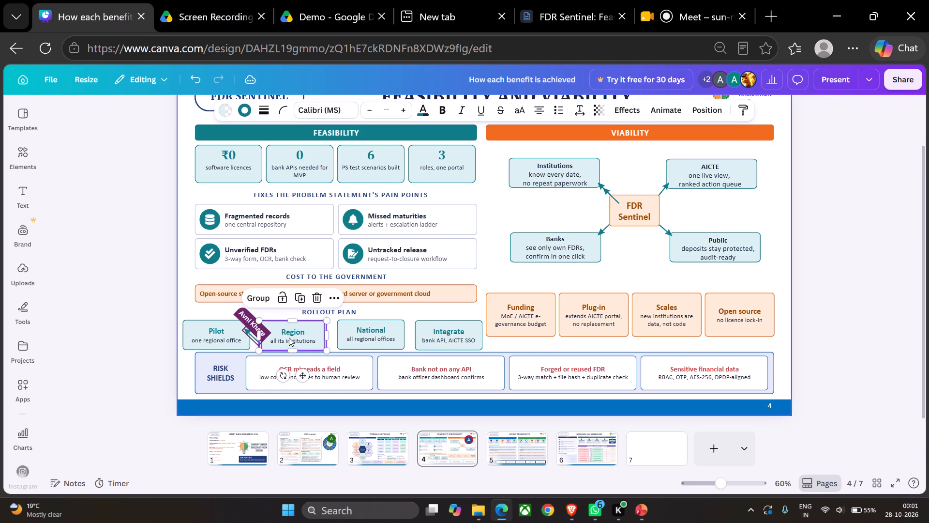
click(276, 313)
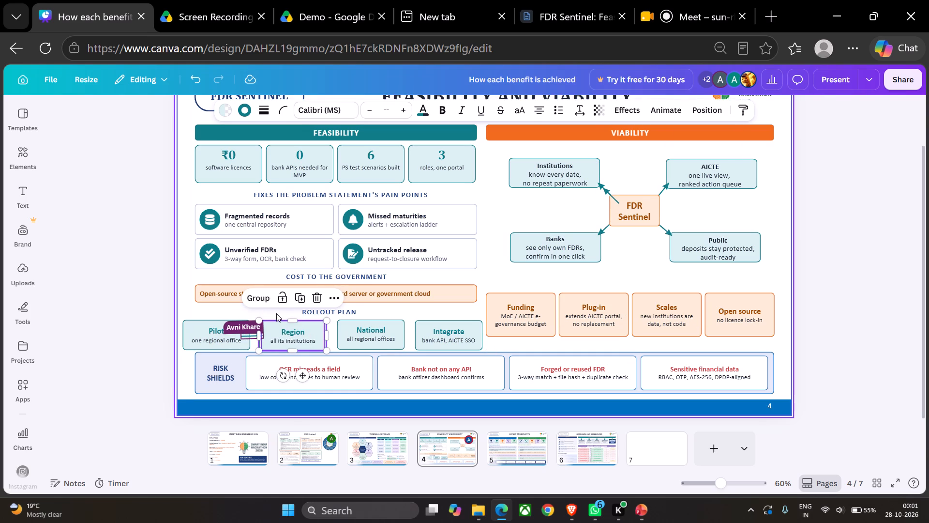
Return to the overview slide on page 2 to view its content sections and demo link.
click(420, 303)
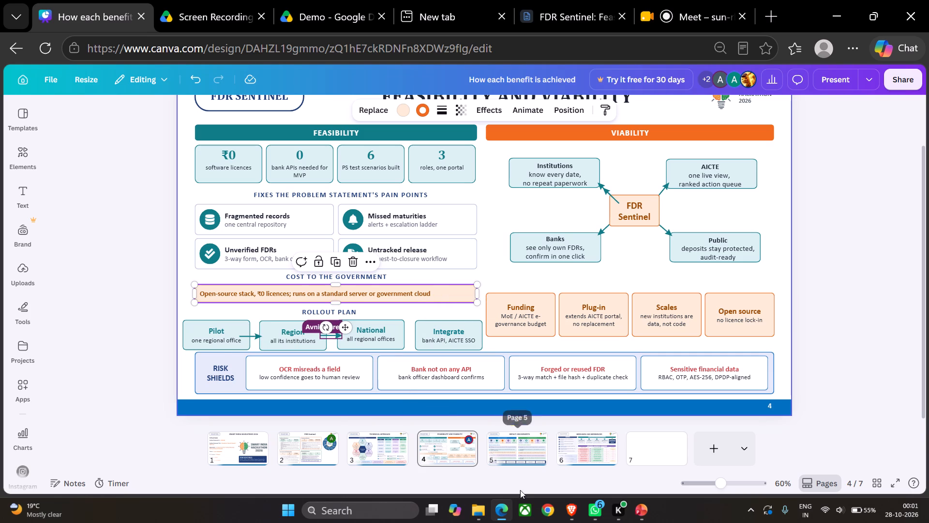
click(299, 451)
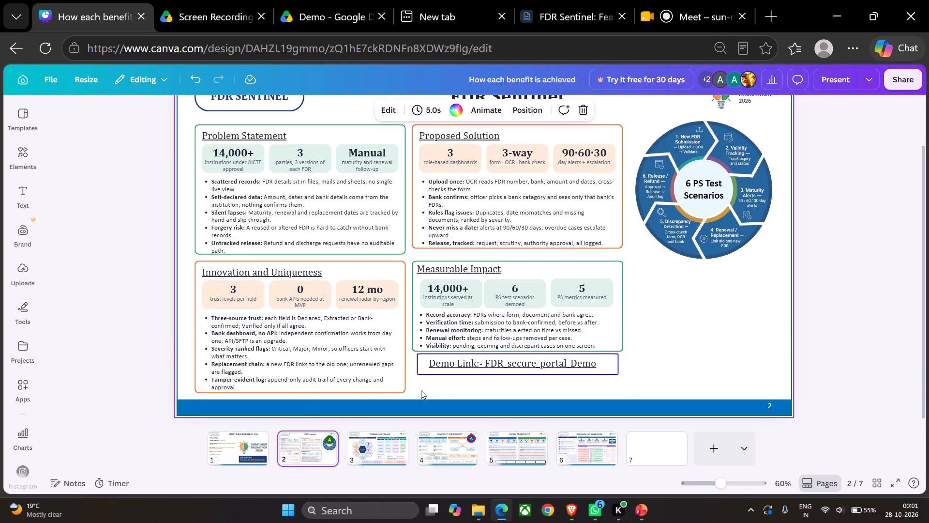
click(421, 390)
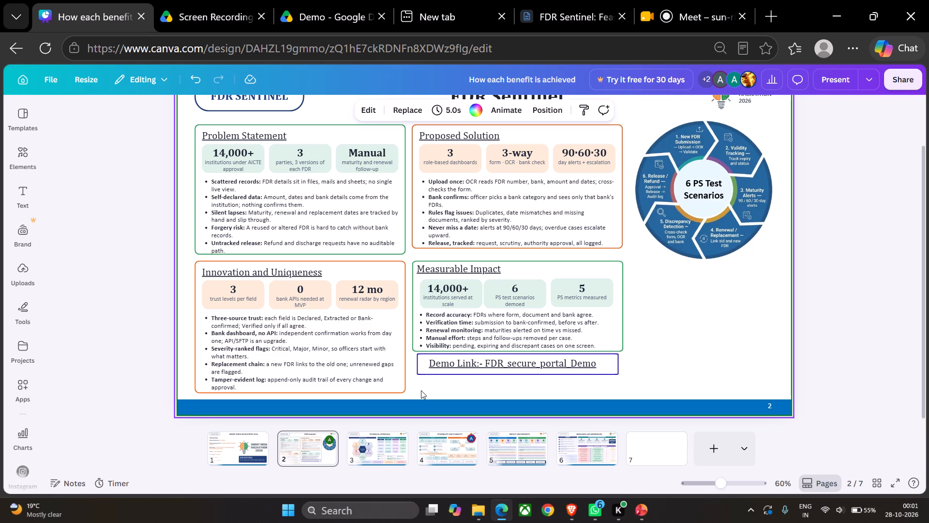
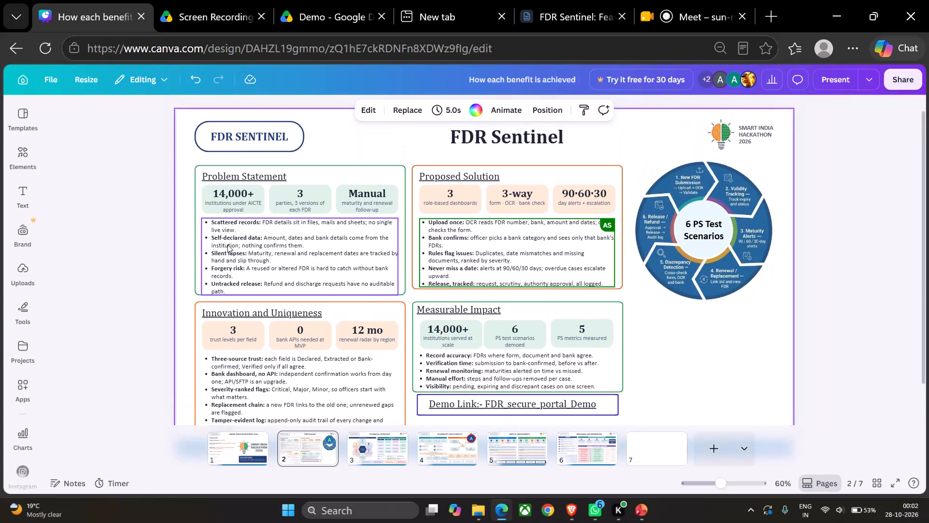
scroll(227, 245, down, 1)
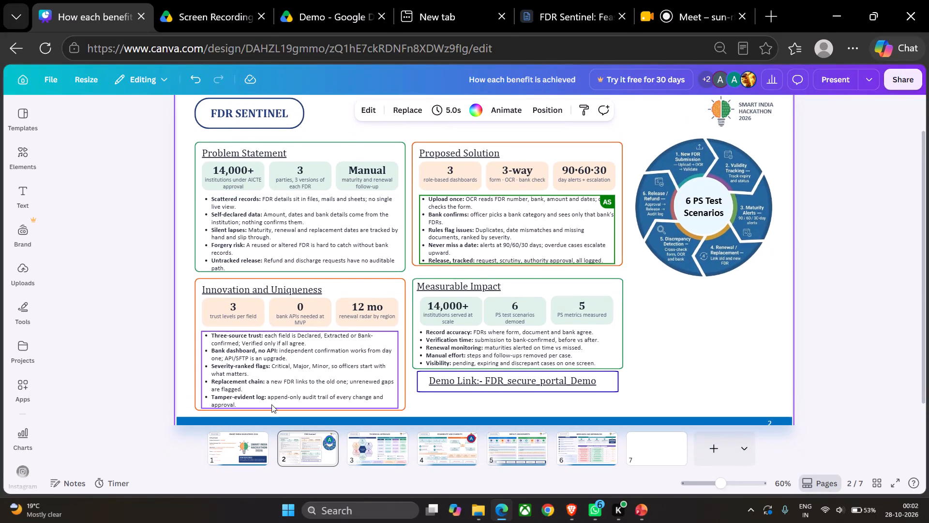
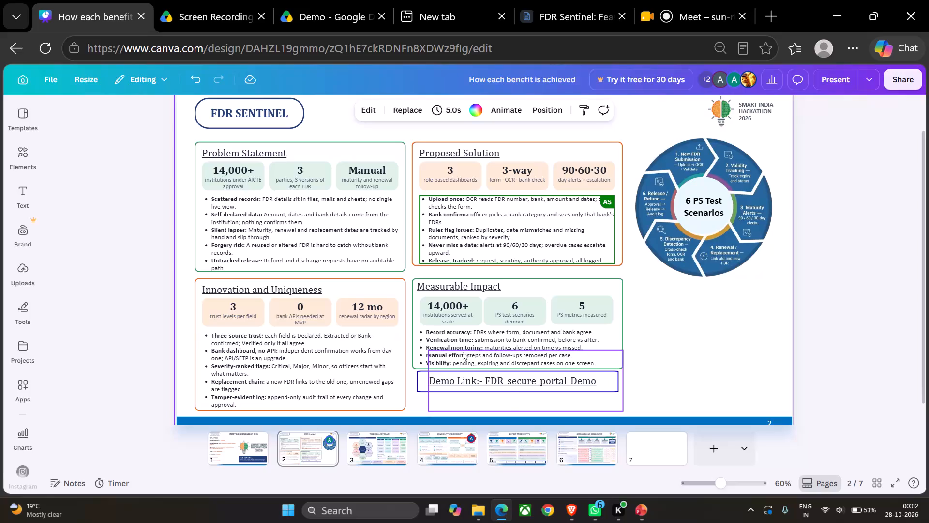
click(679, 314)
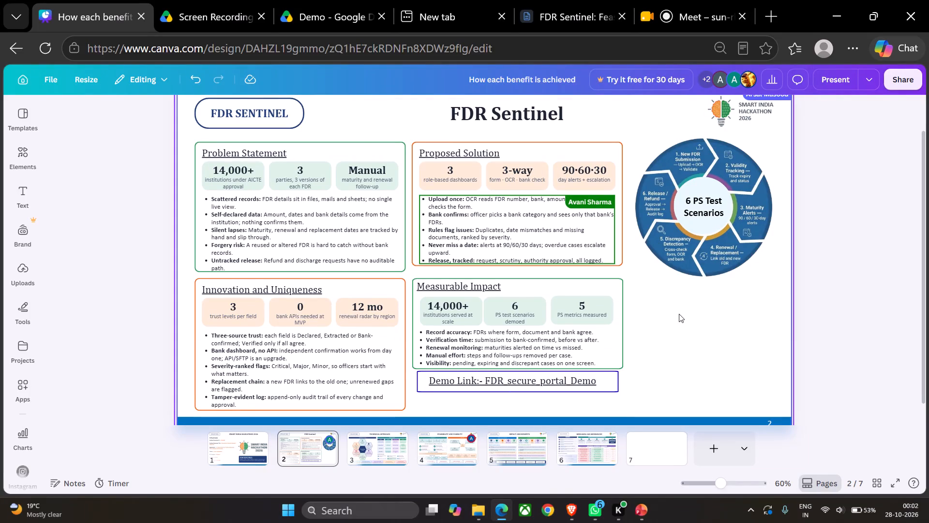
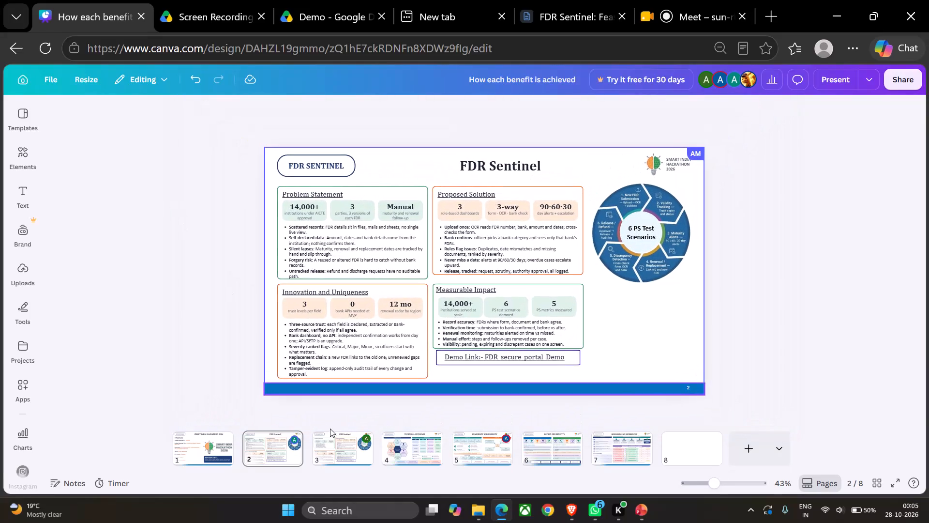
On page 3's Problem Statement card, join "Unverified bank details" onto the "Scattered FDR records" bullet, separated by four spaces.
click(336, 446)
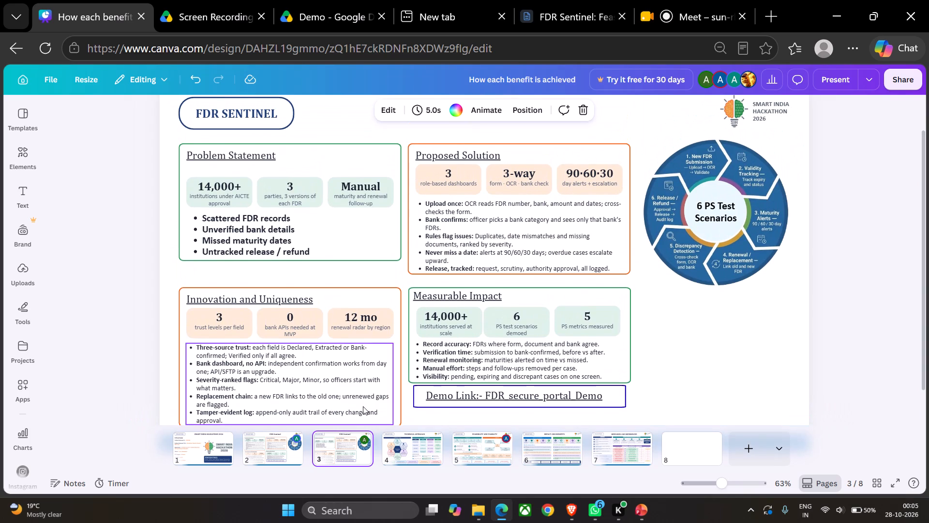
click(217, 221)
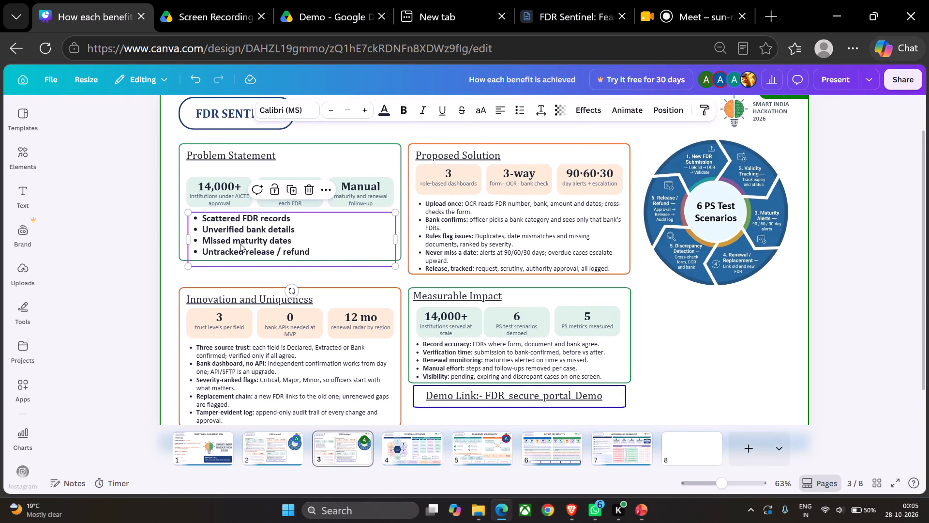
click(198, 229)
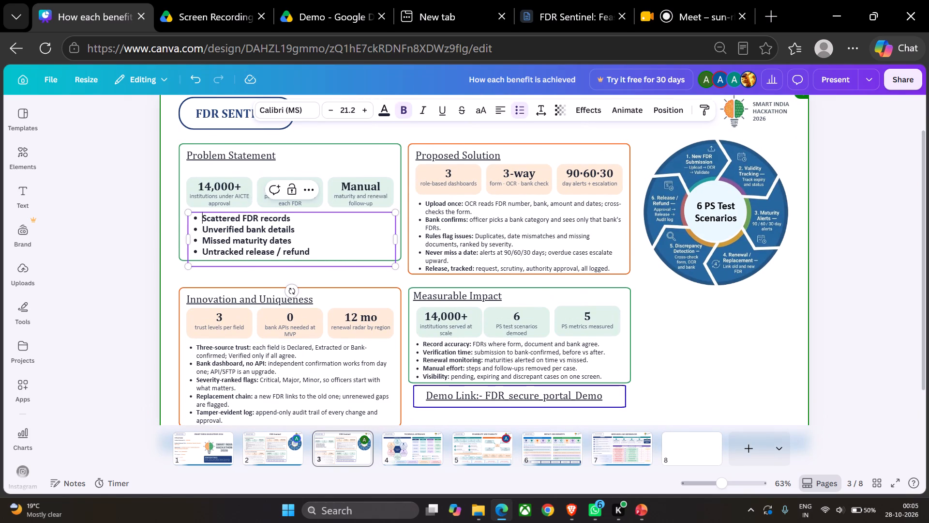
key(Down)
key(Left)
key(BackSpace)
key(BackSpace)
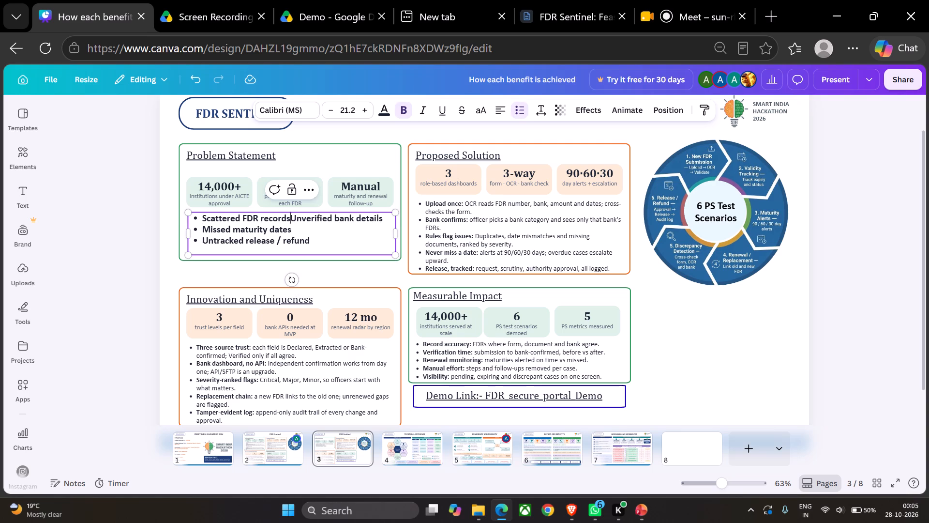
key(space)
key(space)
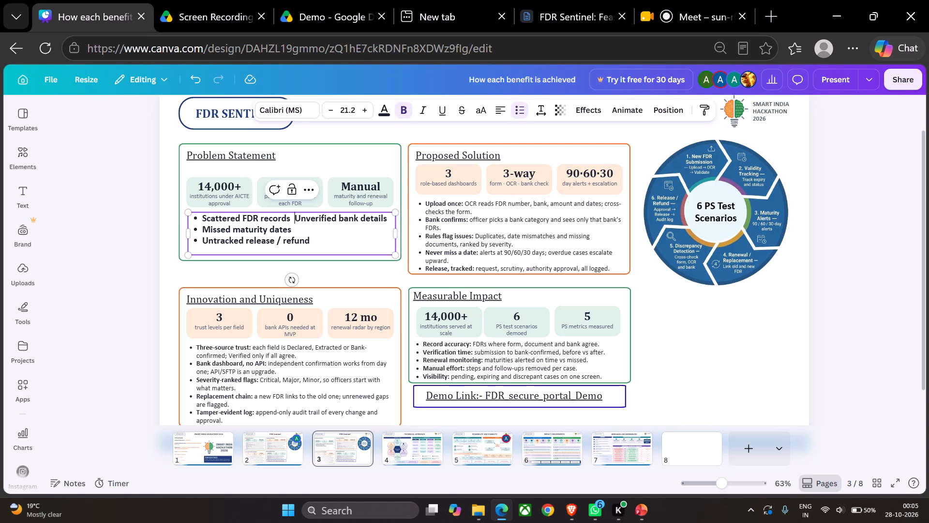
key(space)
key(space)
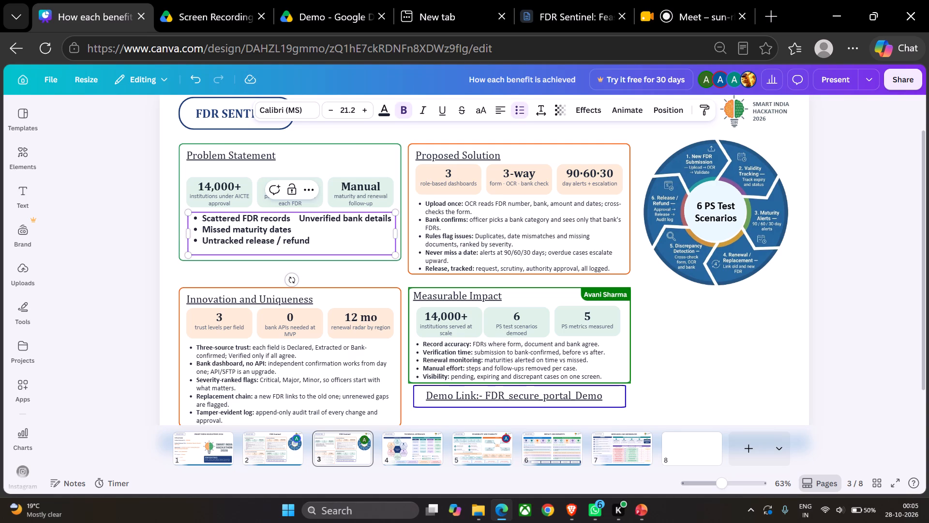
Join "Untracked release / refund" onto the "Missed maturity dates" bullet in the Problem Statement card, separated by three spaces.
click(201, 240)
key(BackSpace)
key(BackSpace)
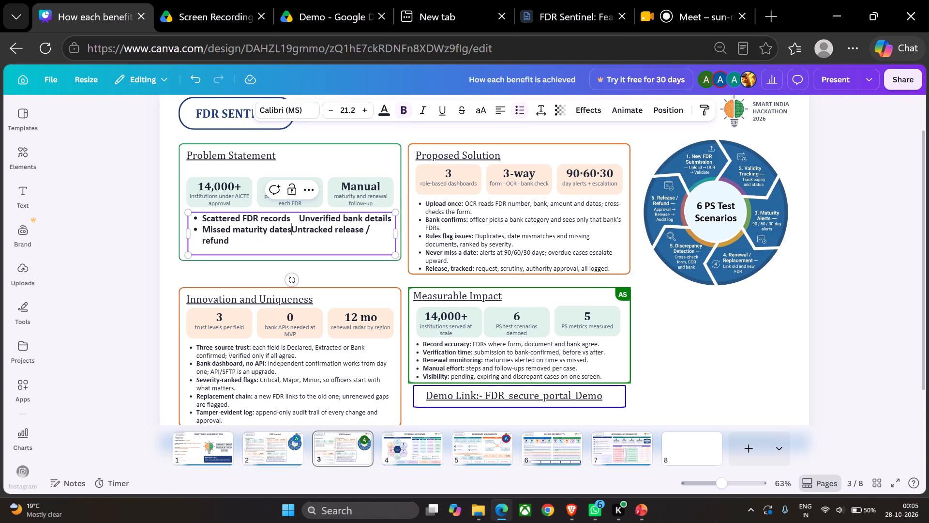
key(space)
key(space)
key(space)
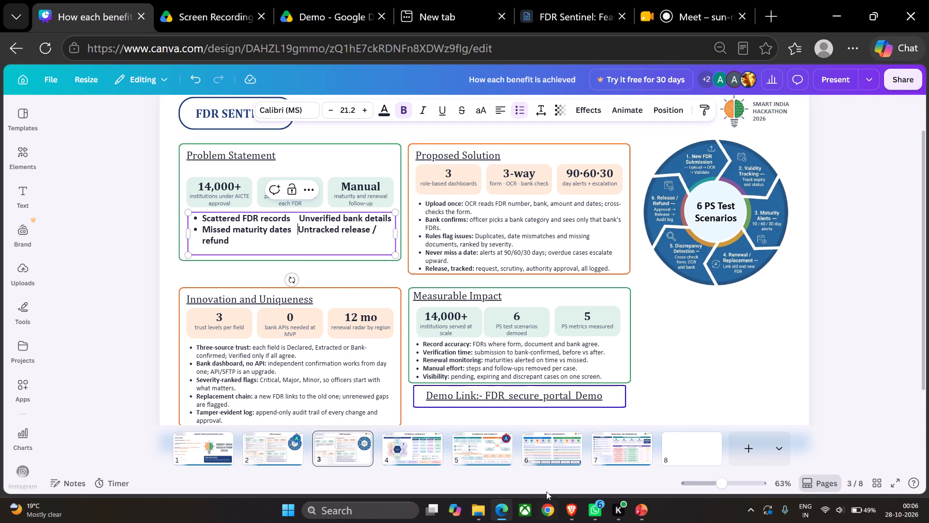
Add a copy of the Feasibility and Viability slide directly after page 5.
click(502, 457)
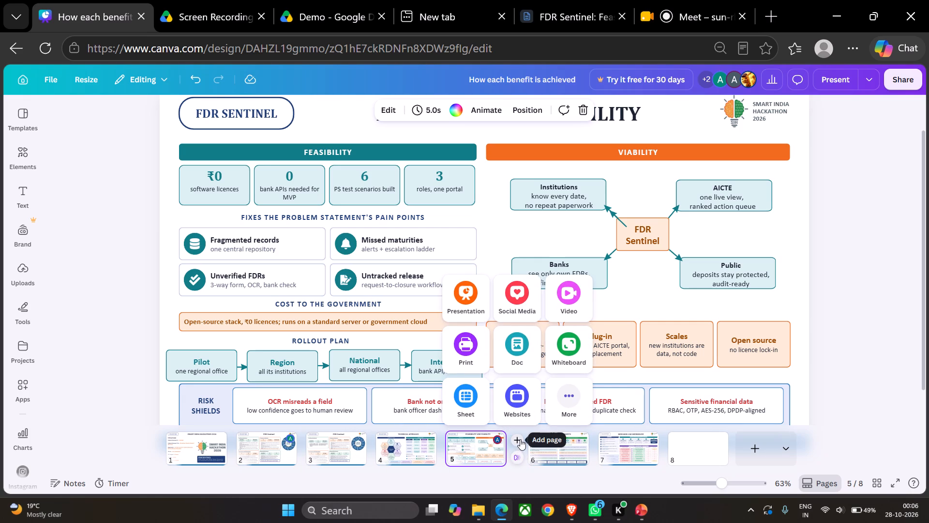
click(520, 439)
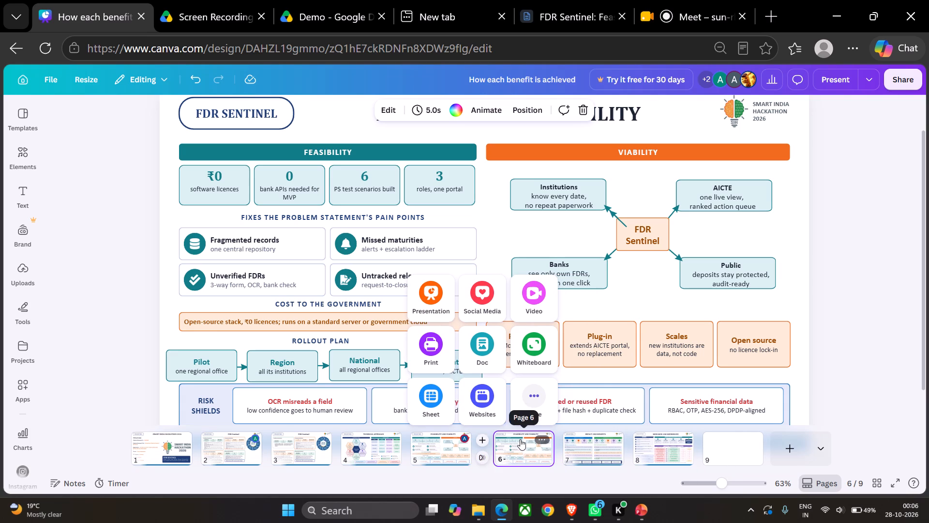
Compare the Feasibility slide with its copy, and check the technical slide on page 4 and the overview slides on pages 2 and 3.
click(513, 451)
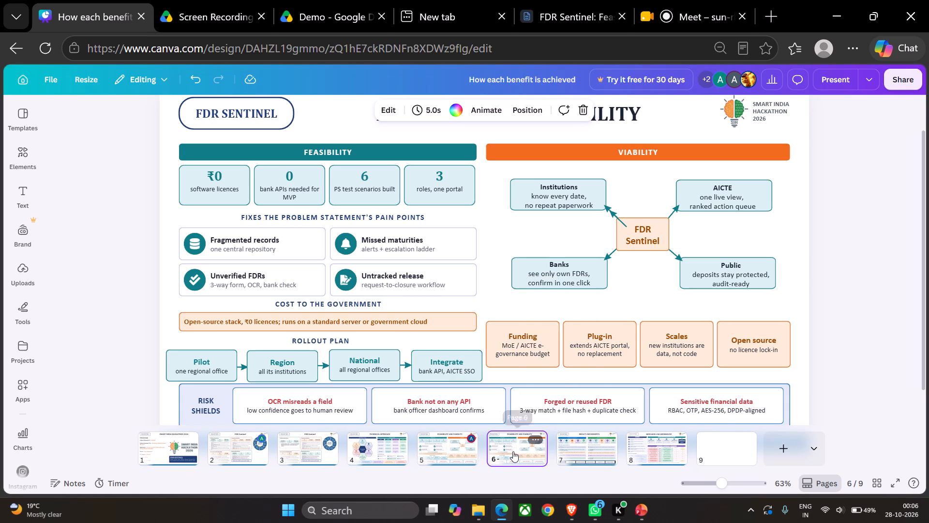
click(462, 454)
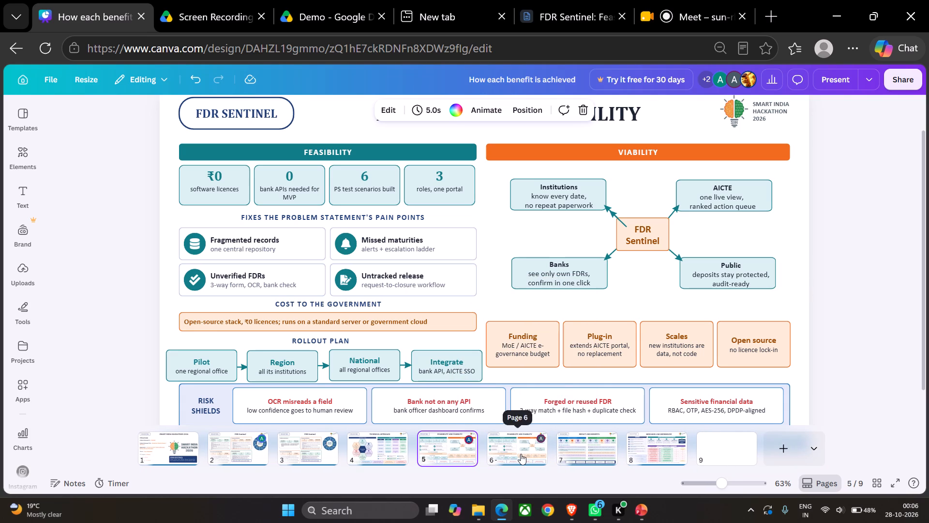
click(521, 454)
click(390, 451)
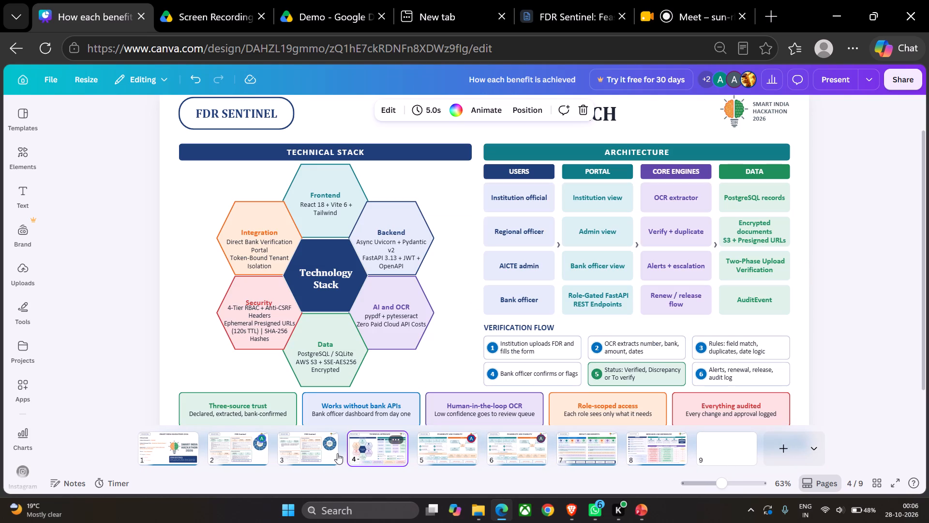
click(326, 455)
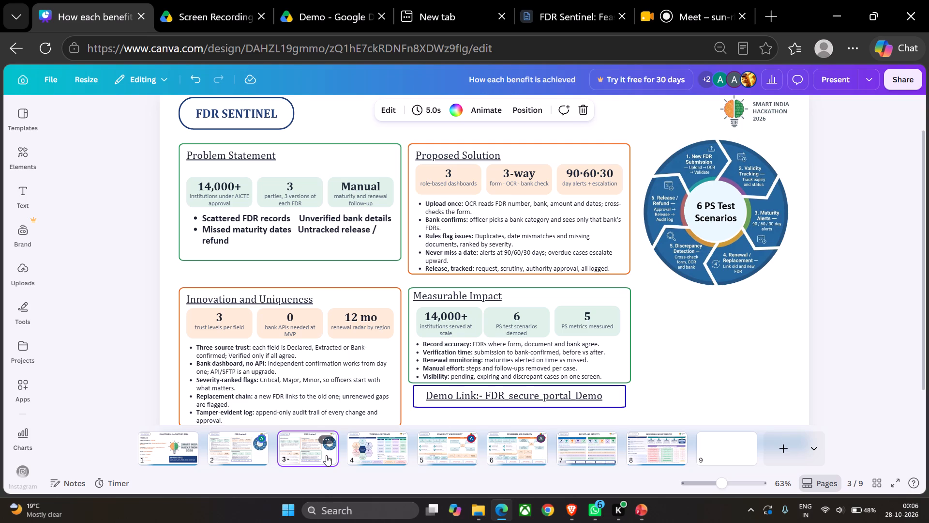
click(252, 452)
click(300, 451)
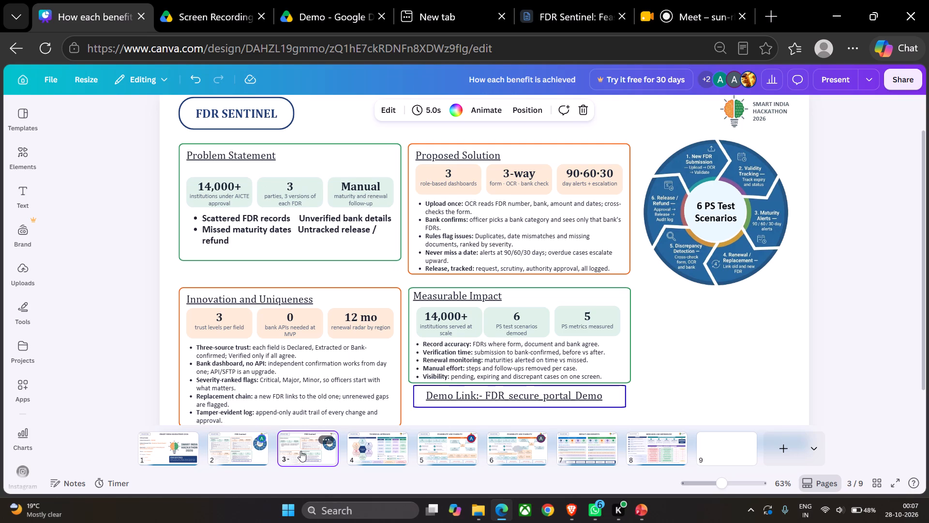
scroll(380, 433, down, 1)
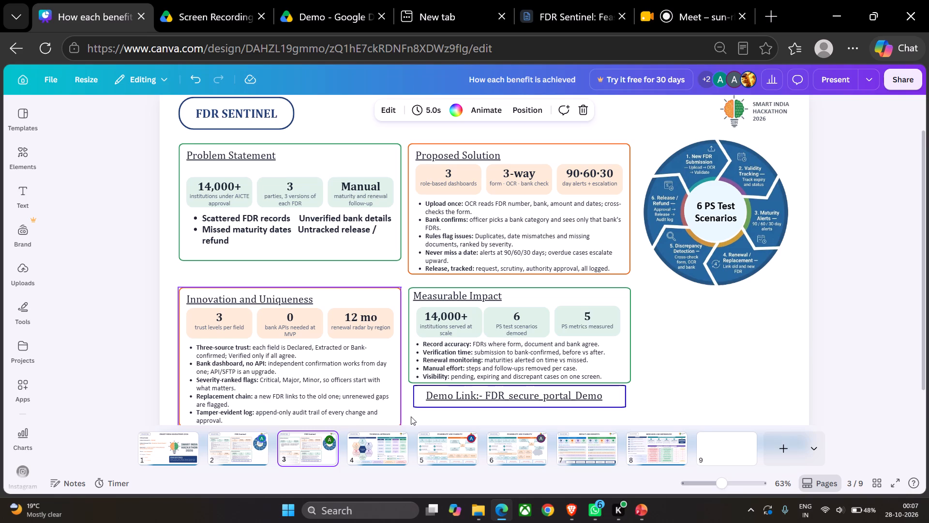
scroll(411, 416, down, 1)
scroll(411, 416, up, 1)
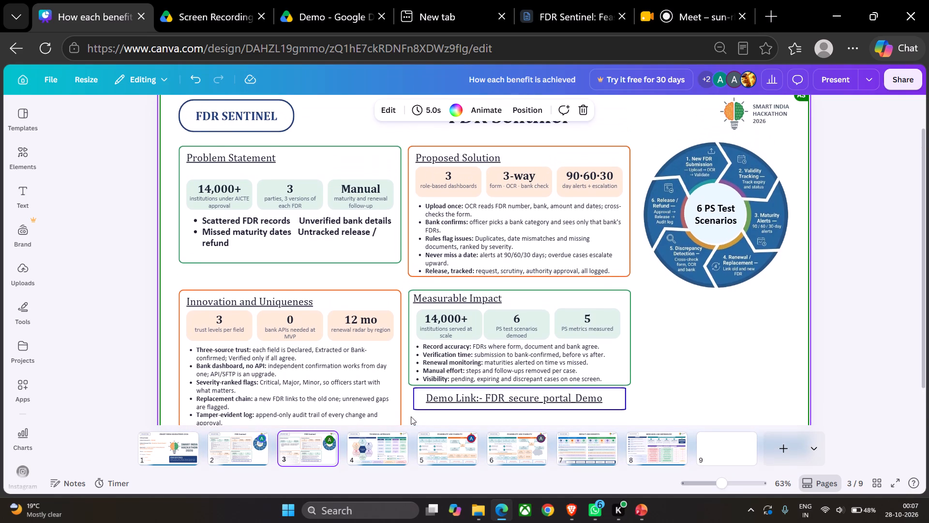
scroll(411, 416, up, 1)
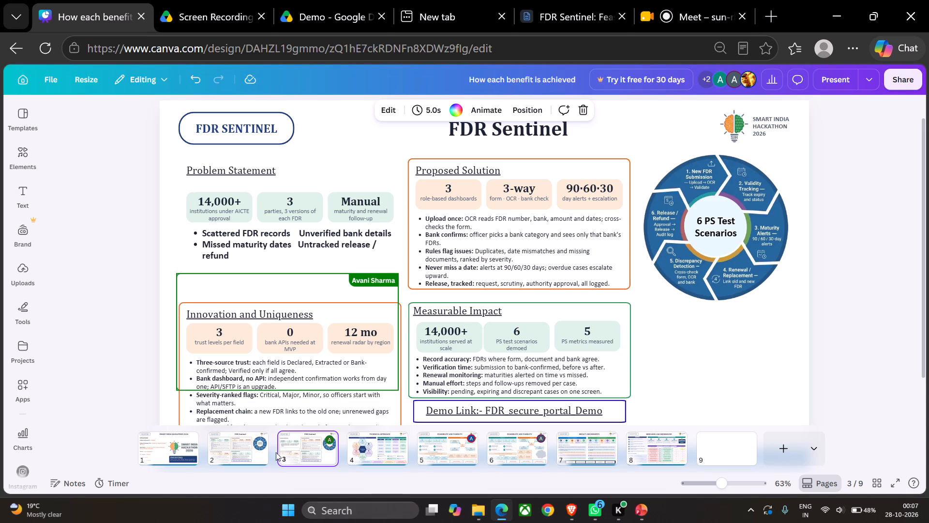
click(240, 445)
click(299, 444)
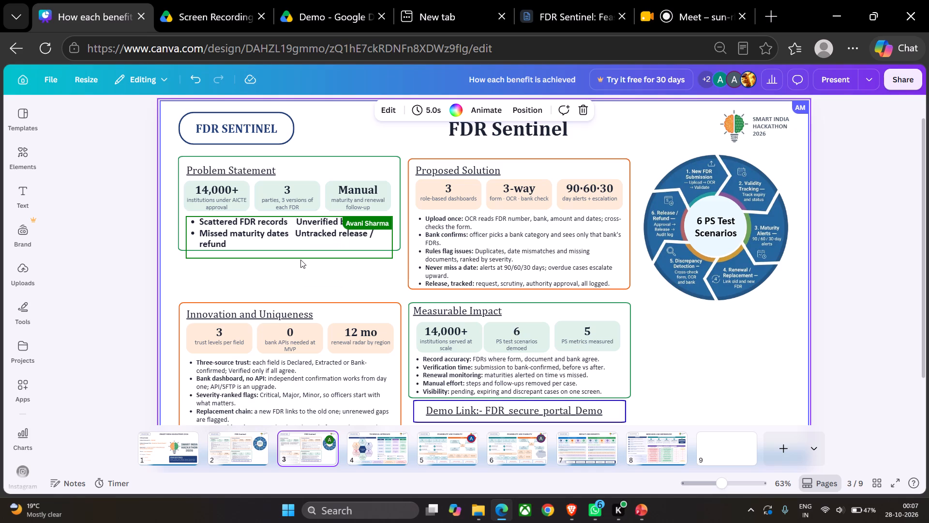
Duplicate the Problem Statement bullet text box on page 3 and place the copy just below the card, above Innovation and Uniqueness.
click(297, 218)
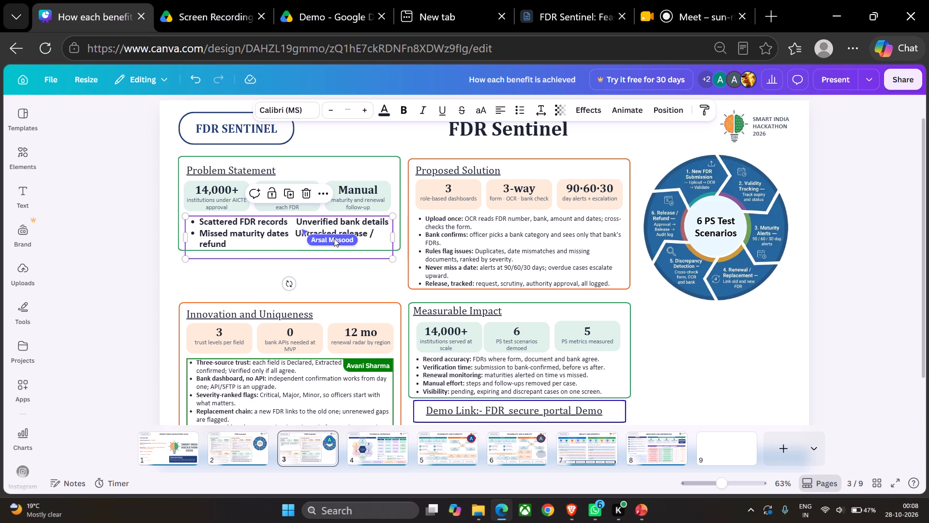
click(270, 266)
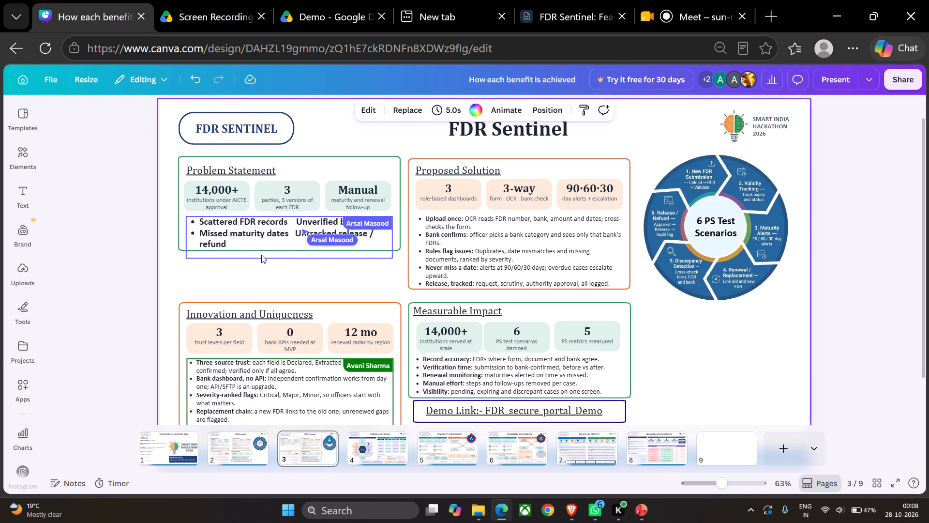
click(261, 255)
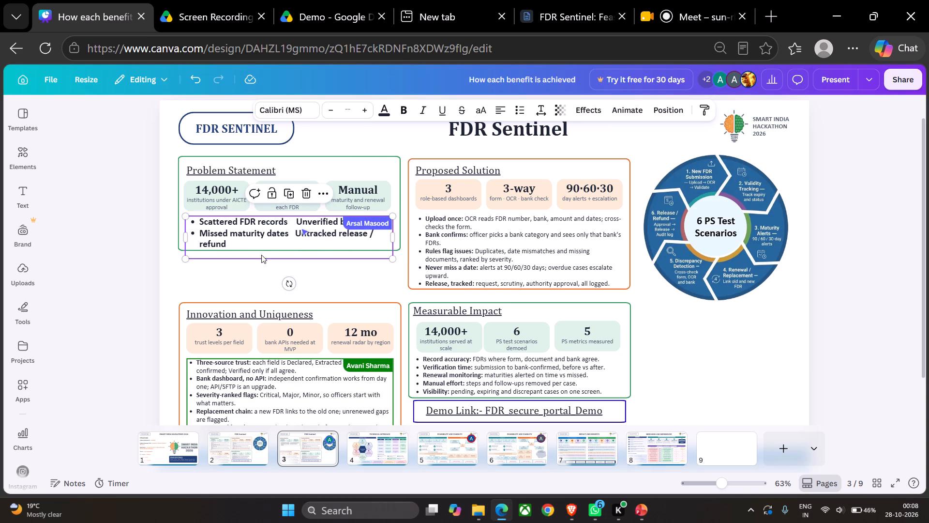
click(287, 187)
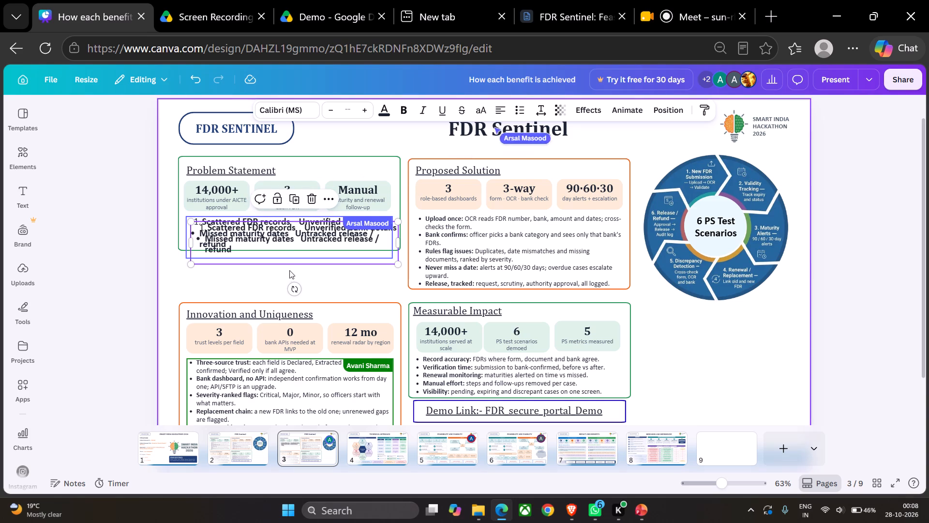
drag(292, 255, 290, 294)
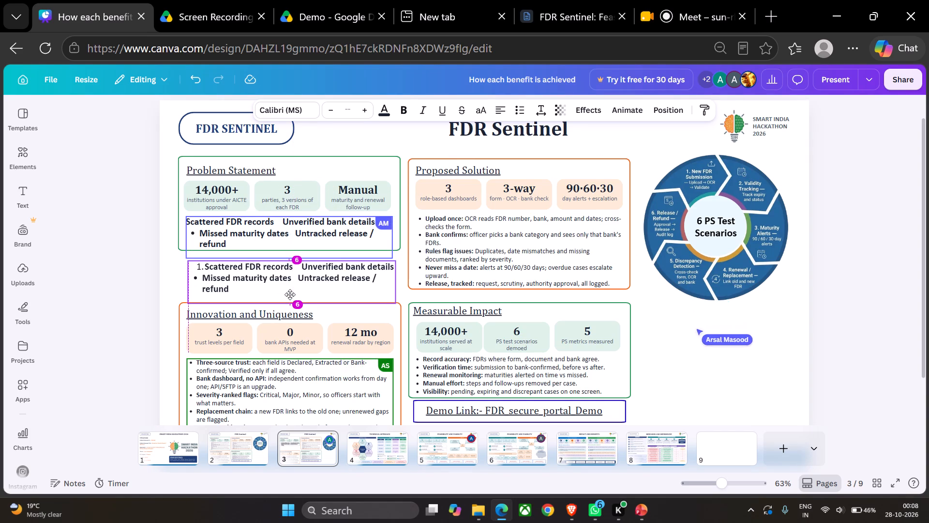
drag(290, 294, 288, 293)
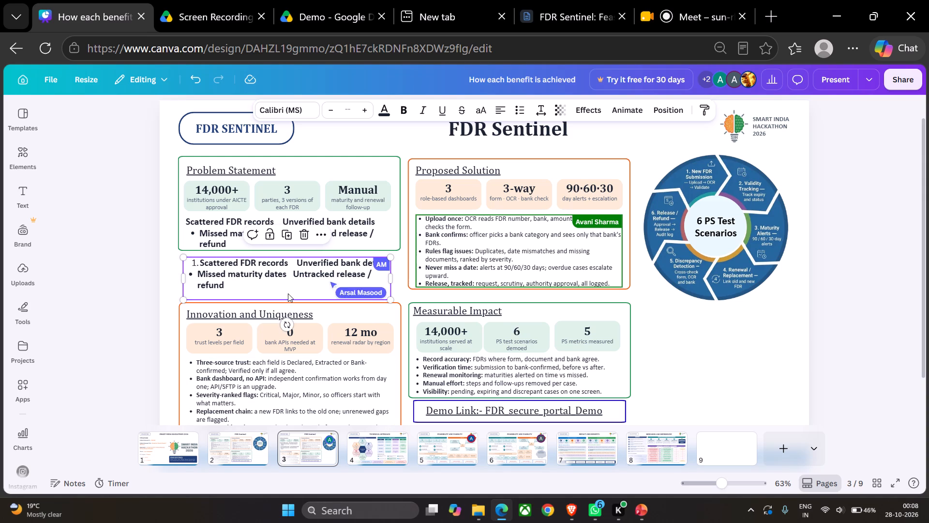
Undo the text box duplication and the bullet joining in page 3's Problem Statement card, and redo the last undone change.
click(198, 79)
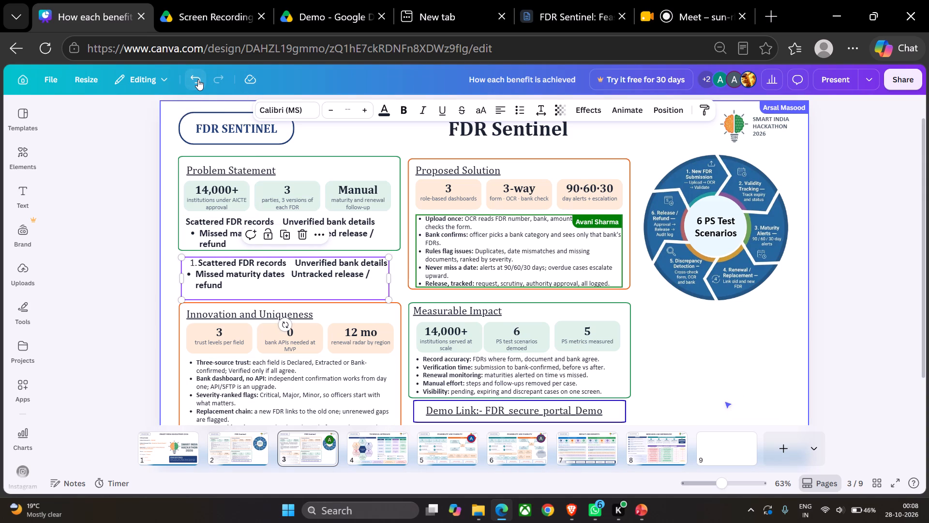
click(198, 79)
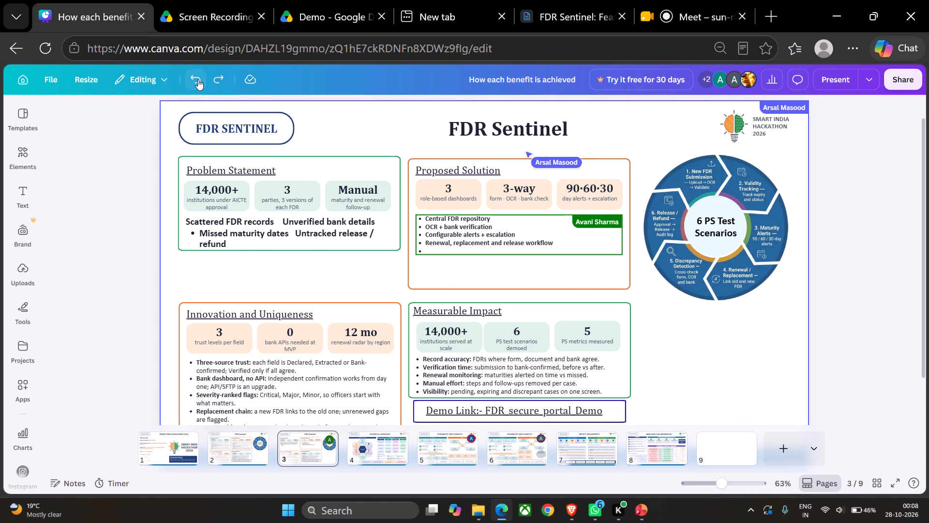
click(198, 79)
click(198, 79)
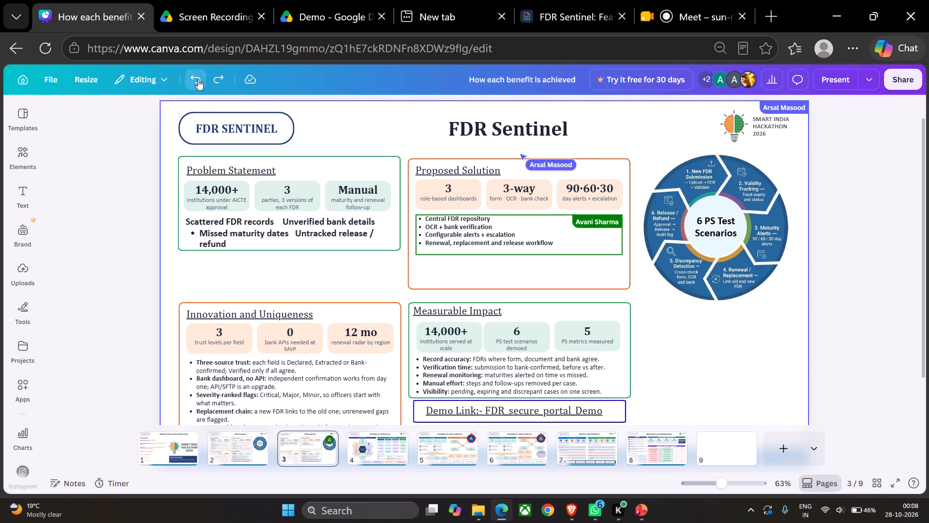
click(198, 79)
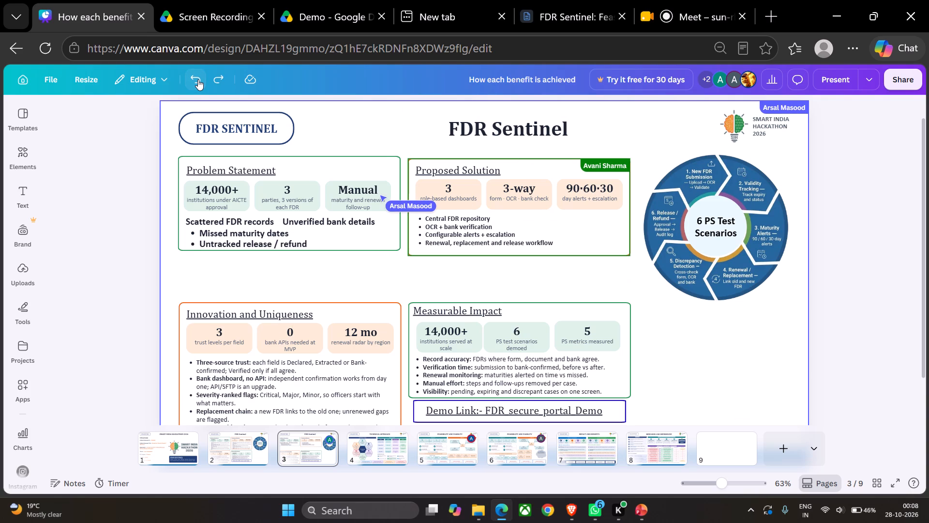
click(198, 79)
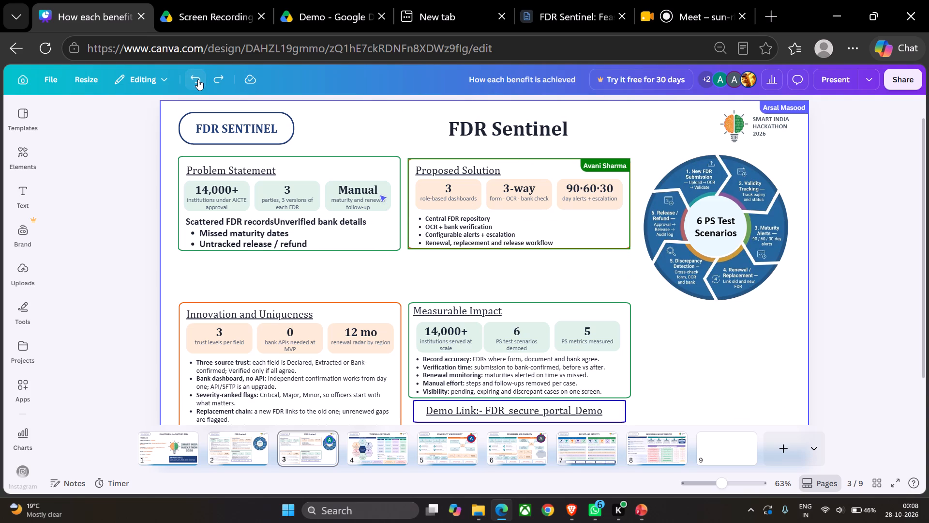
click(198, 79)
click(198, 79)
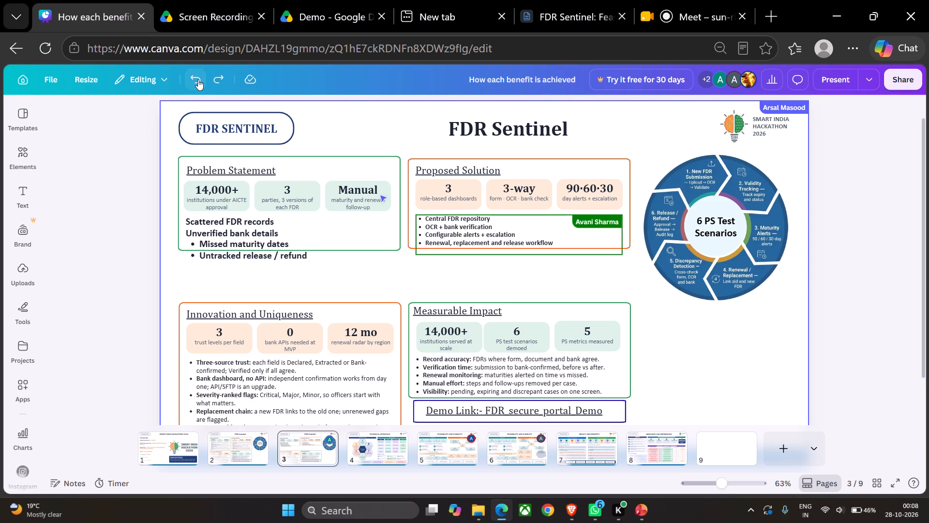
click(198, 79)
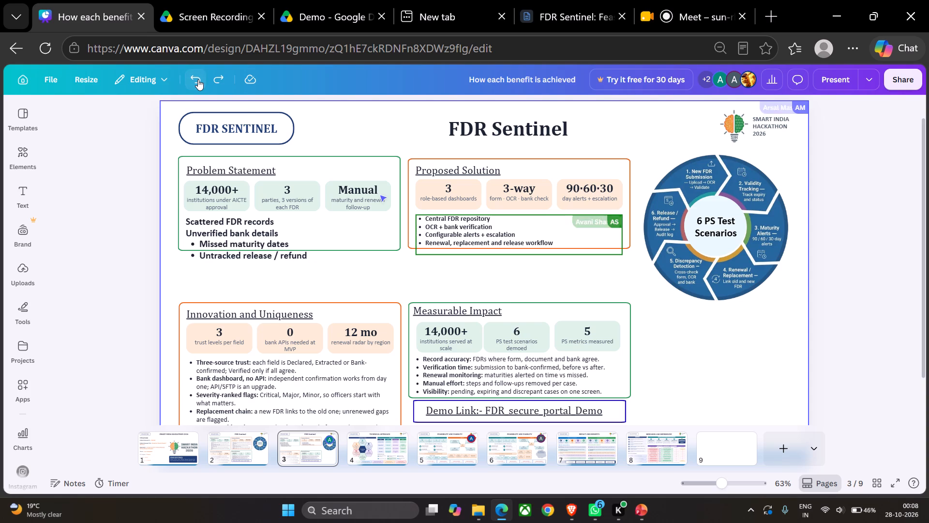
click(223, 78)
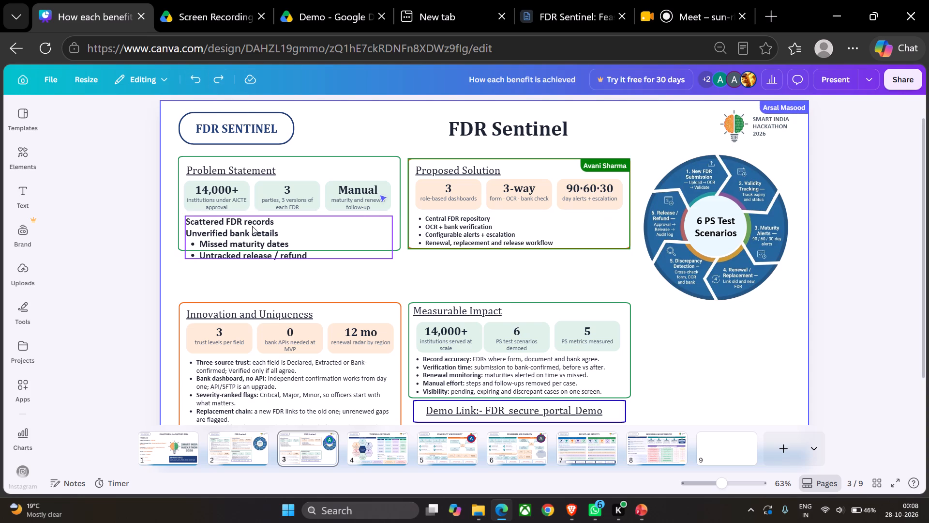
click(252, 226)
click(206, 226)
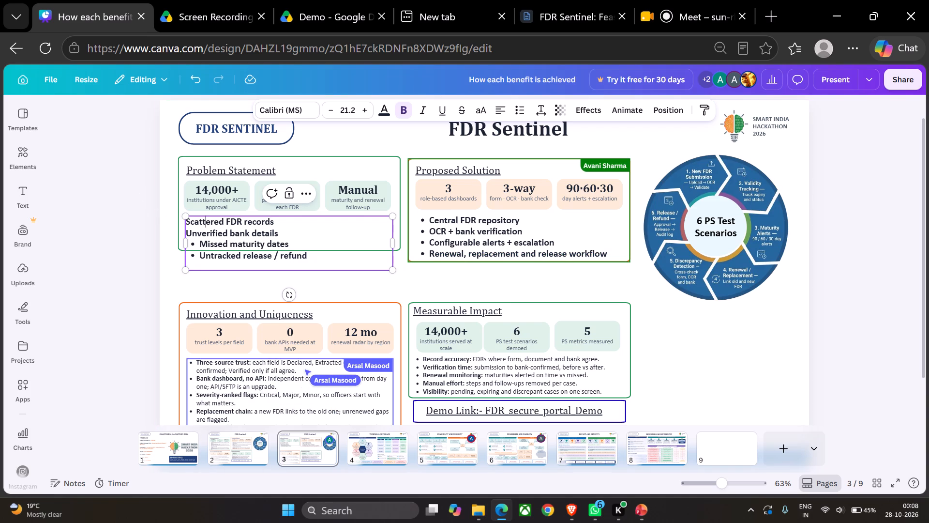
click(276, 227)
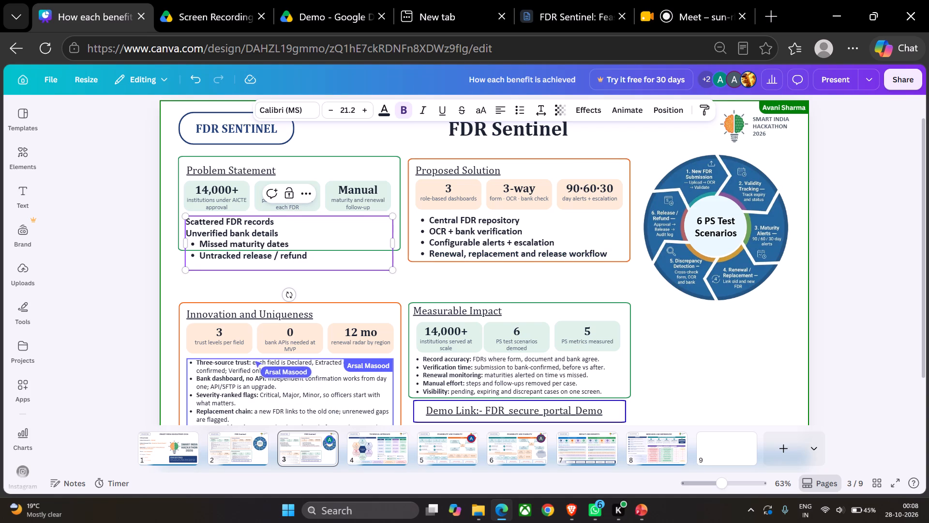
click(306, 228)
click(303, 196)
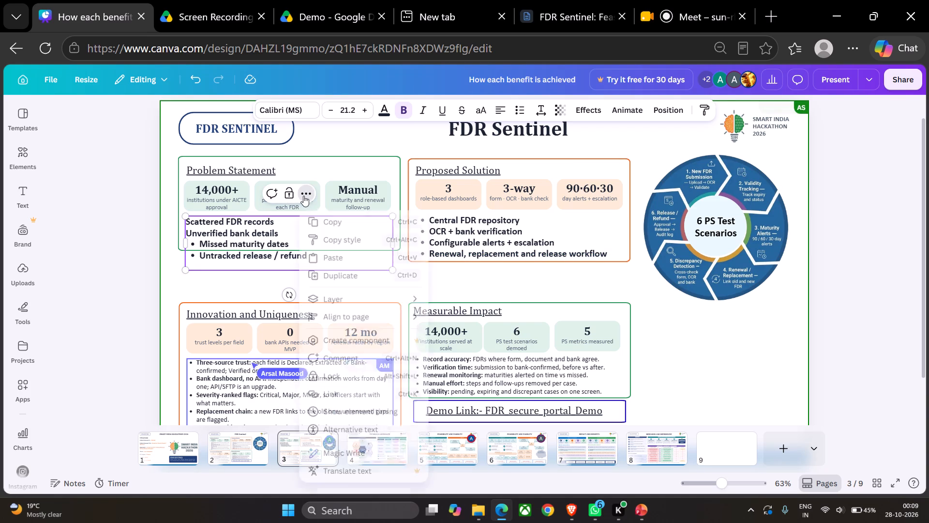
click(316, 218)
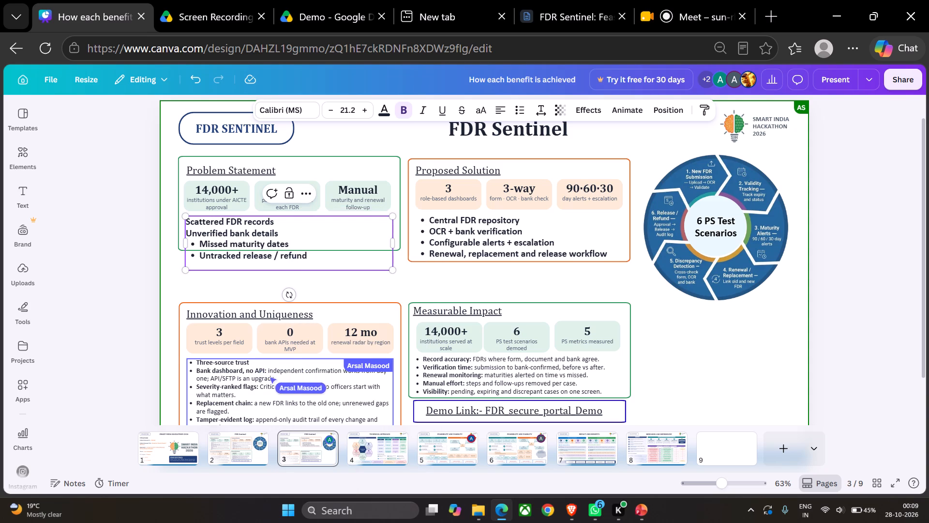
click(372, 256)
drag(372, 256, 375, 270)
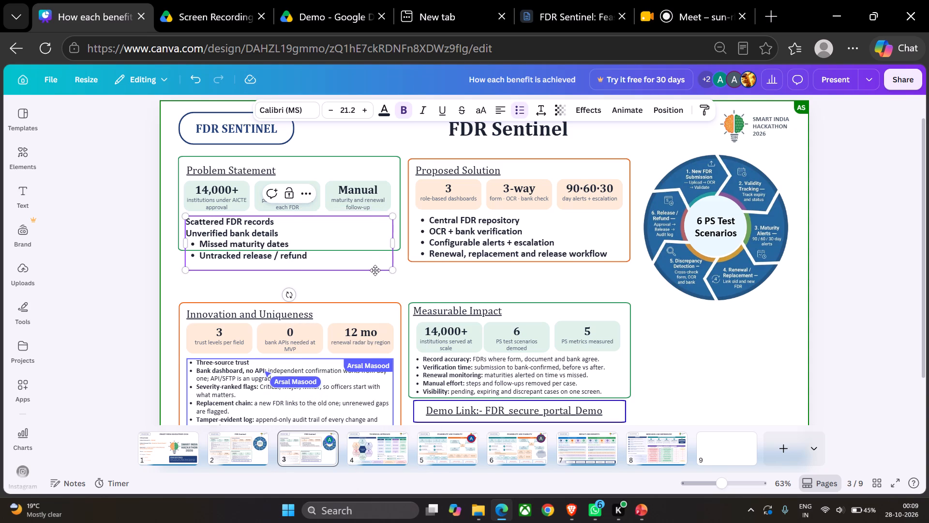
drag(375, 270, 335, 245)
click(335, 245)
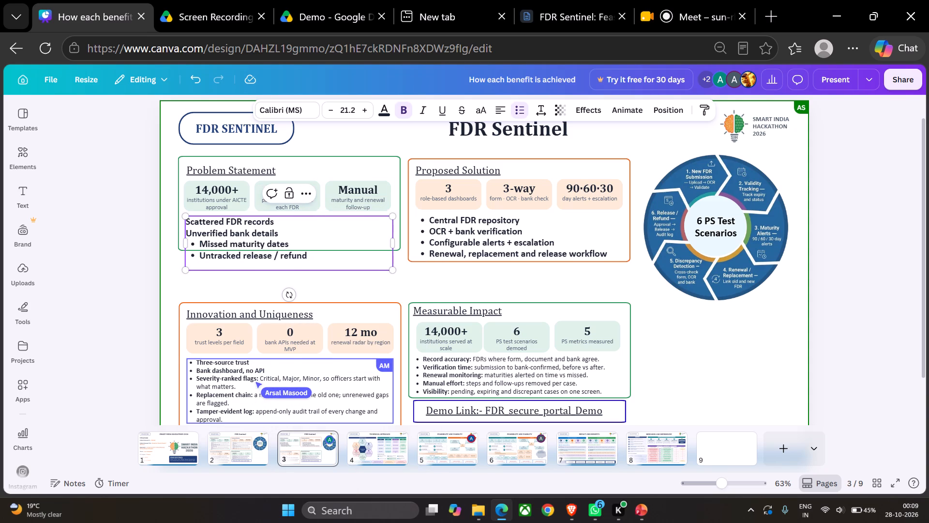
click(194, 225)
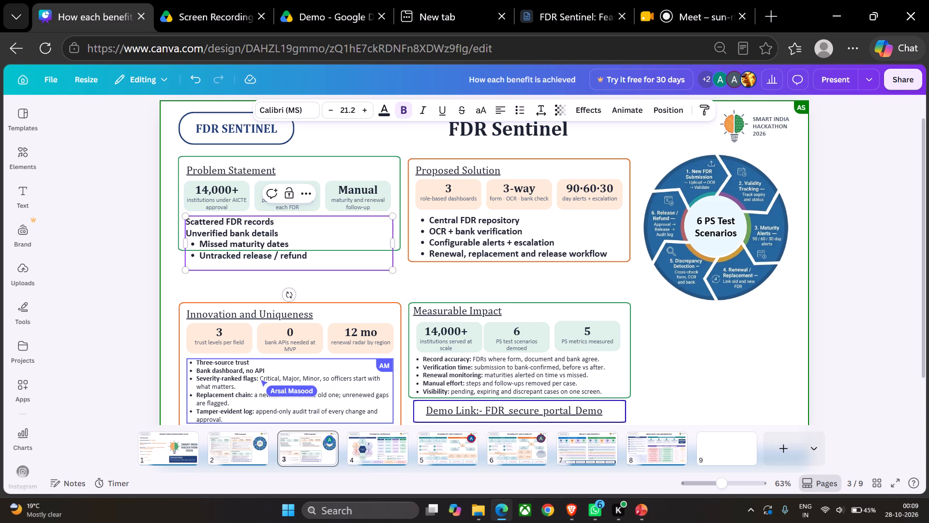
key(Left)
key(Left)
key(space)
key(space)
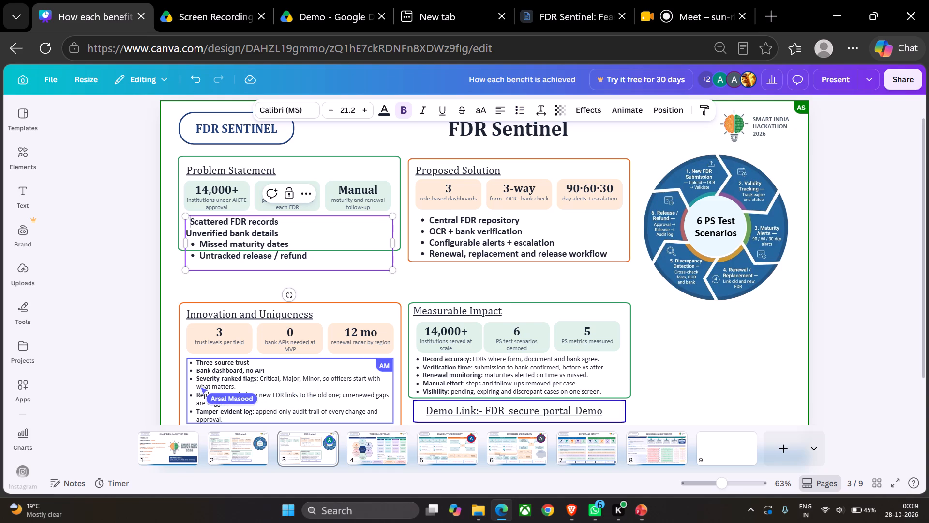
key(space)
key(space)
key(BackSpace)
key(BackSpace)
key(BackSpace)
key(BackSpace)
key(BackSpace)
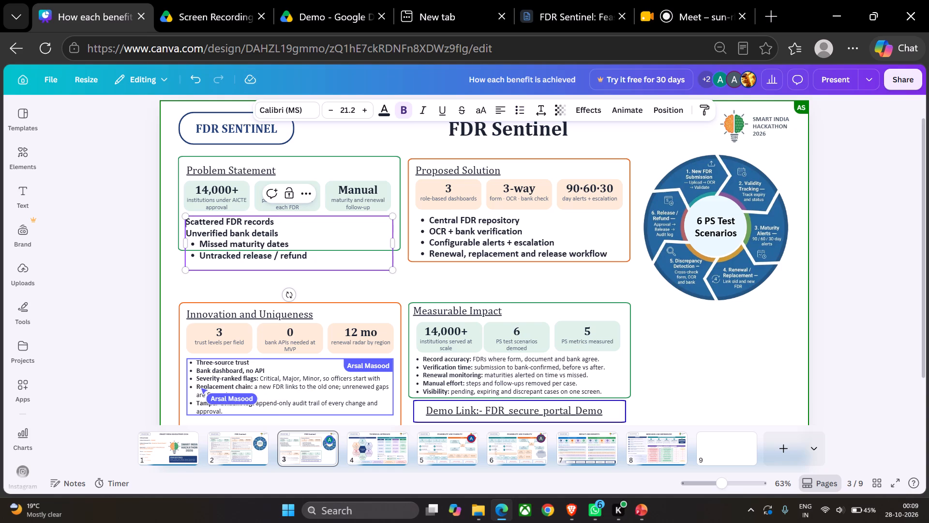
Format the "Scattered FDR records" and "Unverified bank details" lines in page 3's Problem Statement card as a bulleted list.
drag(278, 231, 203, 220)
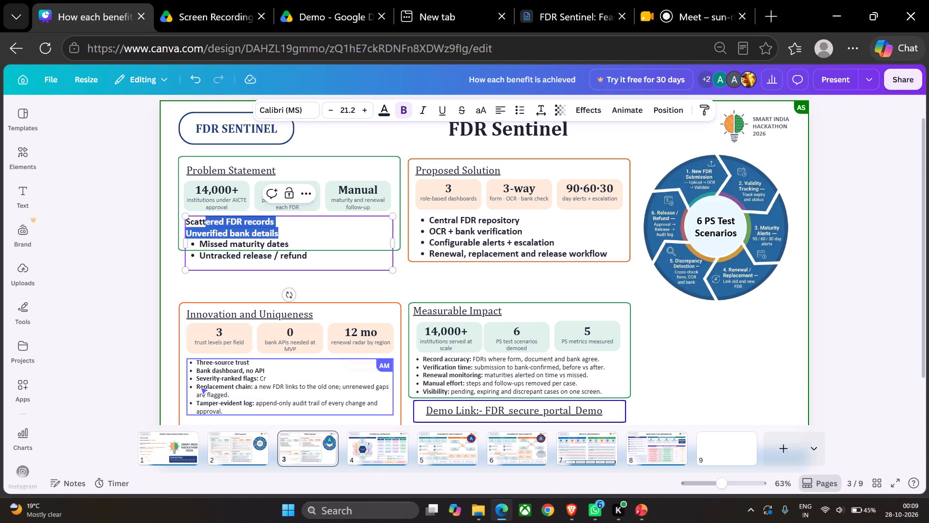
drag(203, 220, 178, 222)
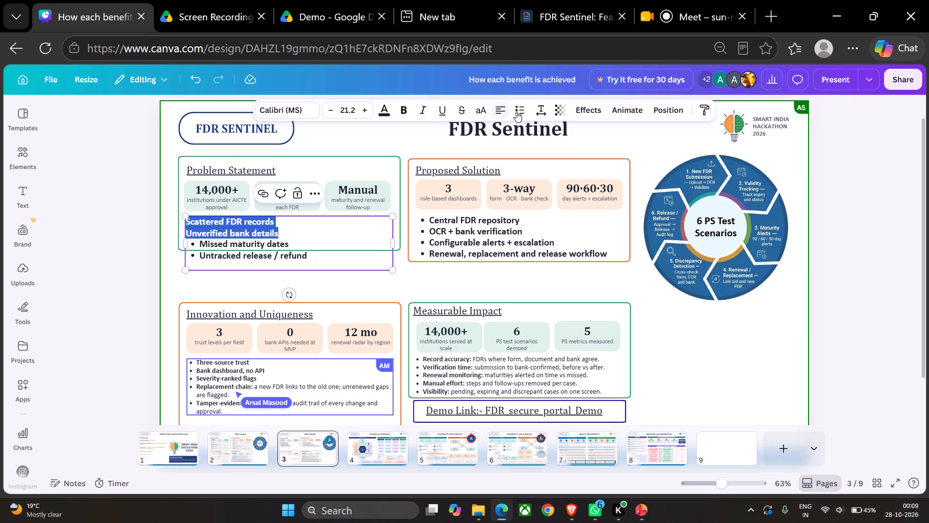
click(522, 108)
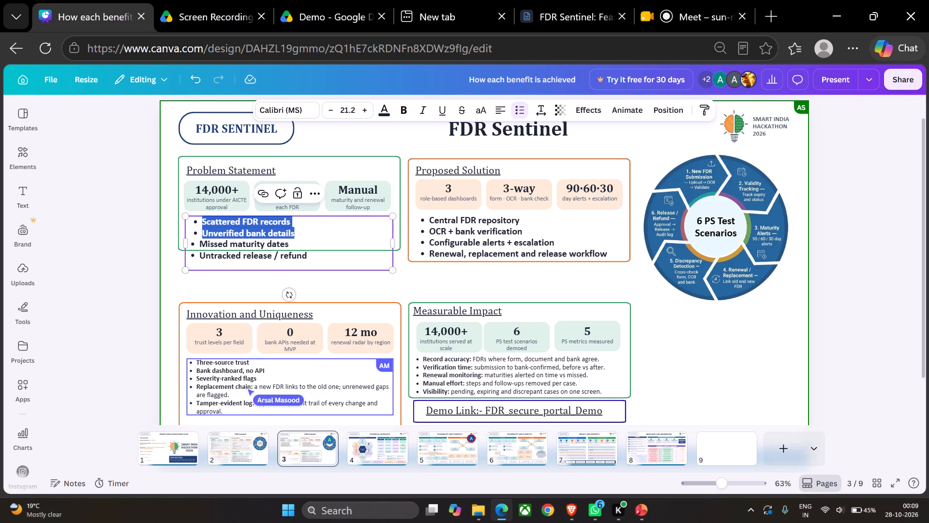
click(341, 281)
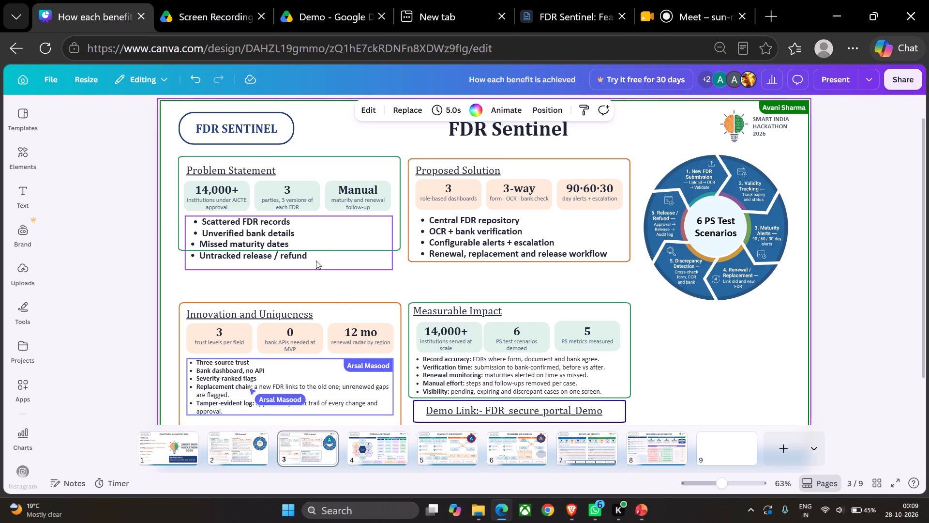
Nudge the Problem Statement bullet text box slightly up, closer under the three statistic tiles.
drag(316, 261, 313, 261)
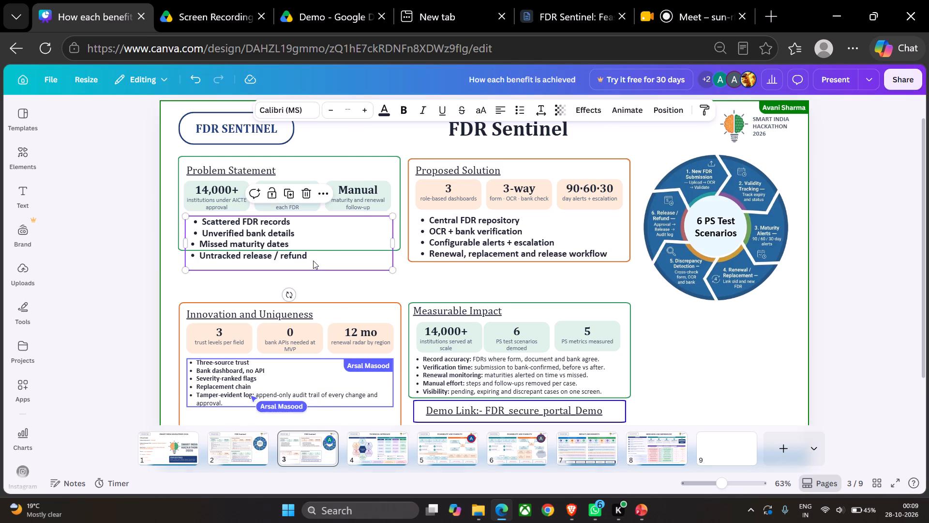
drag(313, 261, 314, 256)
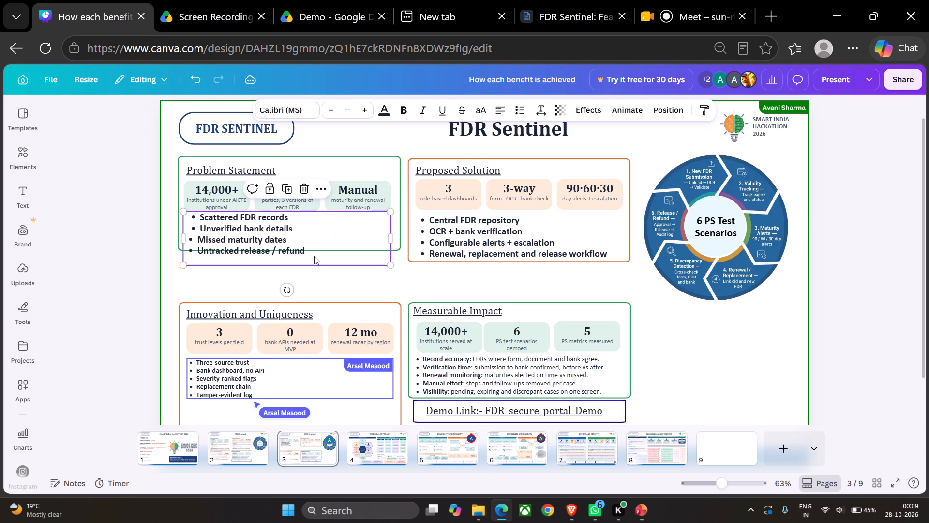
Remove the bullet formatting from each of the four Problem Statement lines so they all start flush at the text box edge.
click(188, 215)
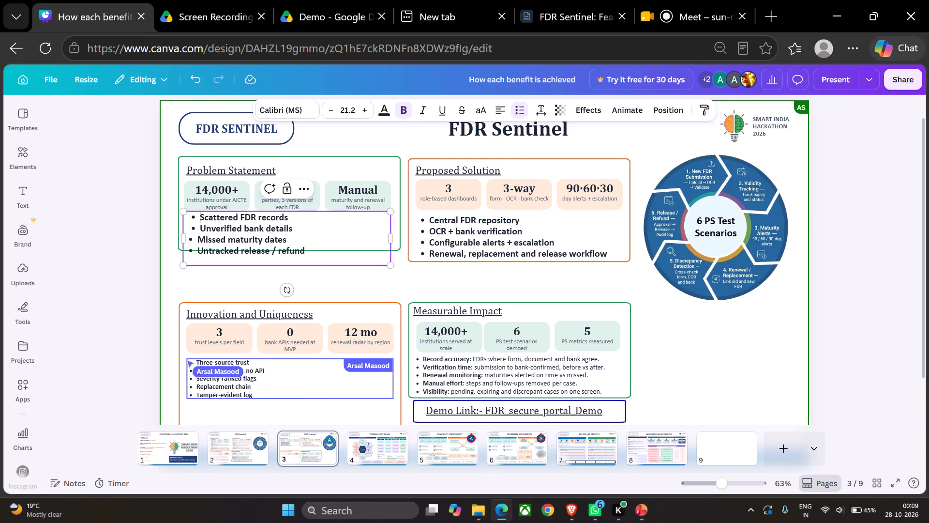
key(Left)
key(Left)
key(BackSpace)
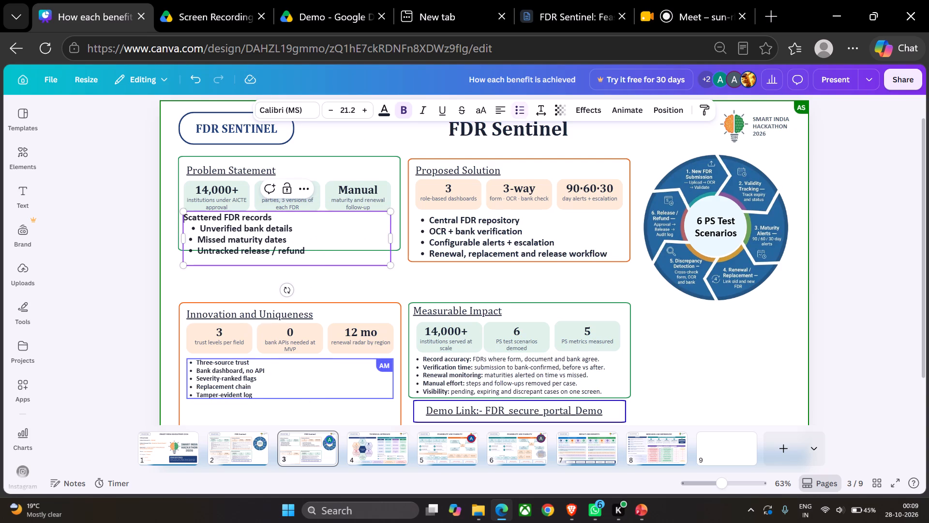
key(BackSpace)
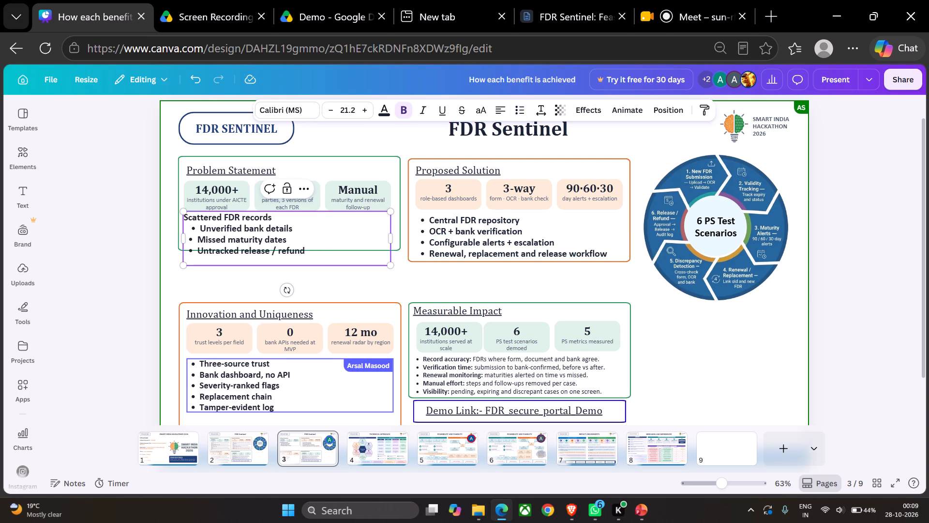
click(198, 229)
key(BackSpace)
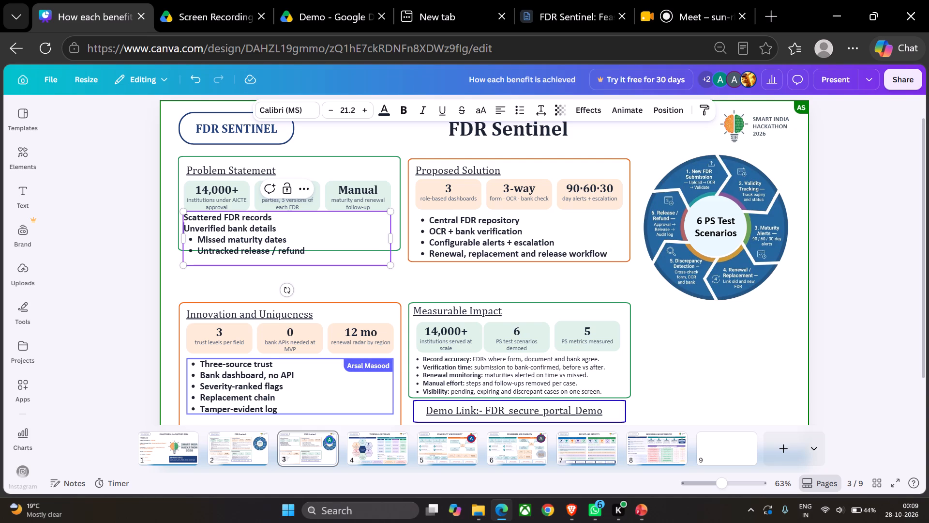
click(197, 241)
key(BackSpace)
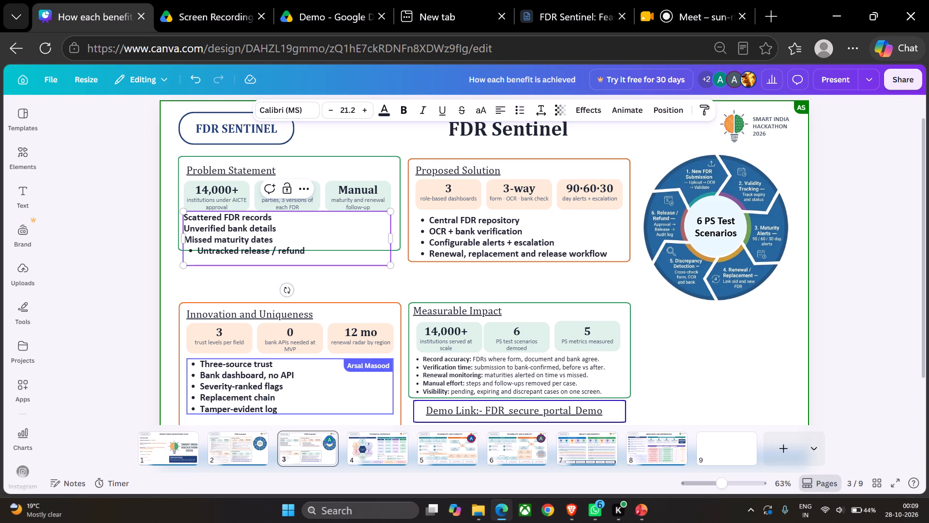
click(197, 253)
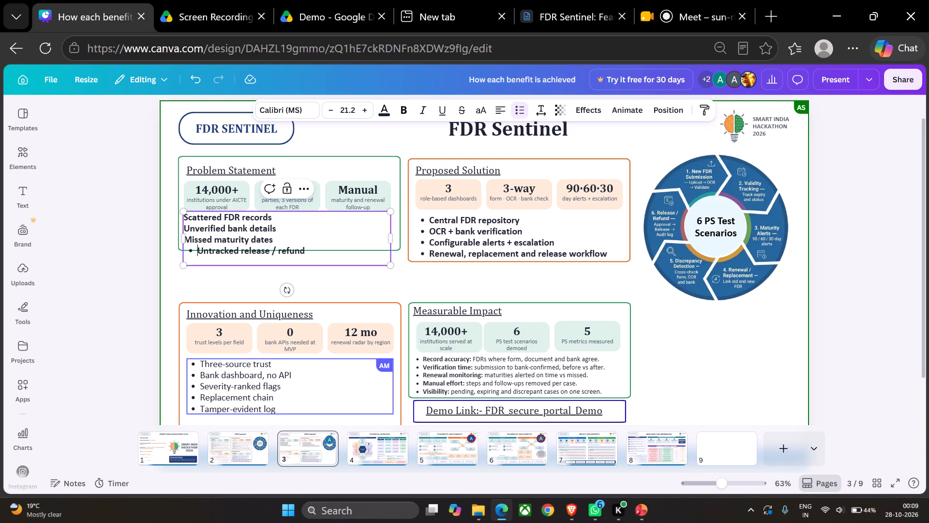
key(BackSpace)
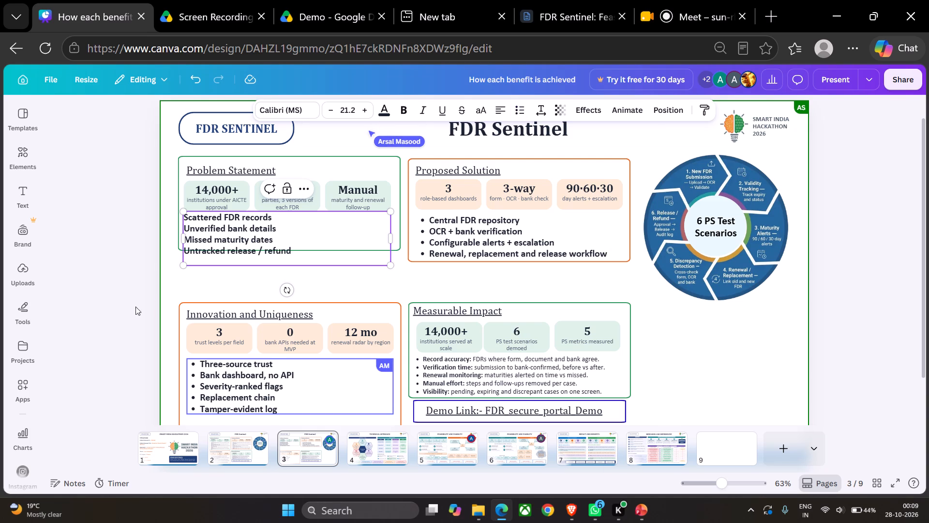
Apply one bulleted list to all four Problem Statement lines, from "Scattered FDR records" to "Untracked release / refund".
click(319, 252)
drag(319, 252, 209, 224)
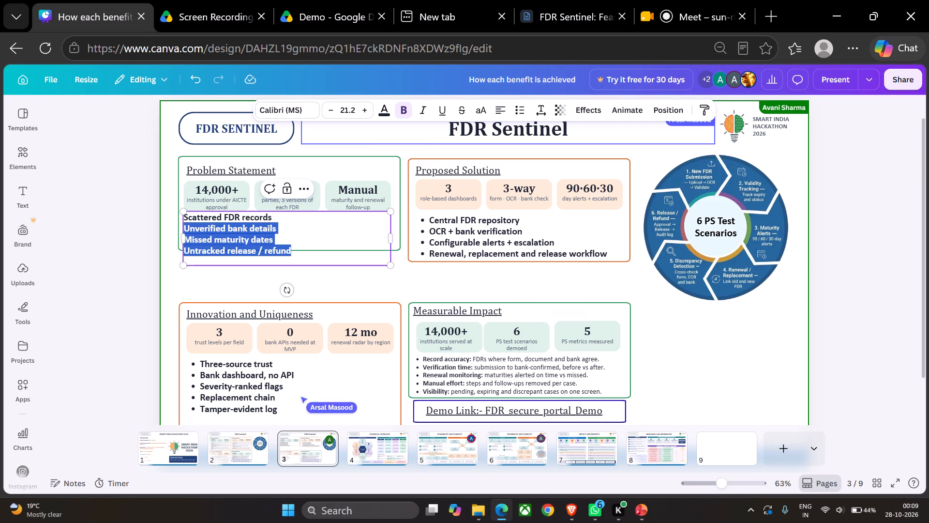
drag(209, 224, 186, 215)
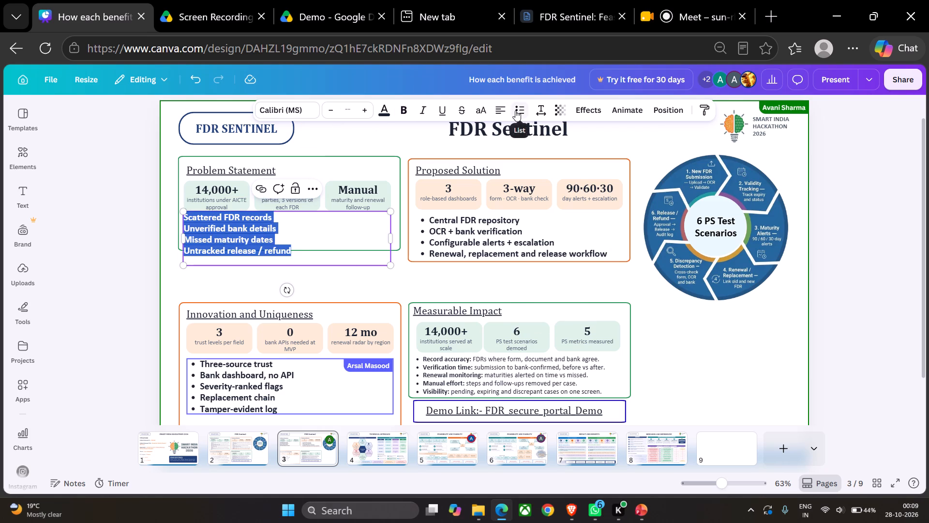
click(515, 110)
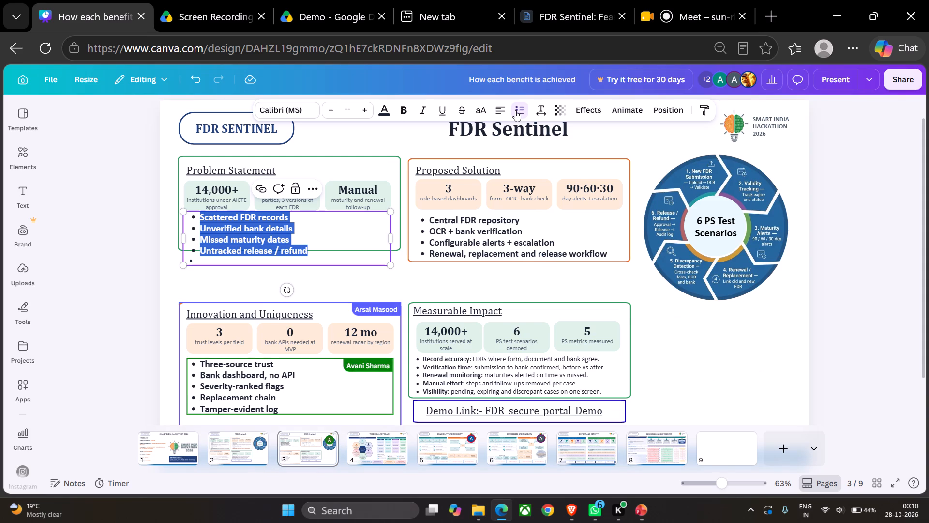
Delete the empty bullet after "Untracked release / refund" in the Problem Statement list.
click(339, 251)
click(272, 262)
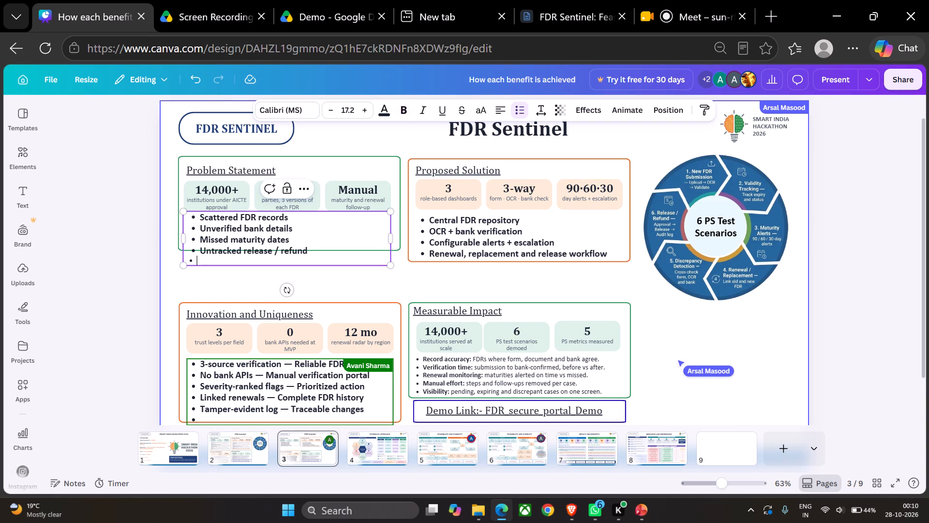
key(BackSpace)
key(BackSpace)
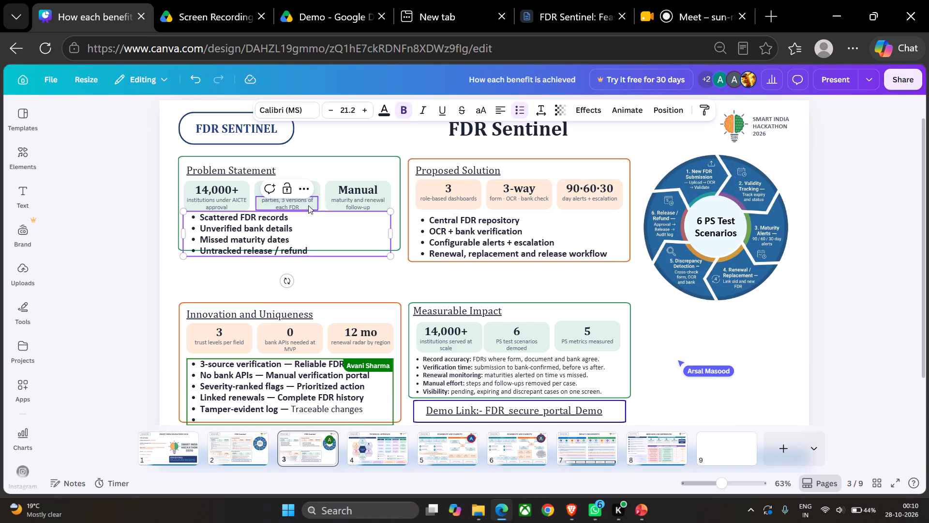
Duplicate the four-bullet Problem Statement text box and place the copy just below the card, aligned under the original.
click(324, 224)
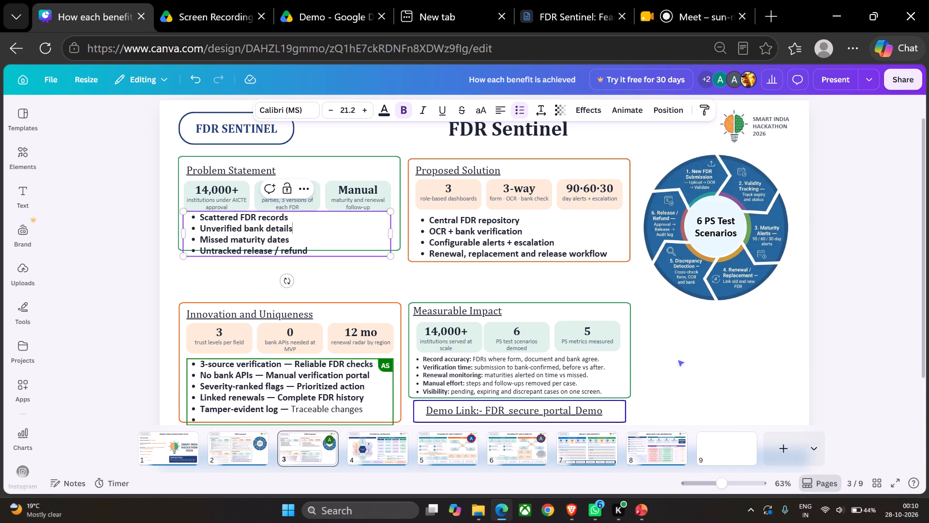
triple_click(305, 233)
triple_click(305, 233)
click(305, 233)
click(322, 246)
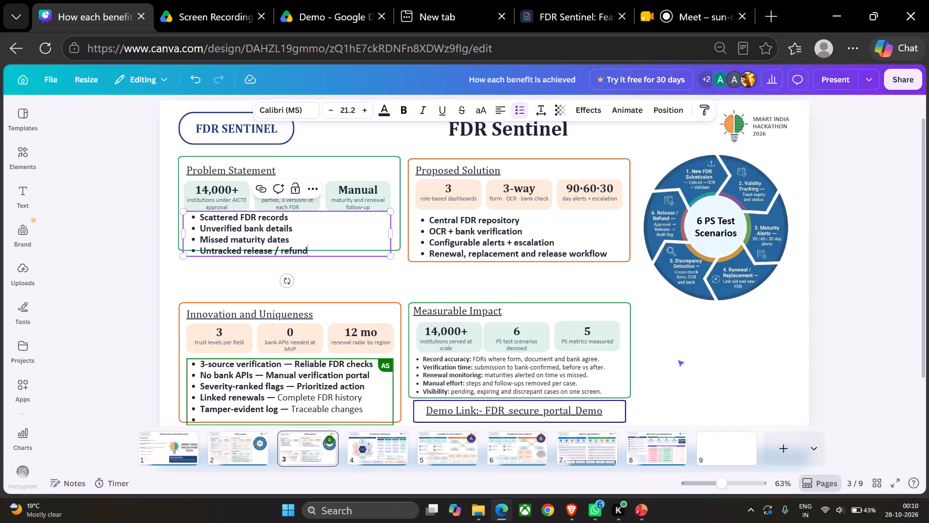
key(ctrl+a)
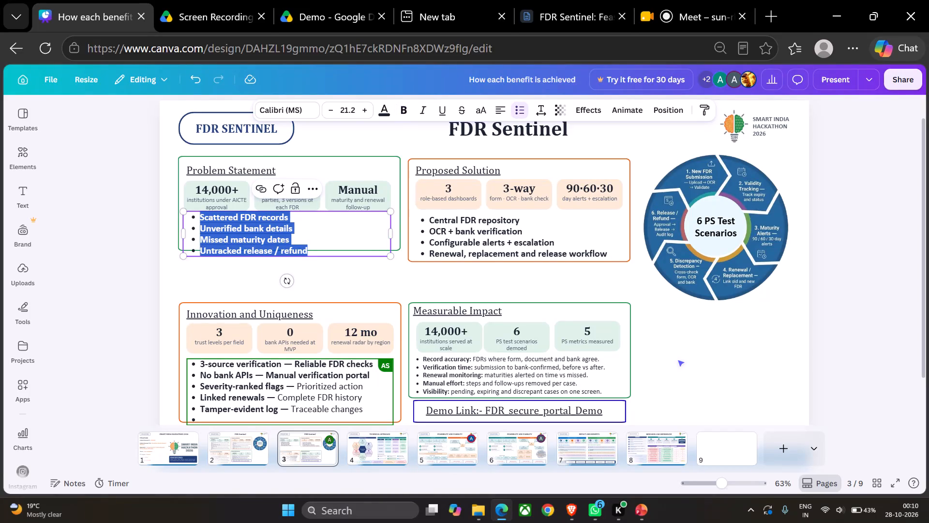
click(315, 187)
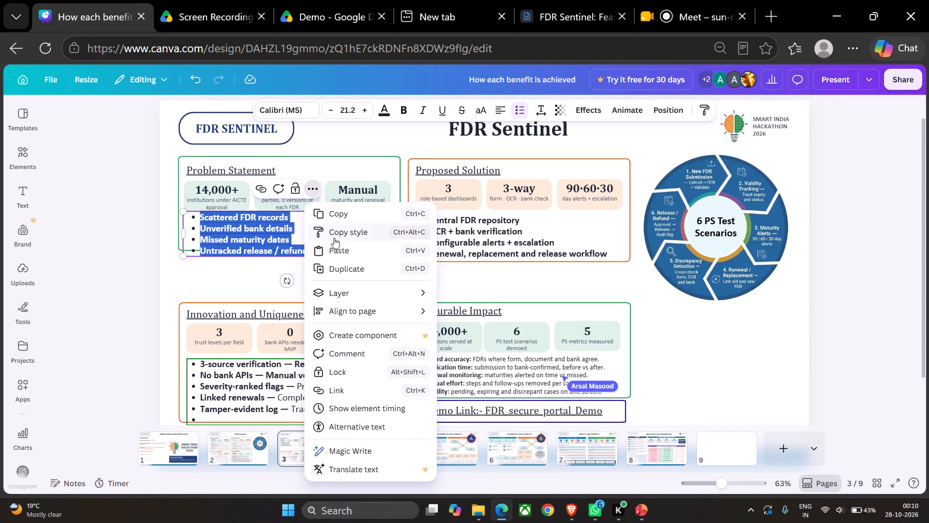
click(341, 271)
drag(329, 249, 338, 302)
drag(311, 289, 285, 288)
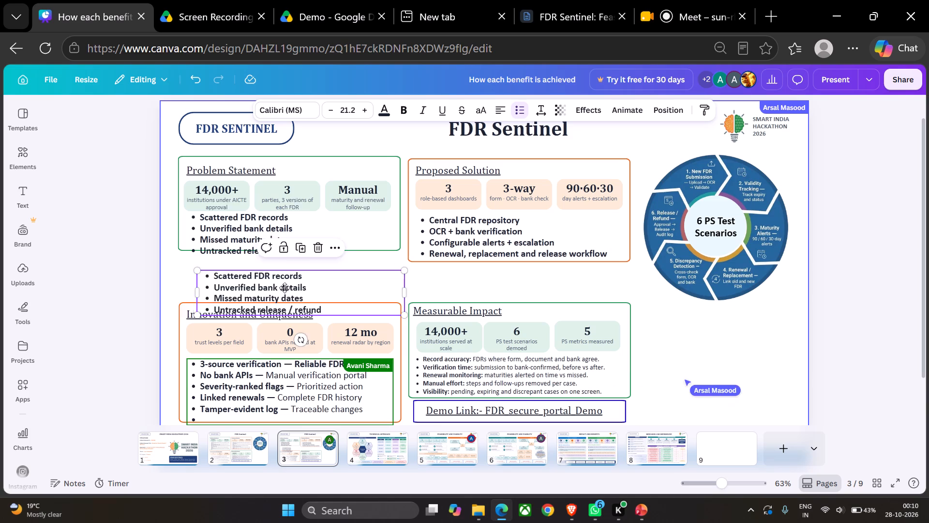
drag(285, 288, 300, 284)
Delete the "Scattered FDR records" and "Unverified bank details" bullets from the duplicated text box, keeping the other two.
click(292, 282)
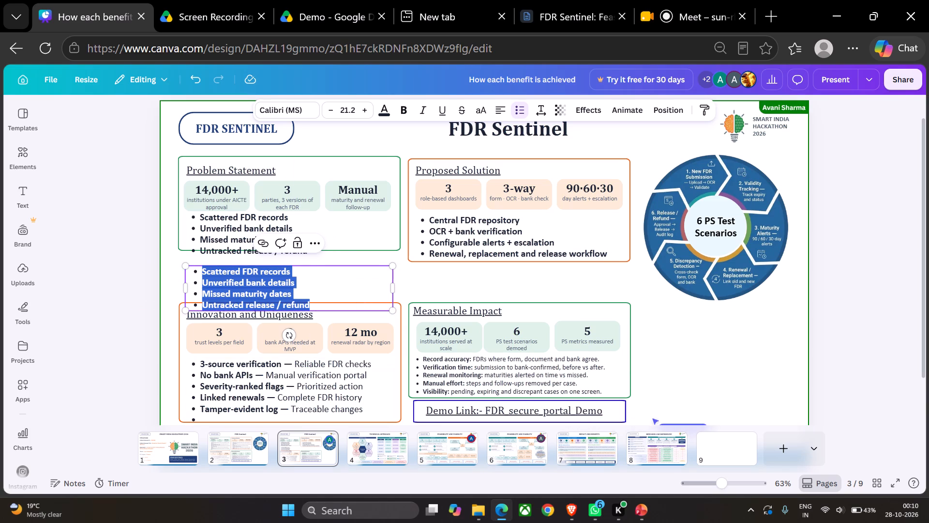
click(296, 282)
click(296, 282)
drag(296, 282, 203, 274)
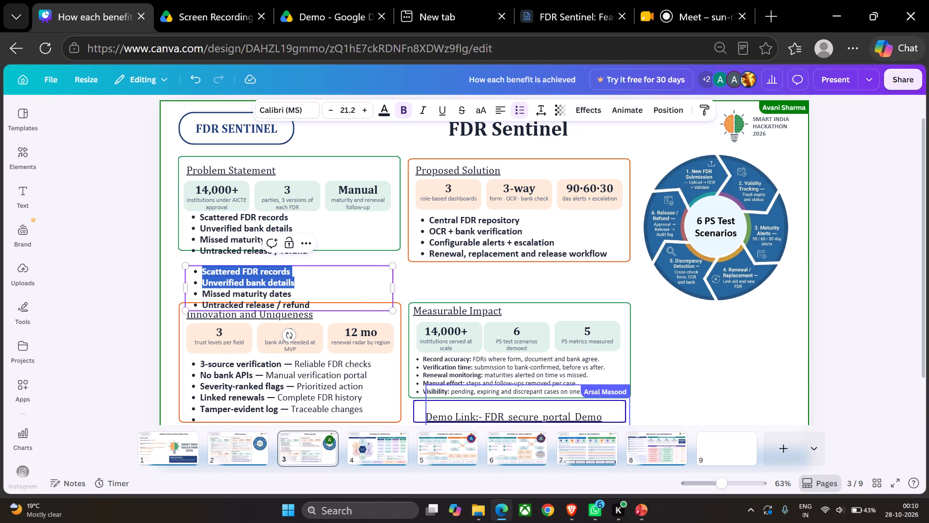
drag(203, 274, 198, 270)
key(BackSpace)
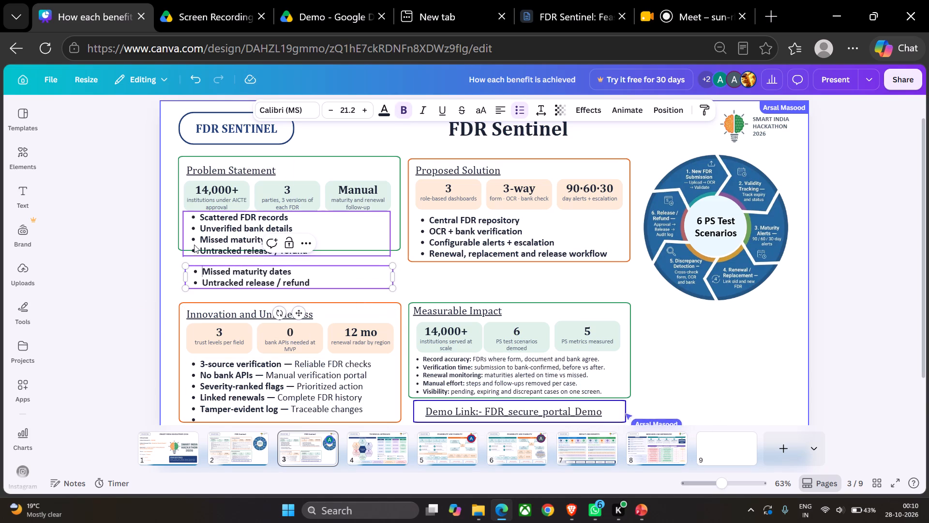
Delete the "Missed maturity dates" and "Untracked release / refund" bullets from the original Problem Statement text box.
click(207, 234)
click(203, 238)
drag(203, 238, 222, 245)
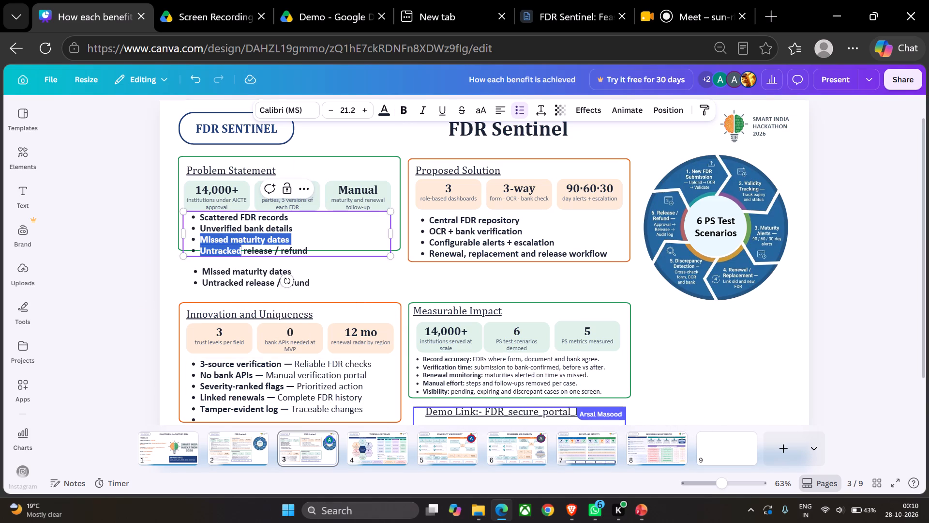
drag(222, 245, 300, 254)
key(BackSpace)
key(BackSpace)
key(BackSpace)
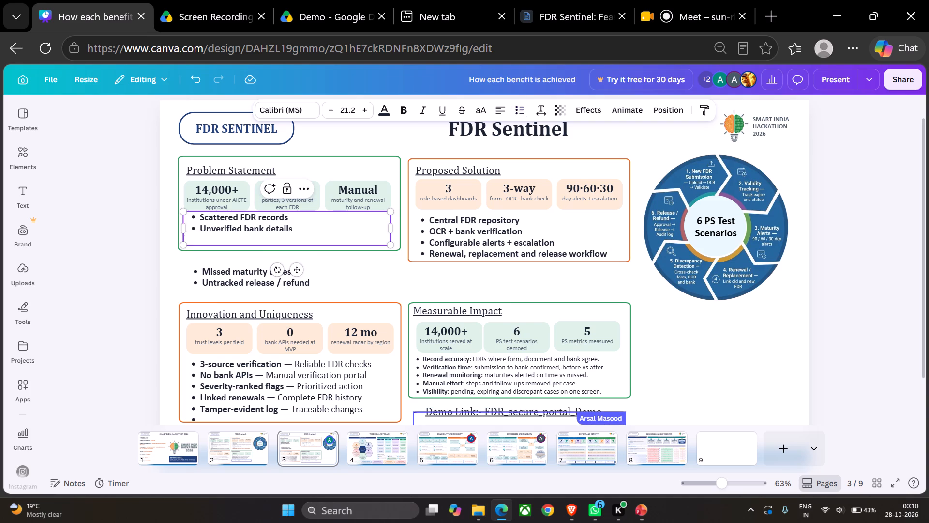
Arrange the two Problem Statement text boxes side by side under the statistics, with "Missed maturity dates" beside "Scattered FDR records".
click(298, 284)
drag(332, 279, 438, 229)
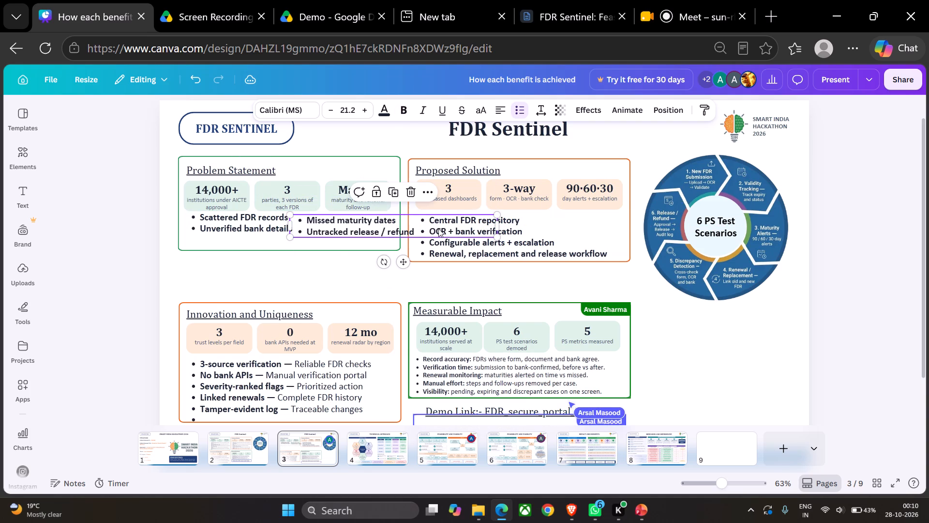
click(278, 222)
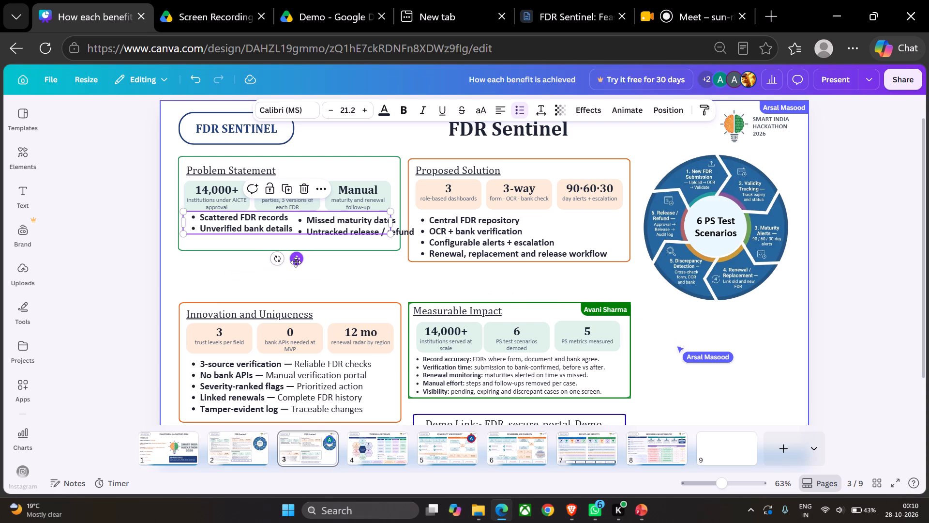
drag(296, 262, 286, 263)
click(392, 222)
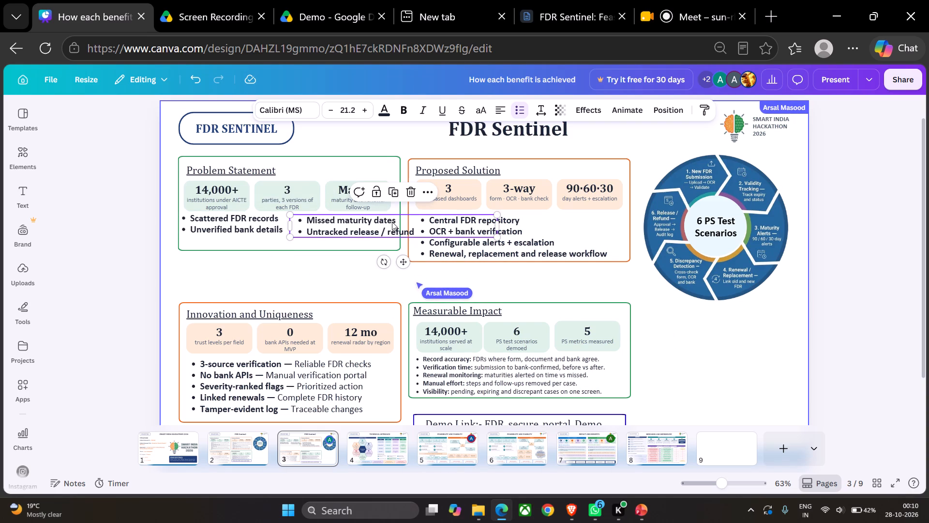
drag(405, 262, 399, 261)
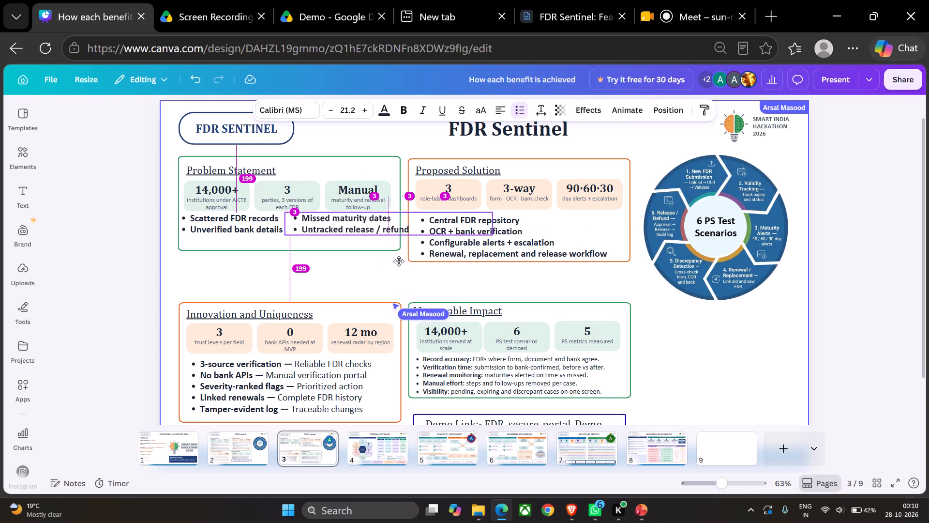
drag(399, 261, 392, 260)
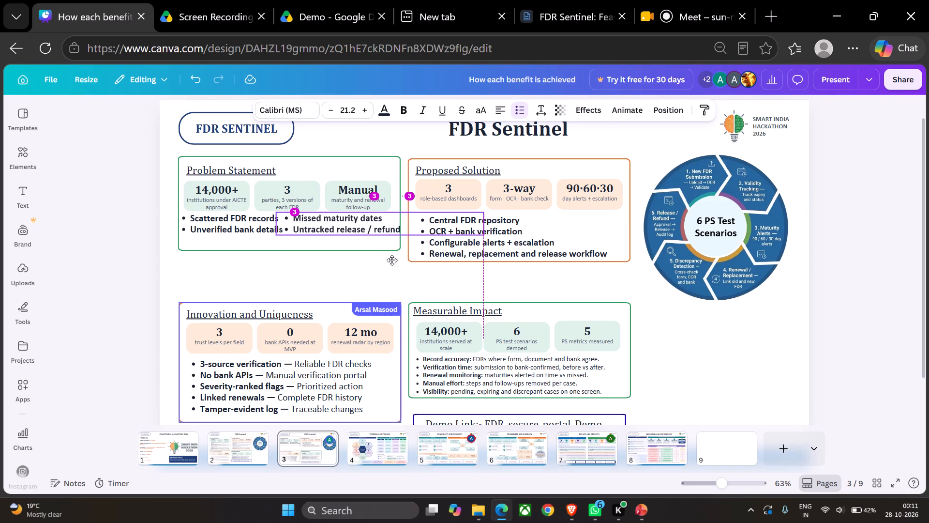
drag(392, 260, 397, 262)
Break "Untracked release / refund" before "refund", making it an unbulleted second line indented with spaces under the bullet text.
click(377, 233)
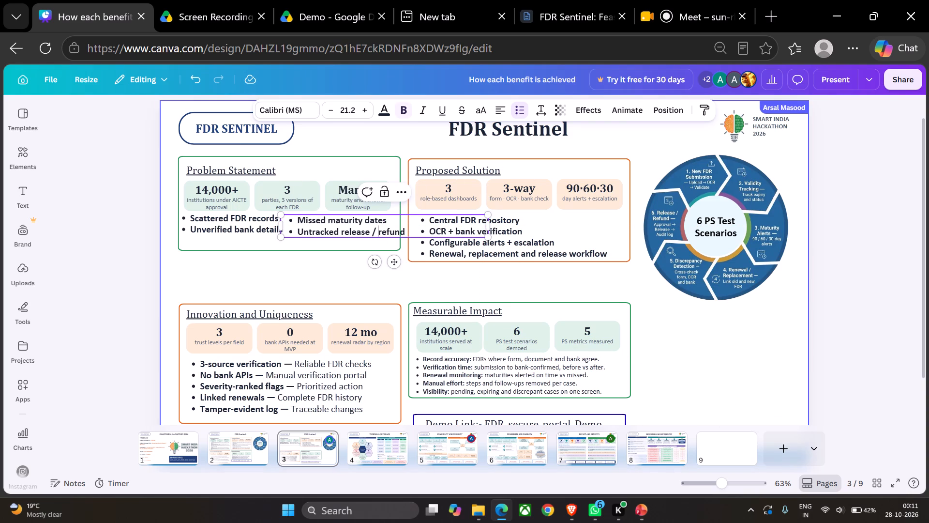
click(377, 233)
key(Return)
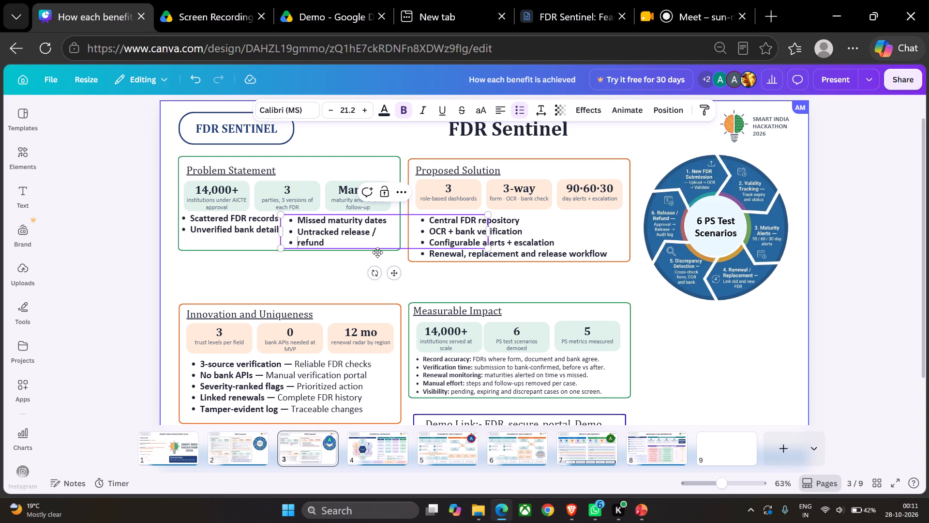
key(BackSpace)
key(space)
key(space)
key(space)
key(space)
key(space)
key(space)
key(space)
key(space)
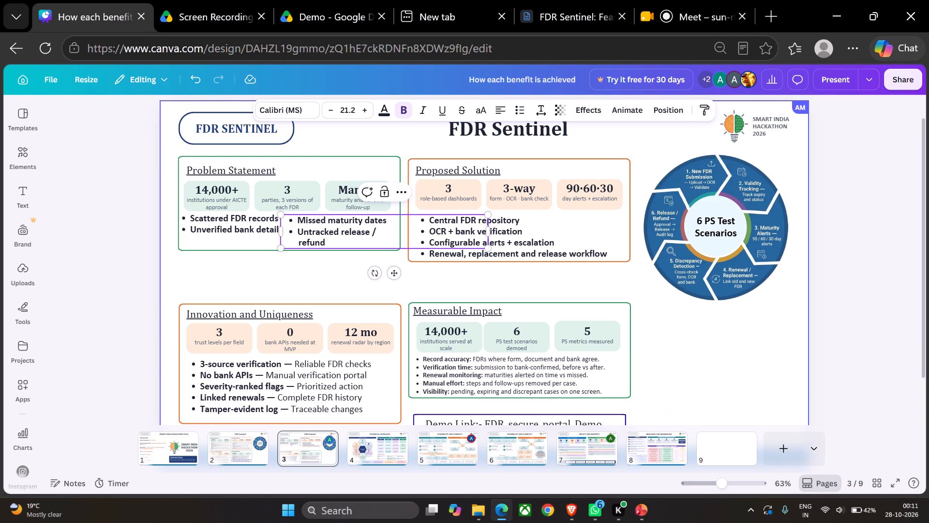
click(320, 271)
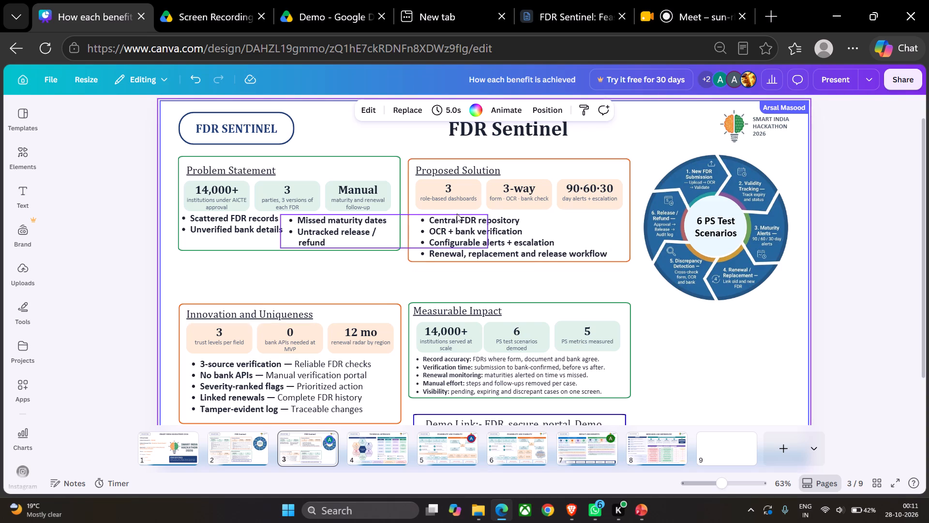
Duplicate the four-bullet Proposed Solution text box and place the copy just below the original.
click(503, 221)
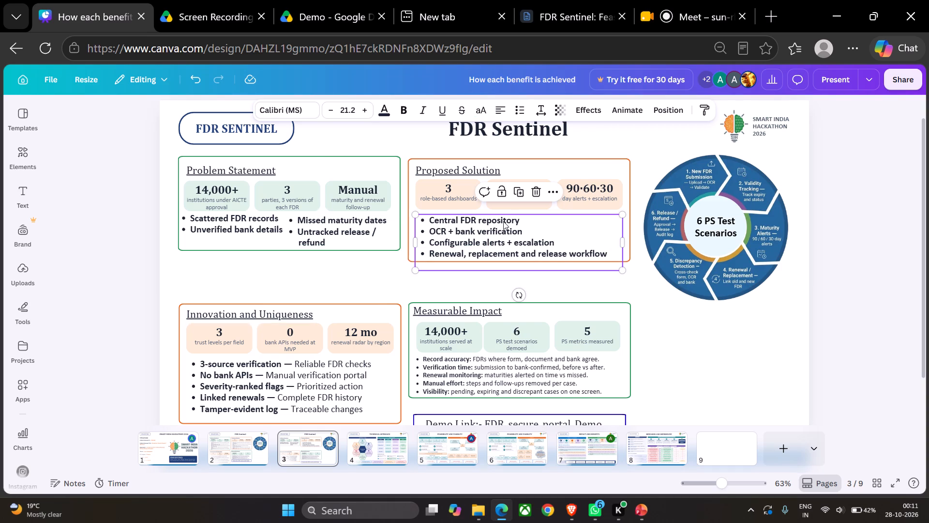
click(517, 188)
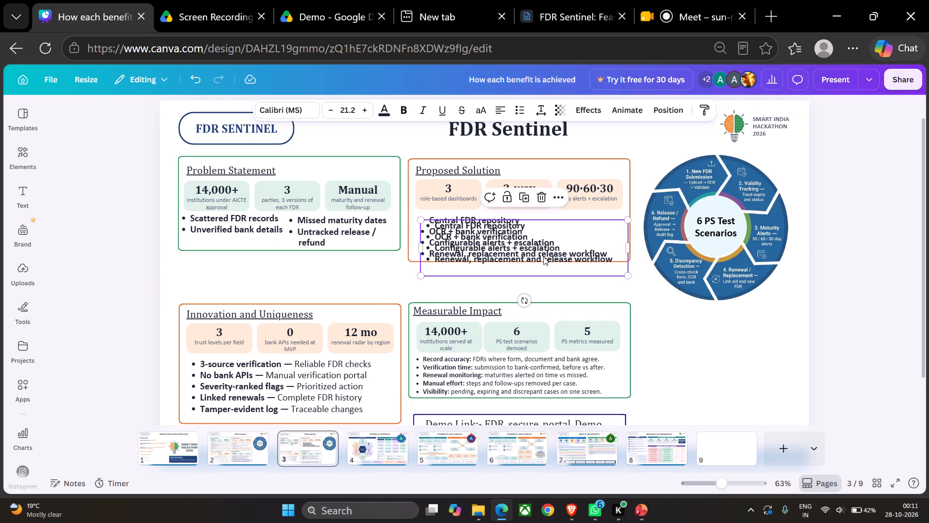
drag(543, 257, 548, 293)
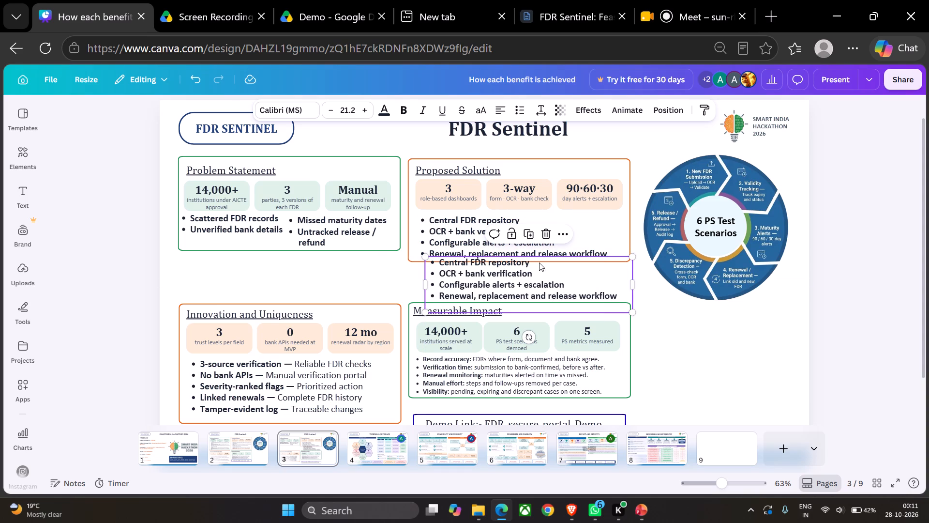
Delete the "Central FDR repository" and "OCR + bank verification" bullets from the duplicated Proposed Solution text box.
double_click(535, 274)
click(535, 274)
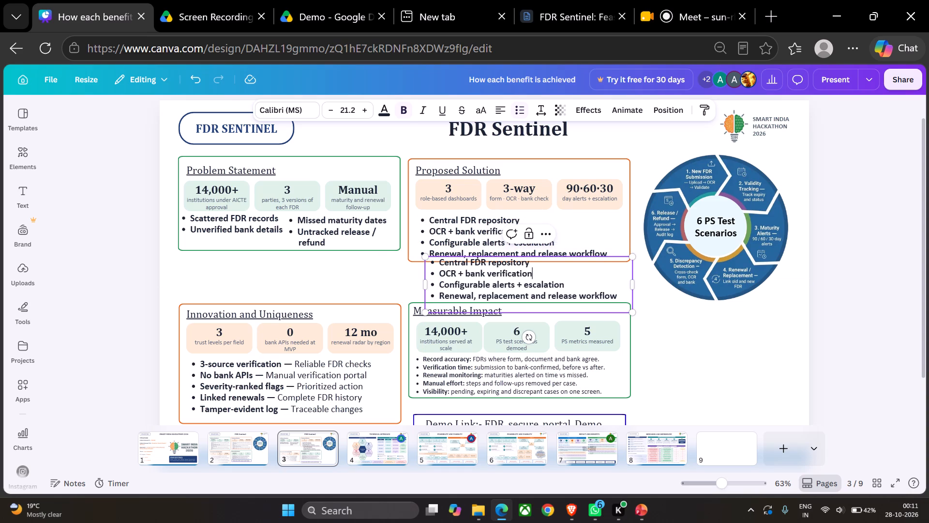
click(535, 274)
drag(535, 274, 436, 264)
key(BackSpace)
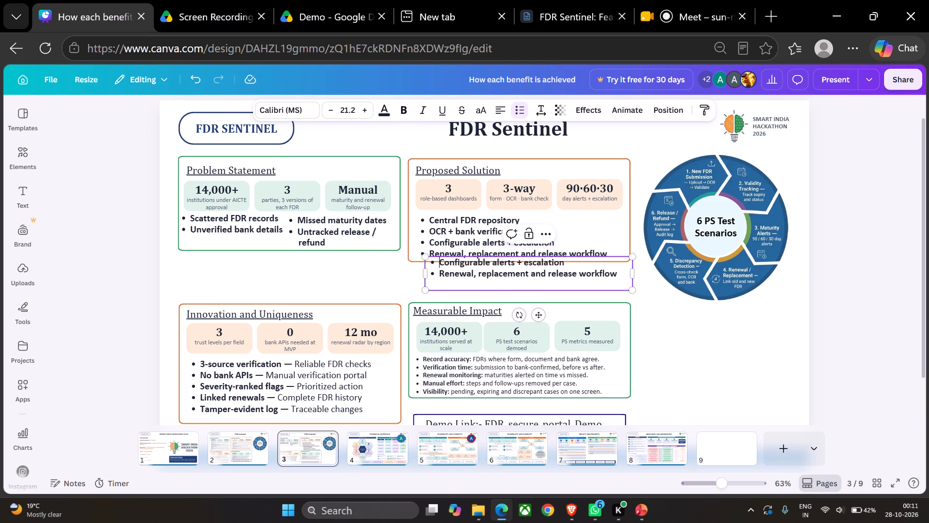
Delete the "Configurable alerts + escalation" and "Renewal, replacement and release workflow" bullets from the original Proposed Solution text box, leaving no blank lines.
click(437, 239)
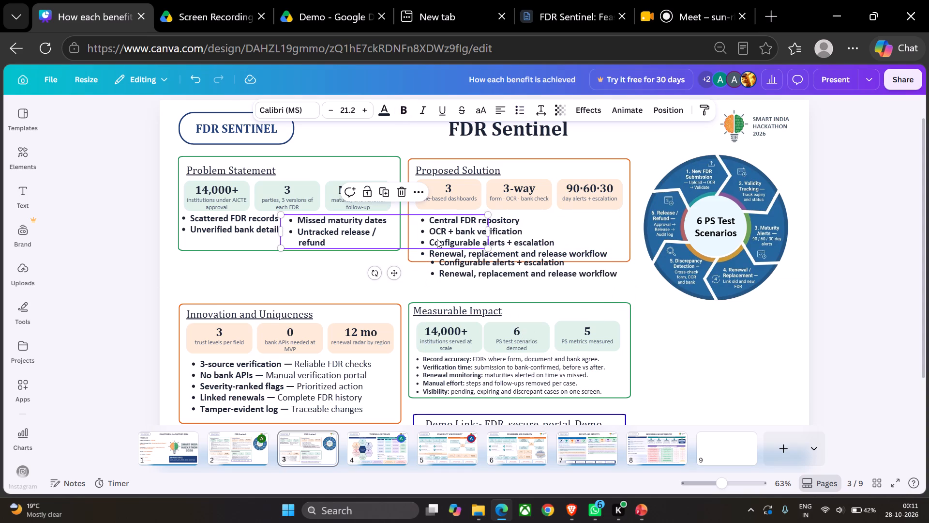
click(514, 232)
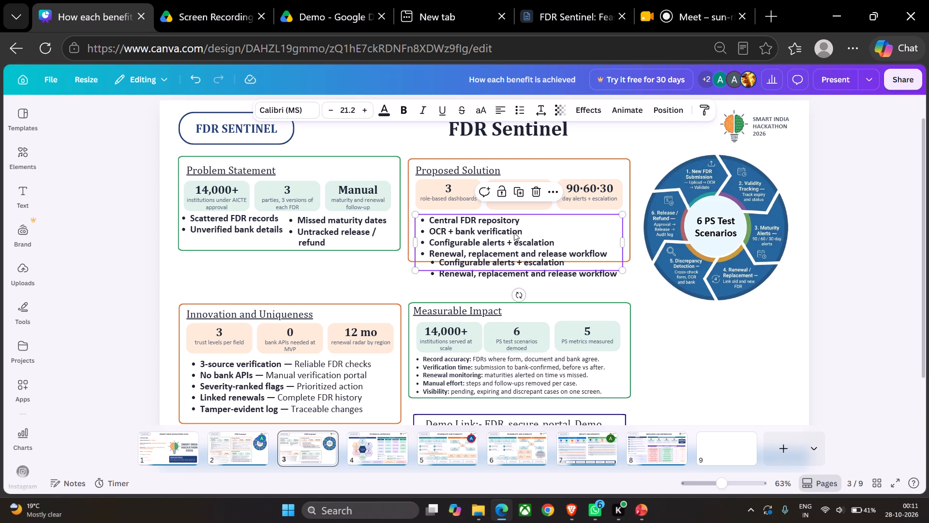
click(522, 252)
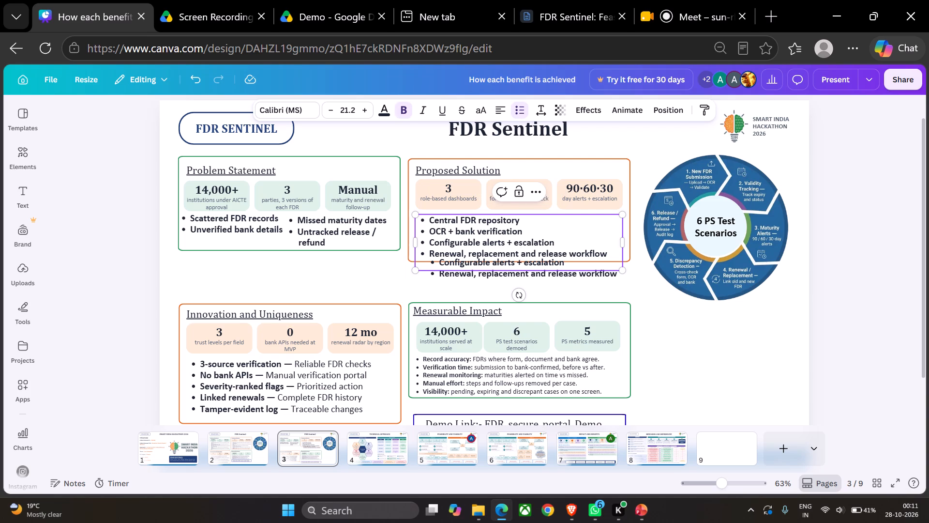
drag(605, 257, 435, 254)
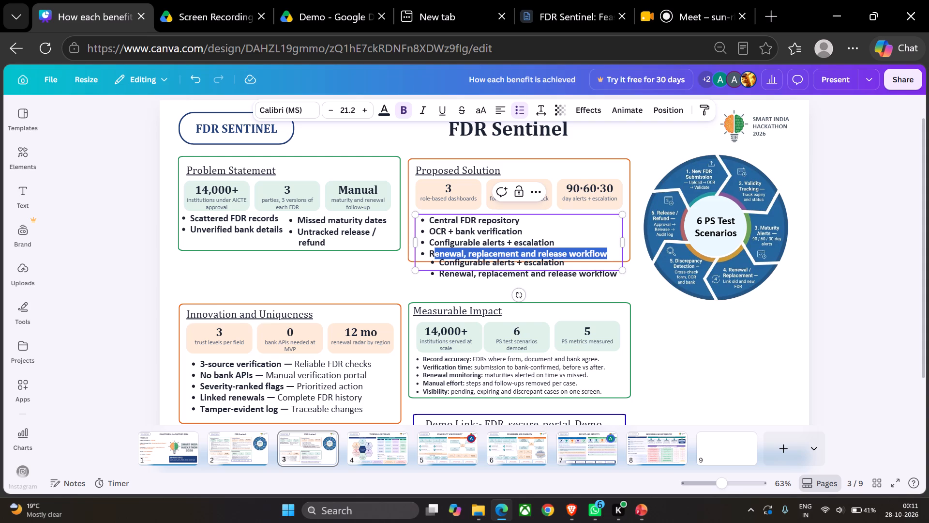
drag(435, 254, 427, 246)
key(BackSpace)
key(BackSpace)
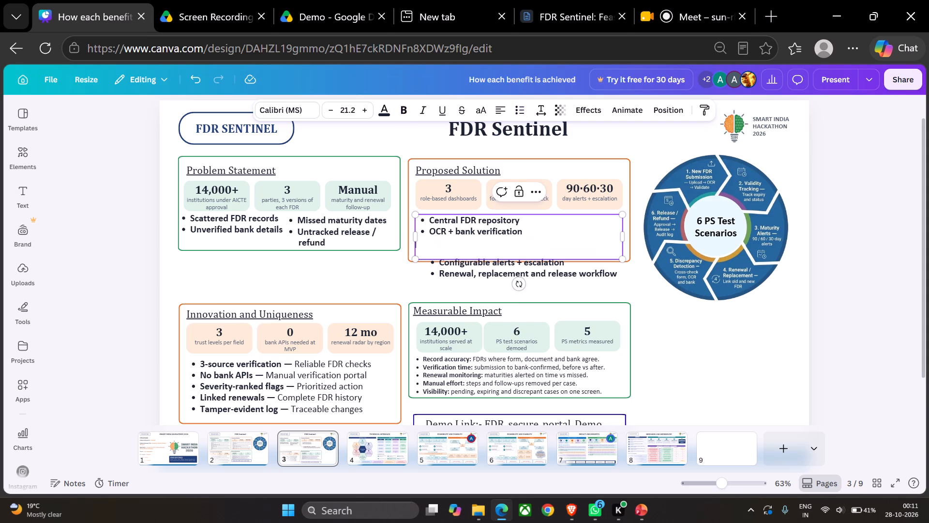
key(BackSpace)
click(425, 237)
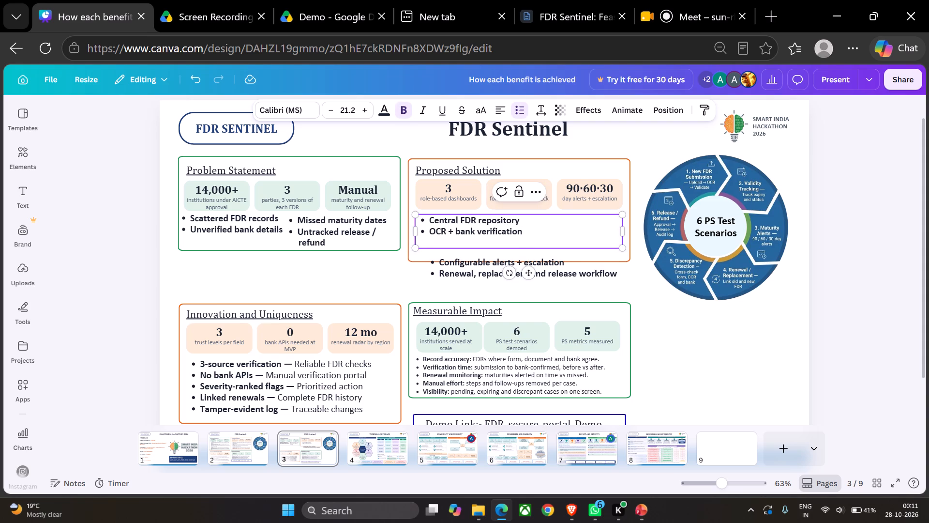
key(BackSpace)
Arrange the two Proposed Solution text boxes side by side, with "Configurable alerts + escalation" beside "Central FDR repository".
drag(550, 223, 556, 223)
click(556, 223)
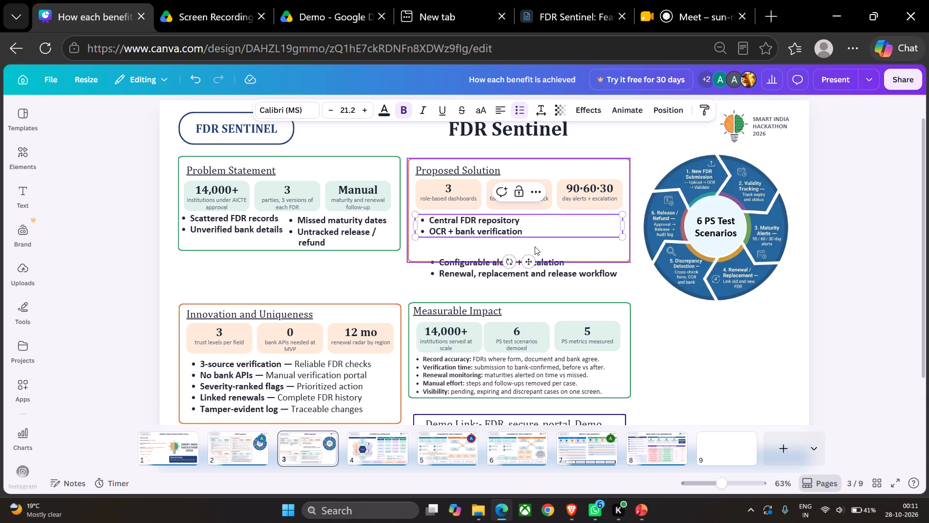
drag(531, 264, 526, 265)
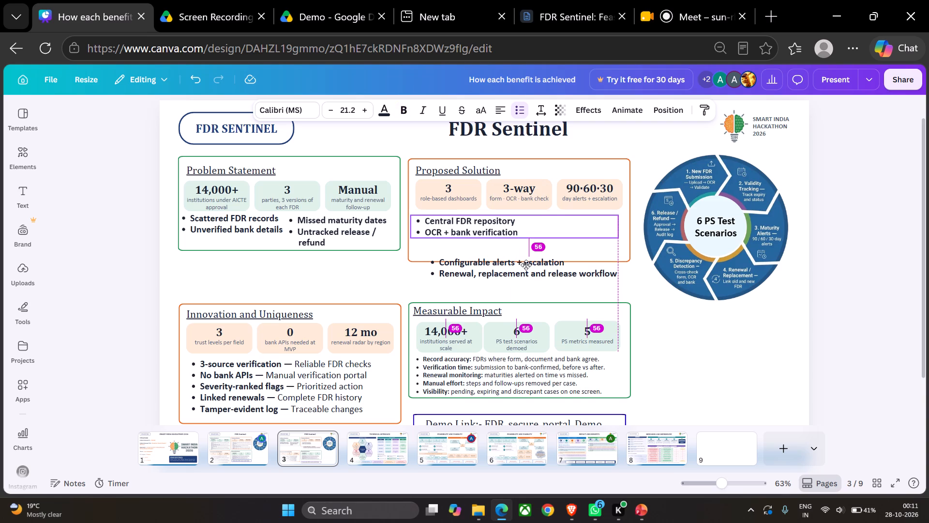
drag(526, 265, 524, 263)
click(518, 281)
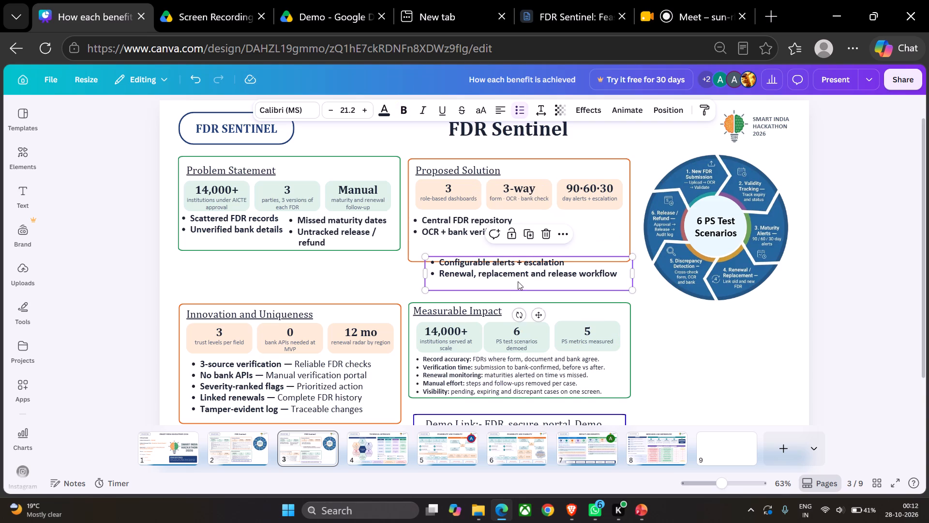
drag(539, 316, 621, 271)
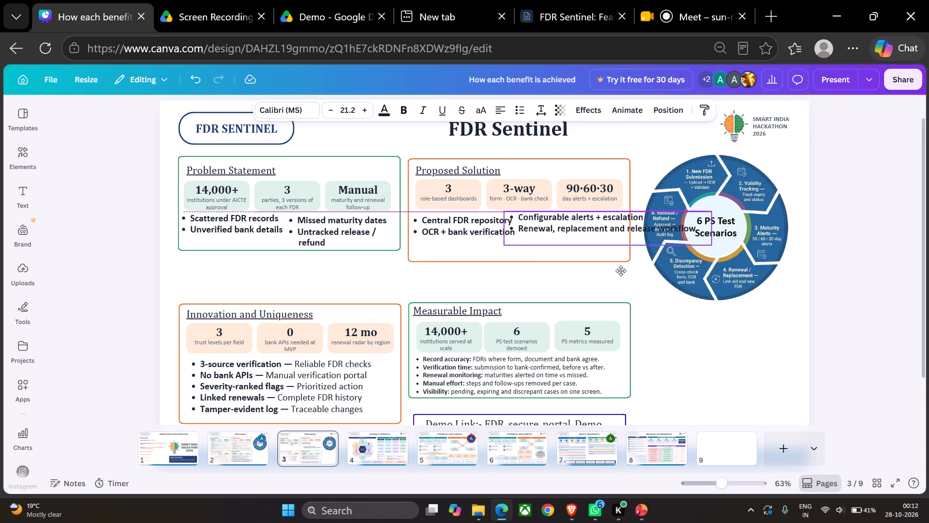
drag(621, 271, 630, 274)
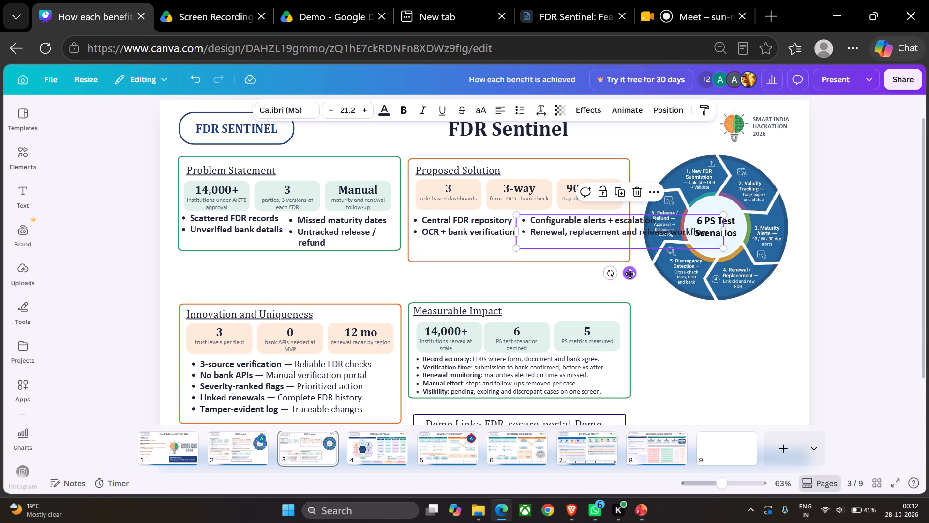
click(573, 280)
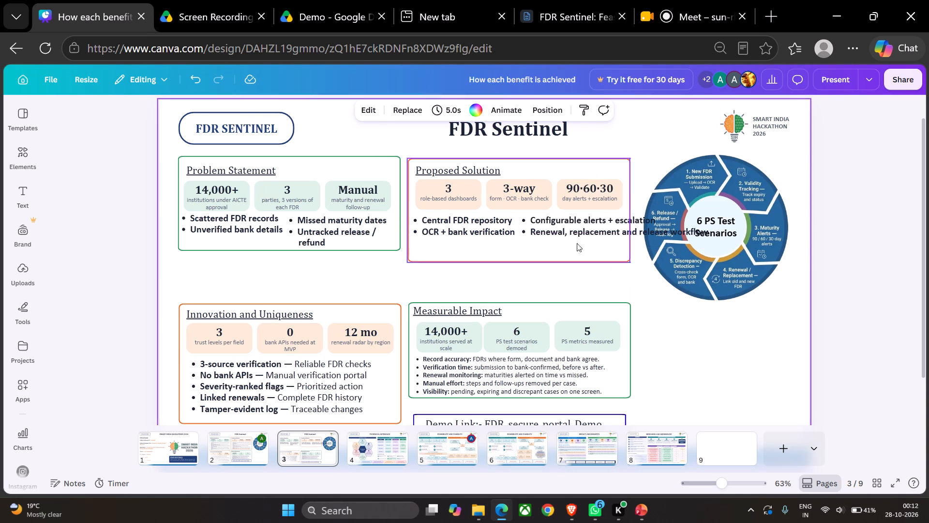
Break the "Renewal, replacement and release workflow" bullet after "replacement", indenting "and release workflow" with spaces as an unbulleted second line.
click(624, 231)
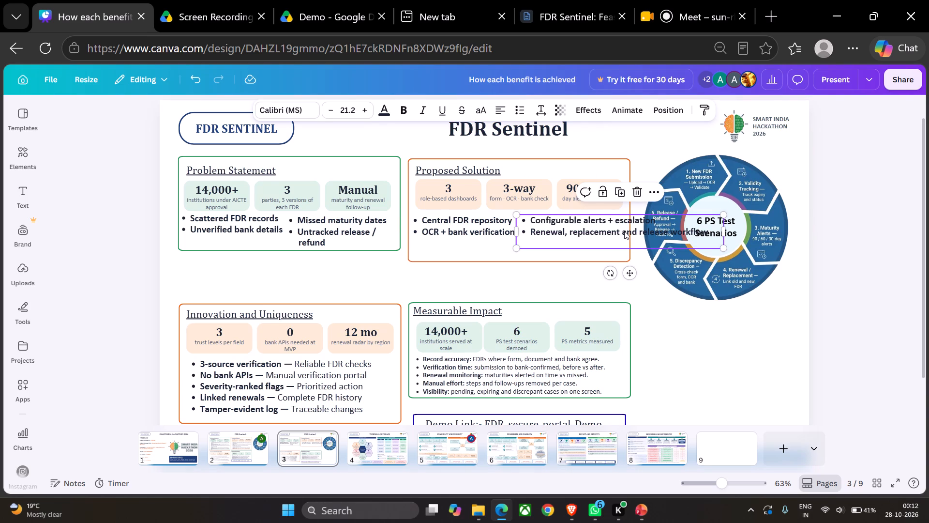
click(622, 231)
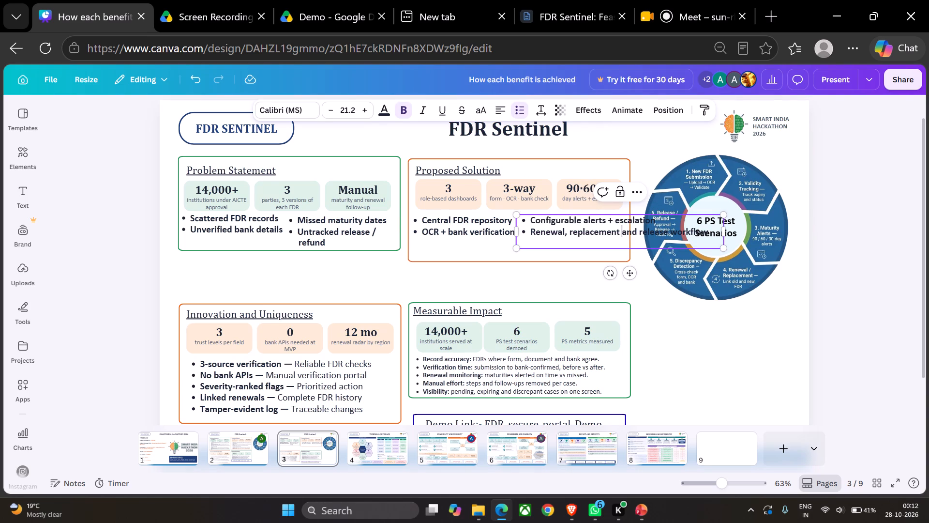
key(Return)
key(BackSpace)
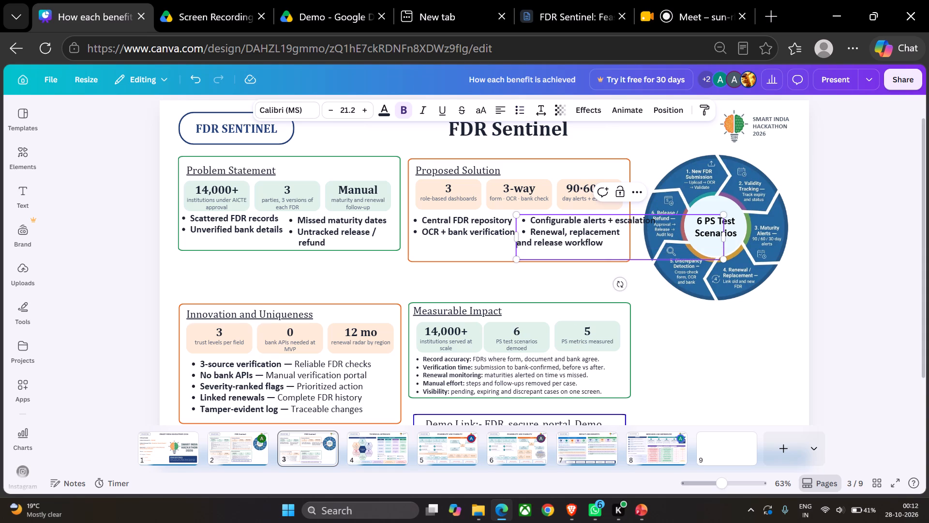
key(space)
key(space)
key(space)
key(space)
key(space)
key(space)
key(space)
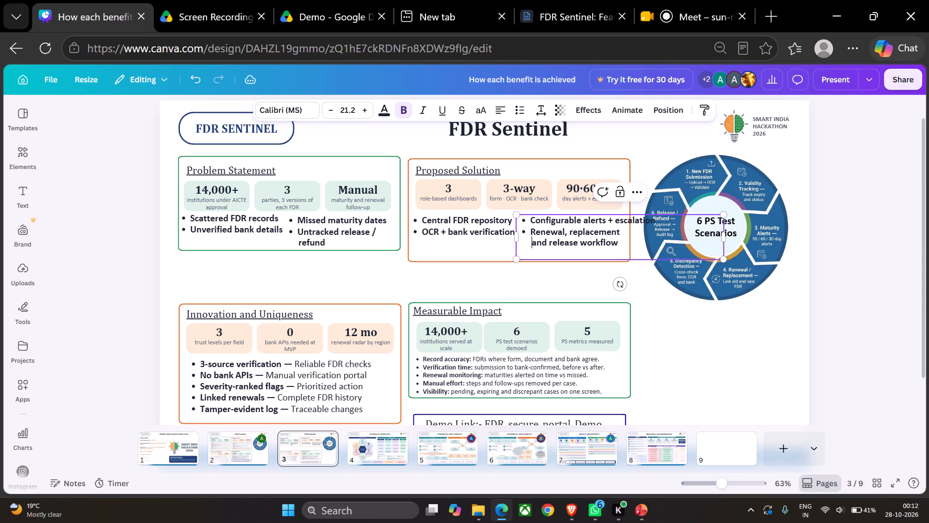
click(600, 277)
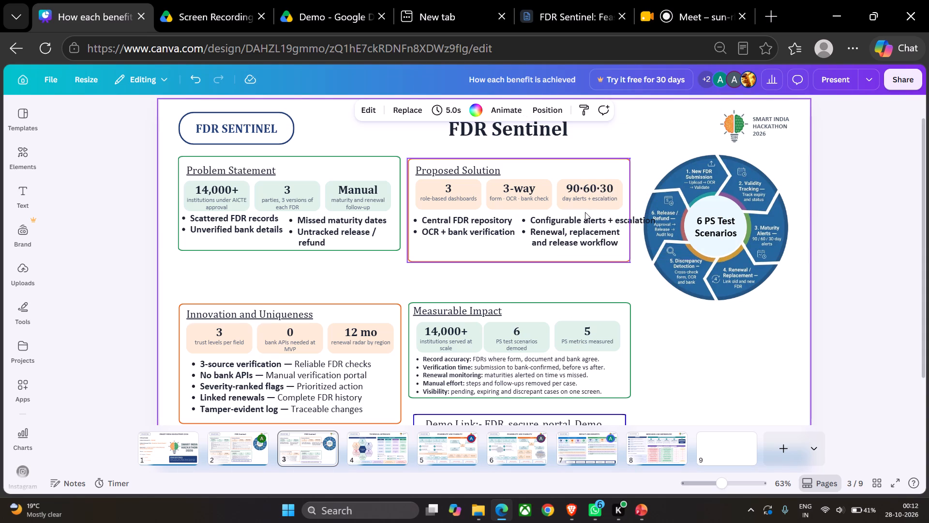
Break the "Configurable alerts + escalation" bullet after "alerts", indenting "+ escalation" with spaces as an unbulleted second line.
click(612, 221)
click(612, 221)
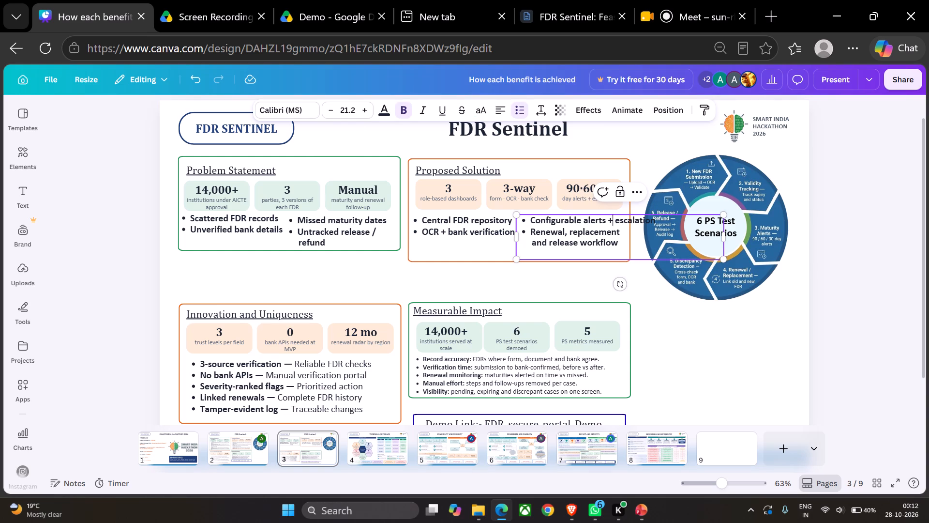
click(609, 221)
key(BackSpace)
key(Return)
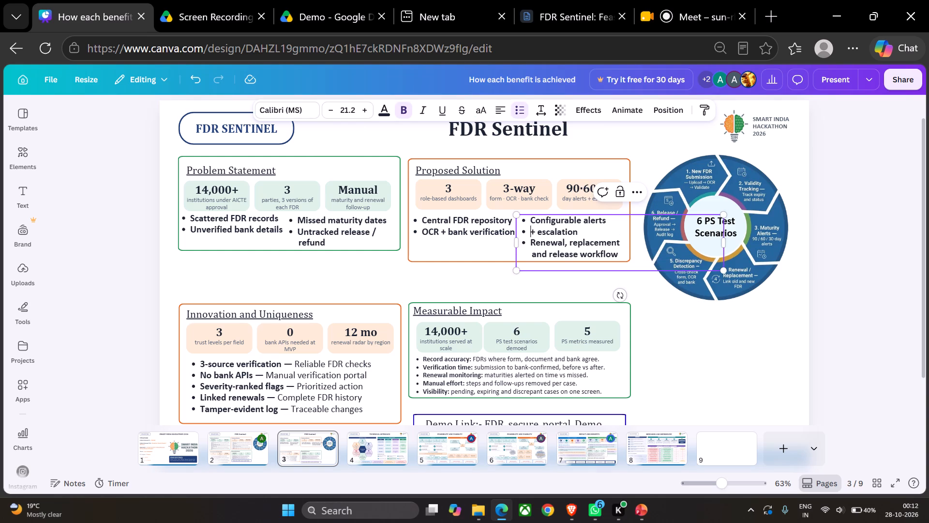
key(BackSpace)
key(space)
key(space)
key(space)
key(space)
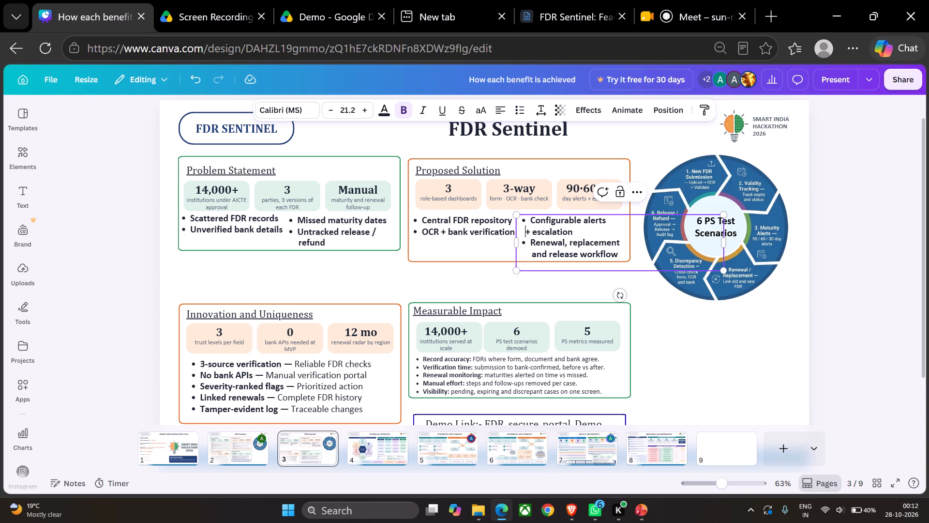
key(space)
key(space)
key(space)
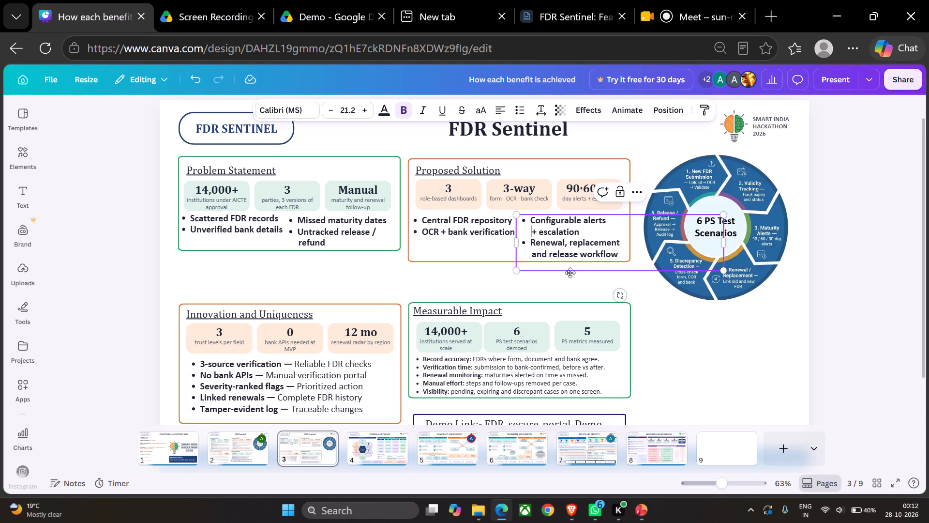
click(560, 284)
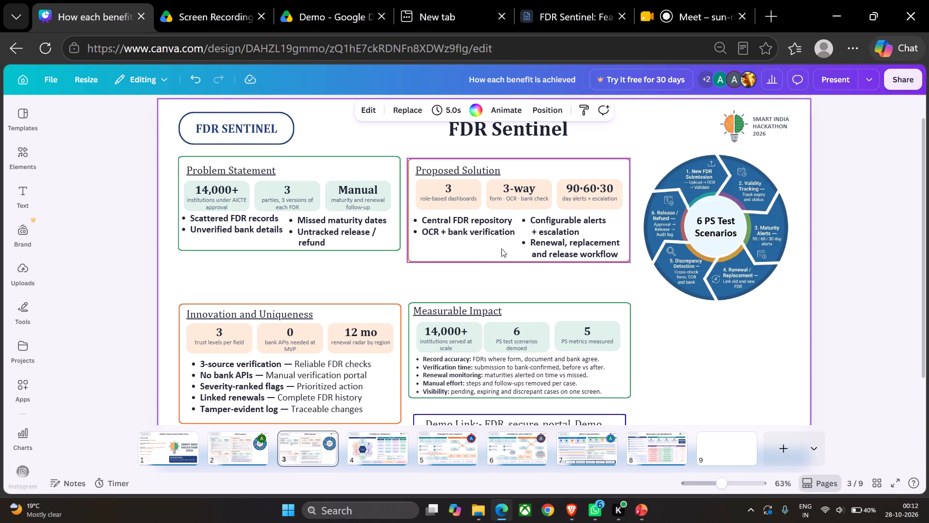
Cut the two-line "Renewal, replacement and release workflow" bullet from the second Proposed Solution column and remove the leftover empty bullet.
click(543, 240)
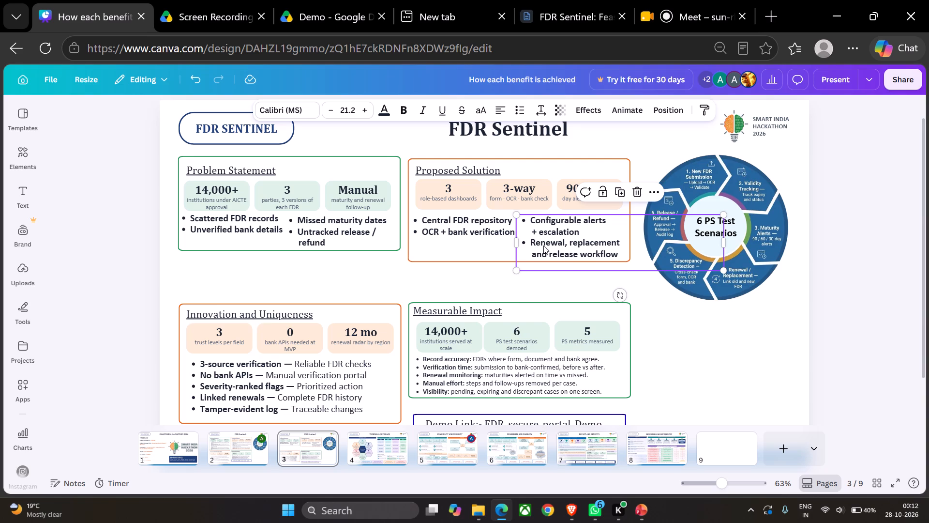
triple_click(569, 258)
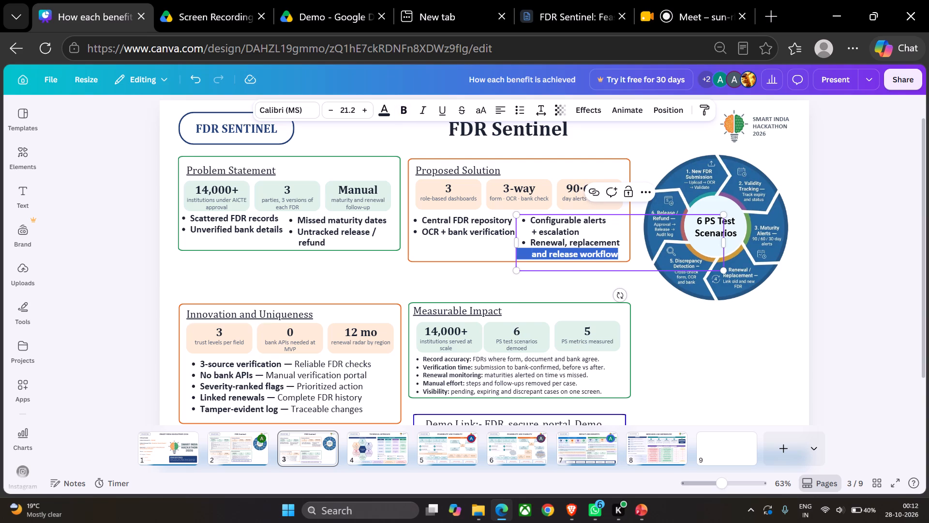
click(532, 242)
drag(532, 242, 617, 258)
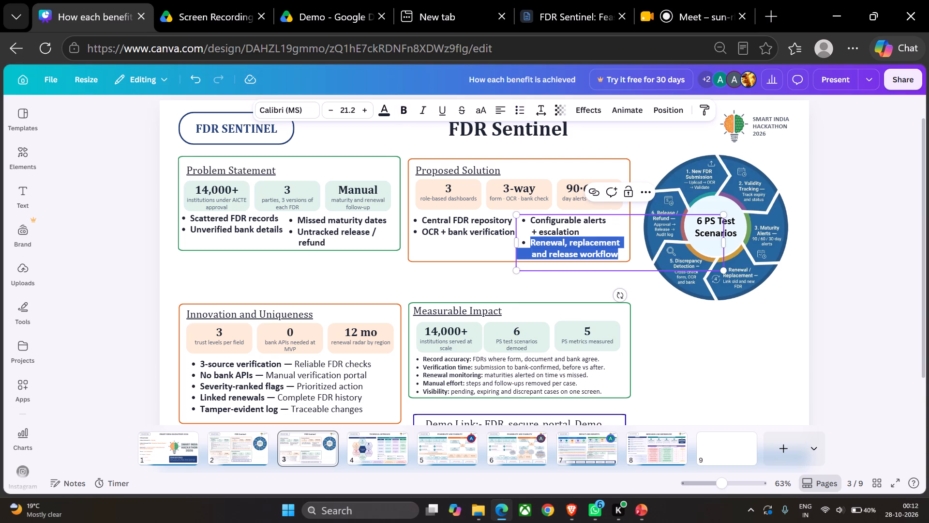
key(ctrl+c)
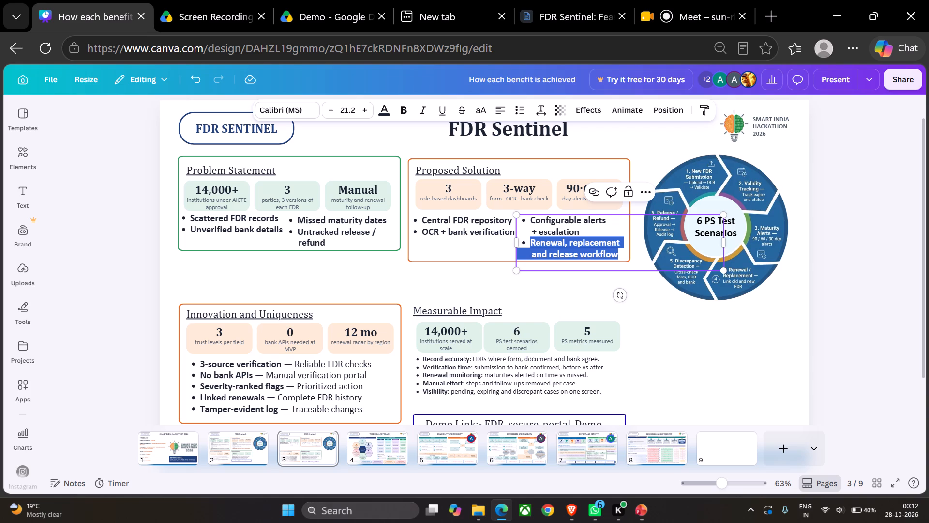
key(ctrl+x)
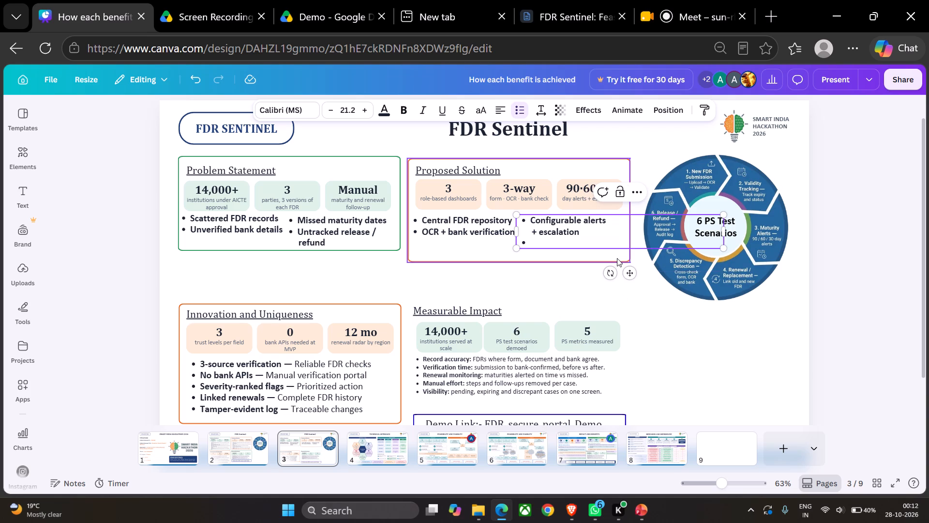
key(BackSpace)
key(BackSpace)
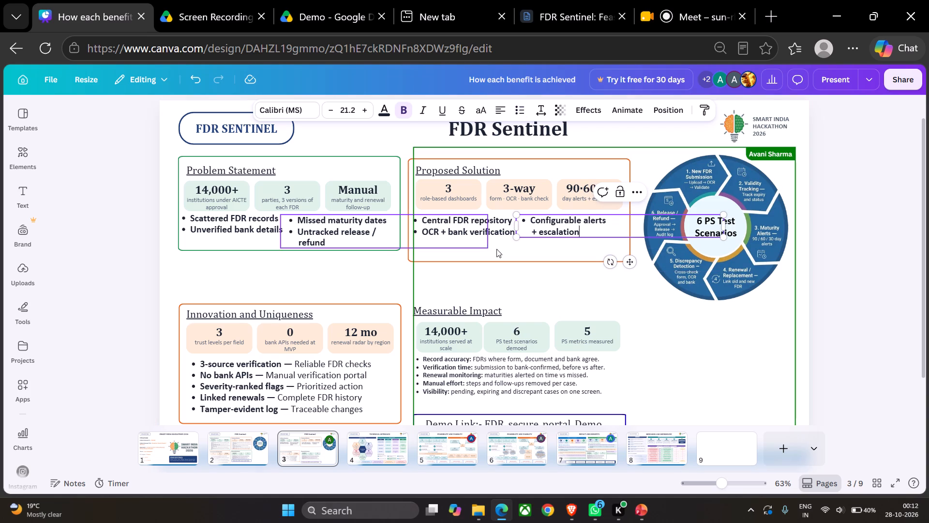
click(503, 251)
Duplicate the "Configurable alerts + escalation" text box and place the copy beneath the two Proposed Solution columns.
click(540, 232)
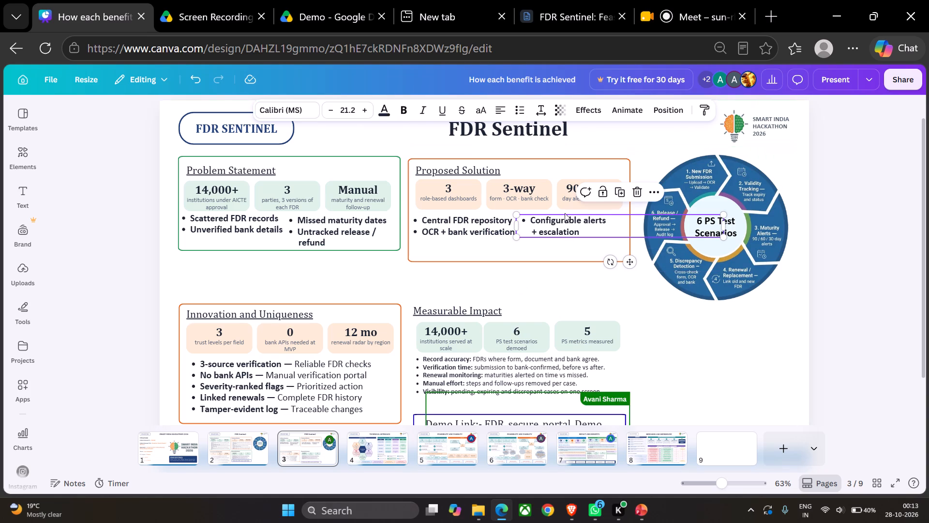
click(619, 188)
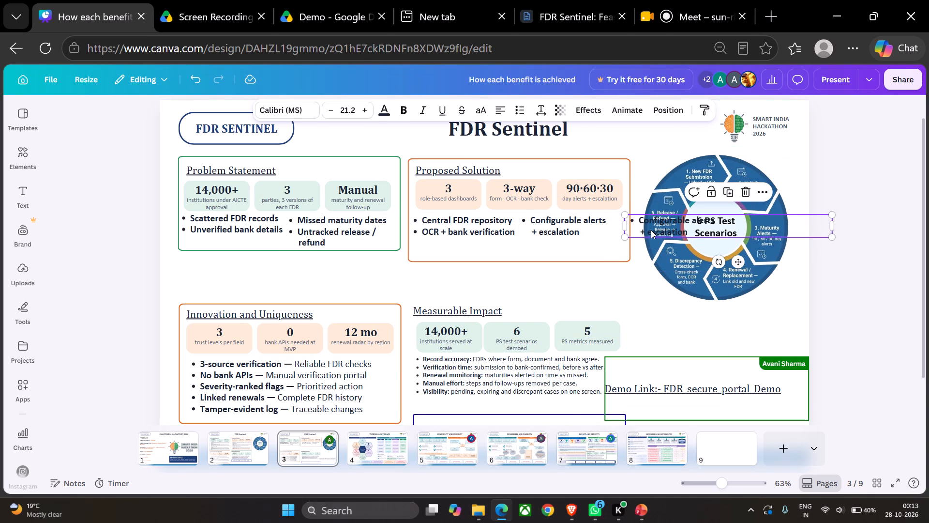
drag(740, 262, 580, 292)
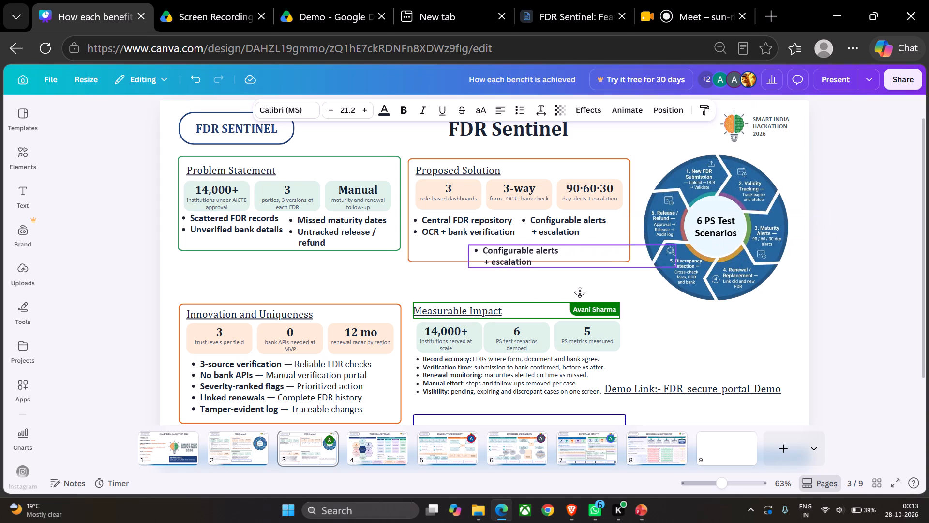
drag(580, 292, 530, 287)
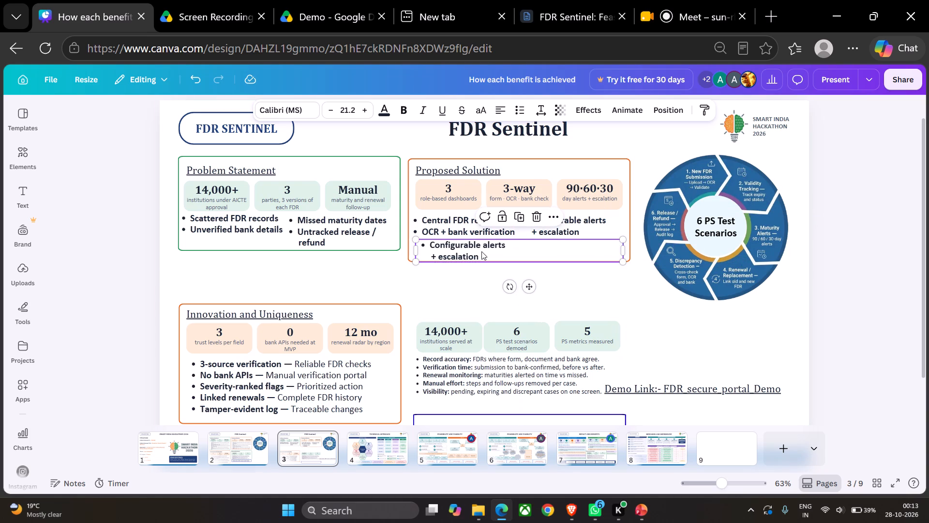
Replace all text in the duplicated box with the cut "Renewal, replacement and release workflow" bullet.
triple_click(481, 251)
triple_click(481, 251)
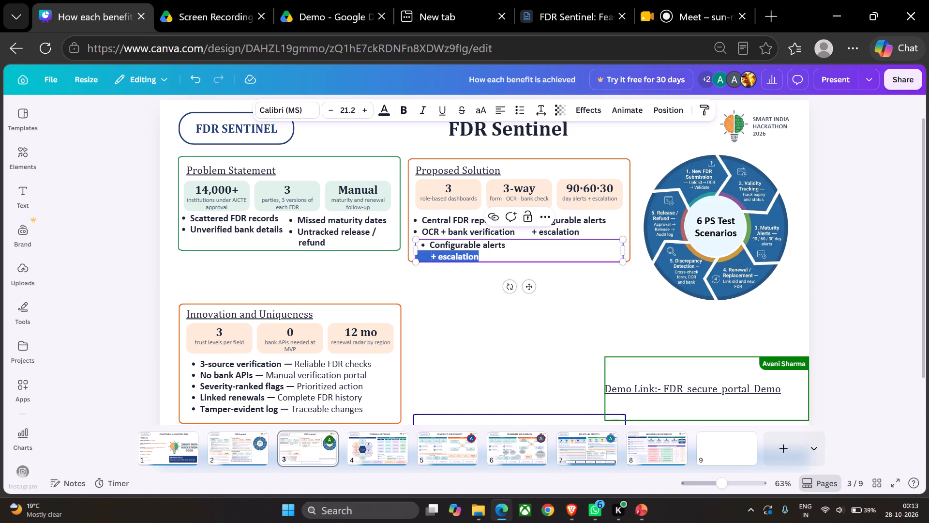
triple_click(481, 251)
triple_click(481, 251)
key(BackSpace)
key(BackSpace)
key(BackSpace)
key(BackSpace)
key(BackSpace)
key(BackSpace)
key(BackSpace)
key(BackSpace)
key(BackSpace)
key(BackSpace)
key(BackSpace)
key(BackSpace)
key(BackSpace)
key(BackSpace)
key(BackSpace)
key(BackSpace)
key(BackSpace)
key(BackSpace)
key(BackSpace)
key(BackSpace)
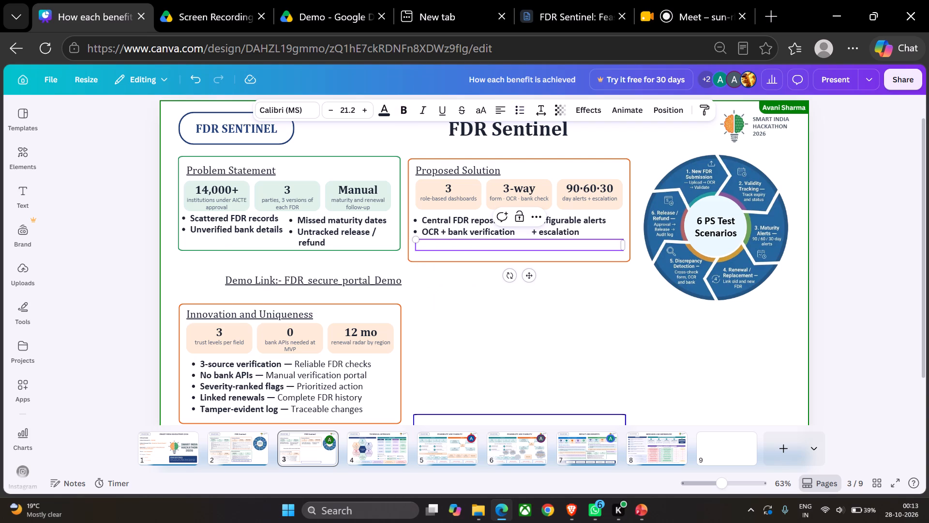
key(ctrl+v)
Make both lines of the pasted "Renewal, replacement and release workflow" text bold.
triple_click(464, 253)
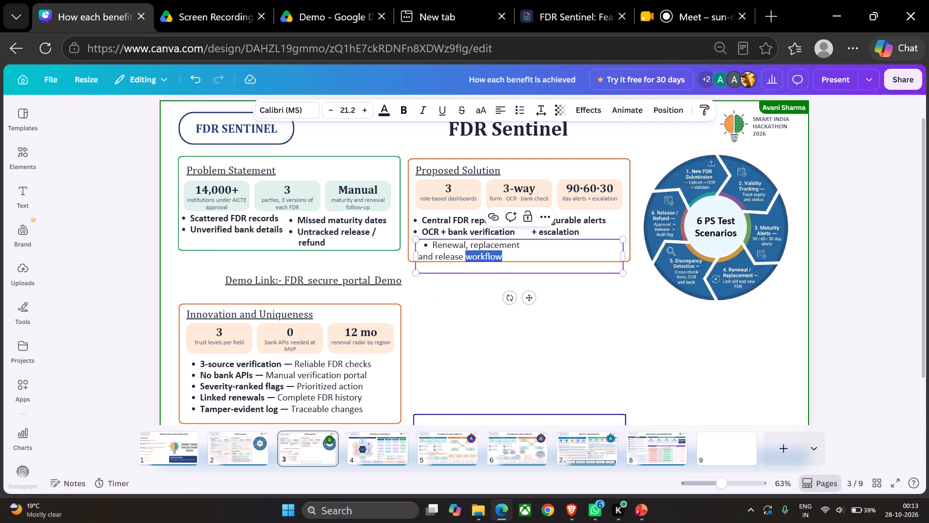
triple_click(464, 253)
click(464, 253)
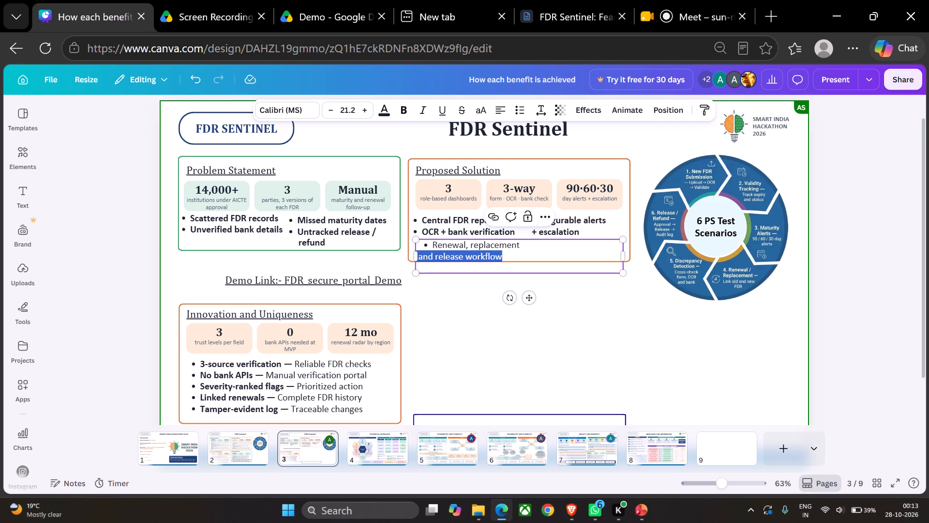
click(506, 258)
click(506, 258)
drag(506, 258, 430, 243)
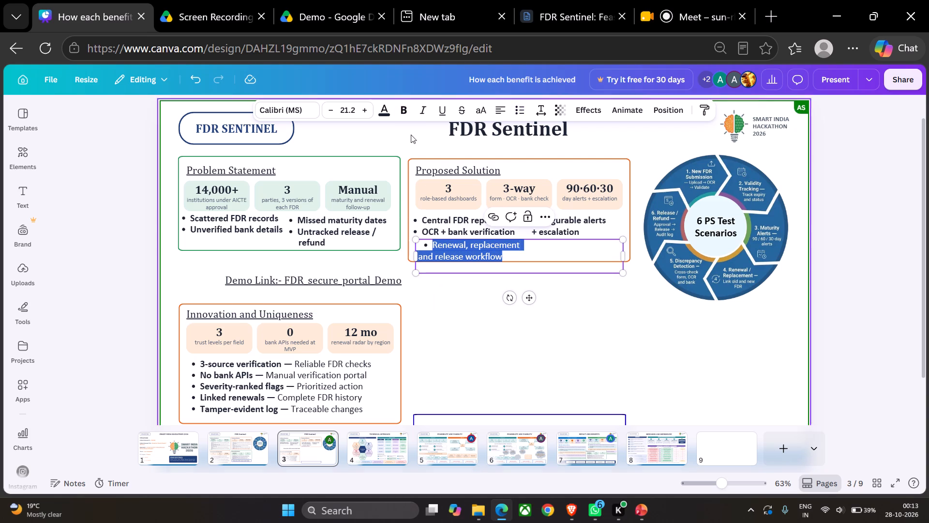
click(407, 112)
click(465, 315)
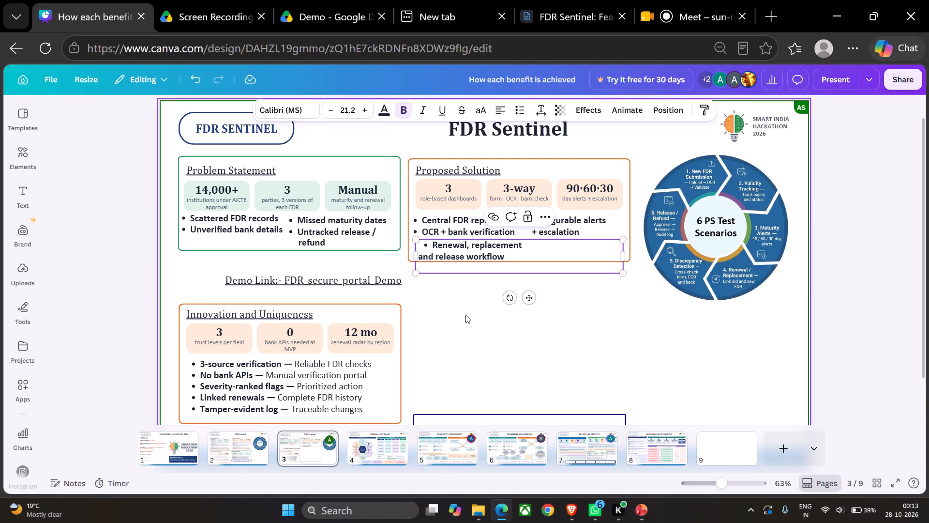
Join "and release workflow" onto the "Renewal, replacement" line so the bullet occupies a single line.
click(475, 252)
click(432, 252)
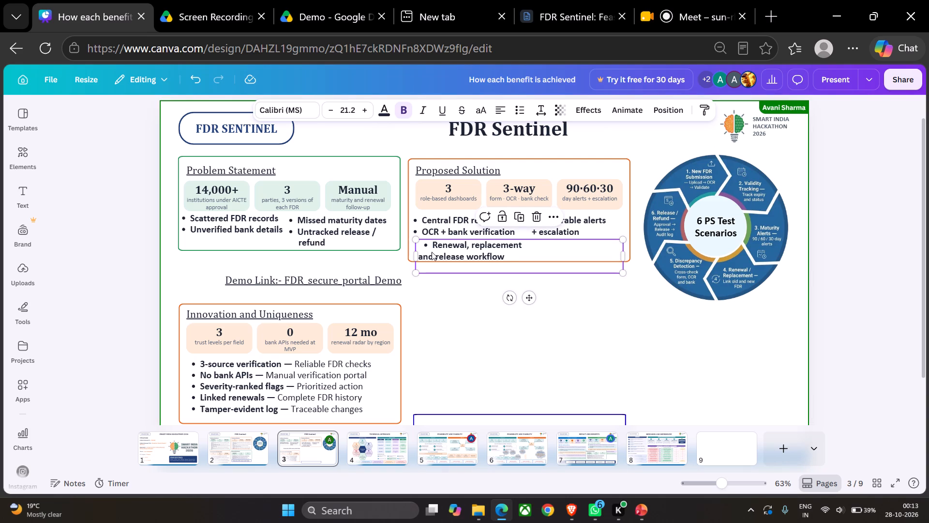
key(Left)
key(Left)
key(Left)
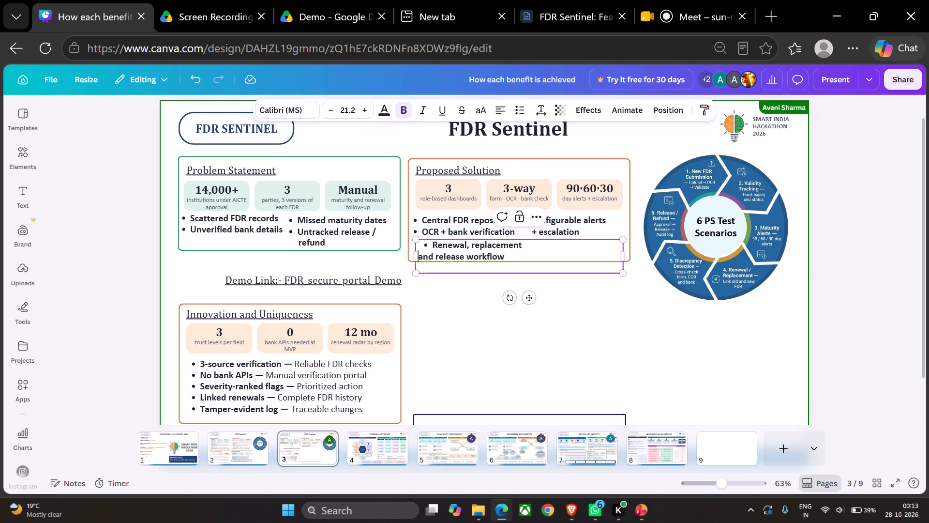
key(BackSpace)
key(BackSpace)
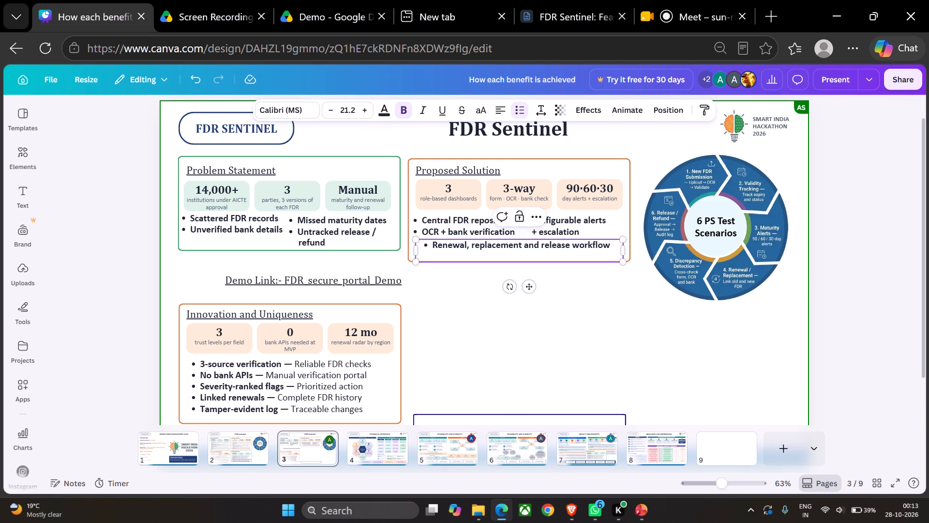
Align the "Renewal, replacement and release workflow" box with the Proposed Solution frame's left edge, directly below "OCR + bank verification".
drag(530, 287, 521, 285)
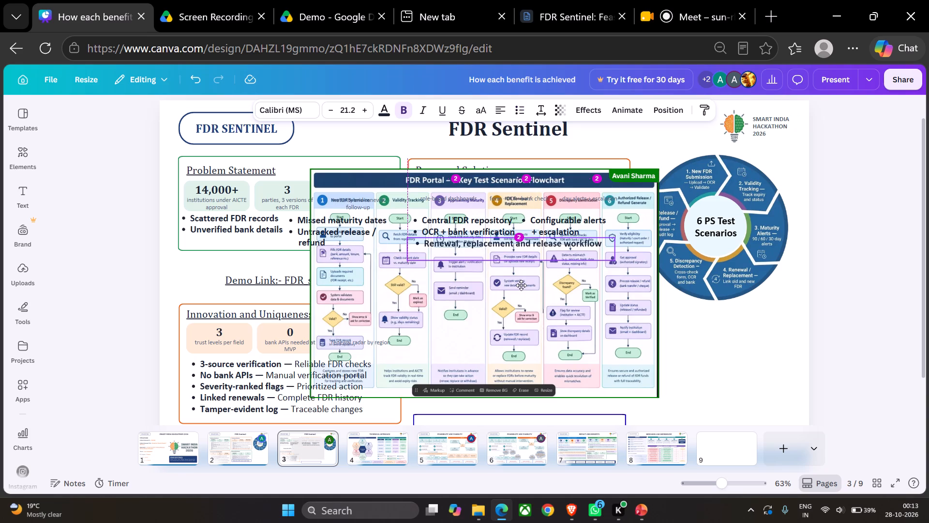
drag(521, 285, 521, 285)
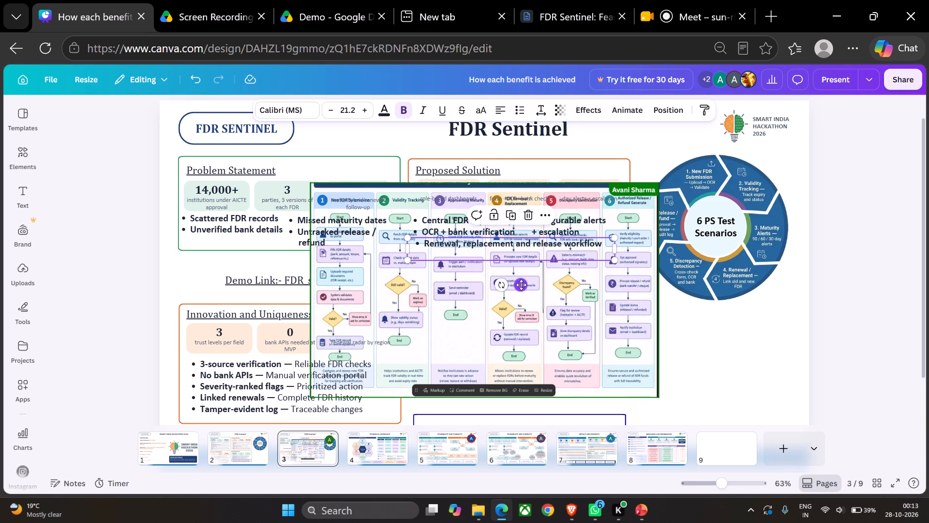
click(710, 353)
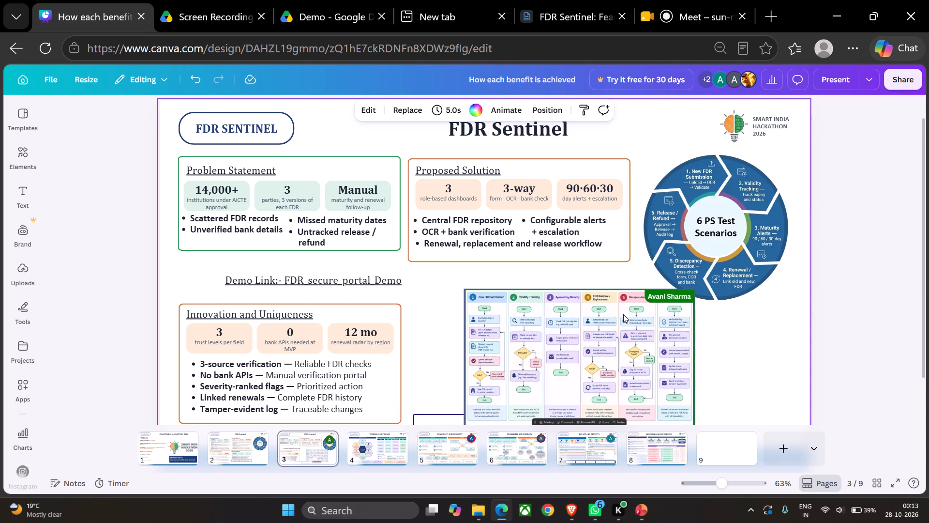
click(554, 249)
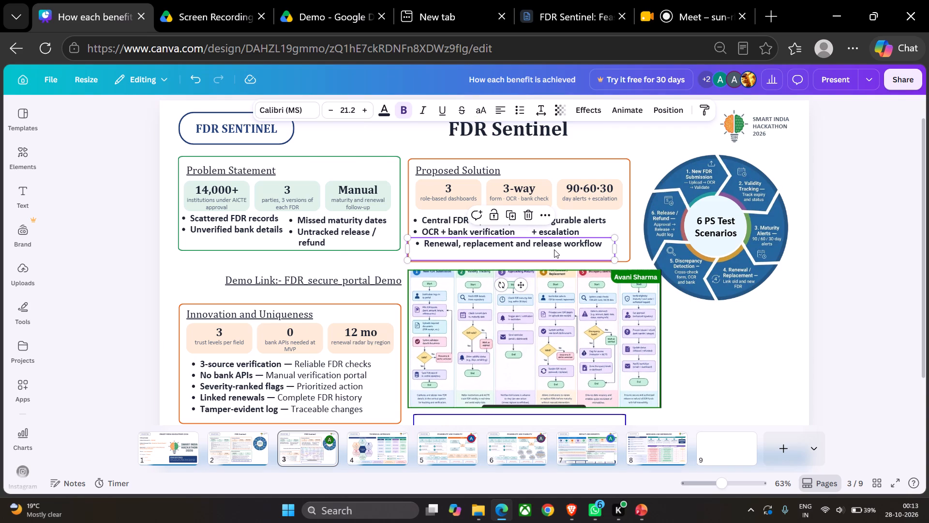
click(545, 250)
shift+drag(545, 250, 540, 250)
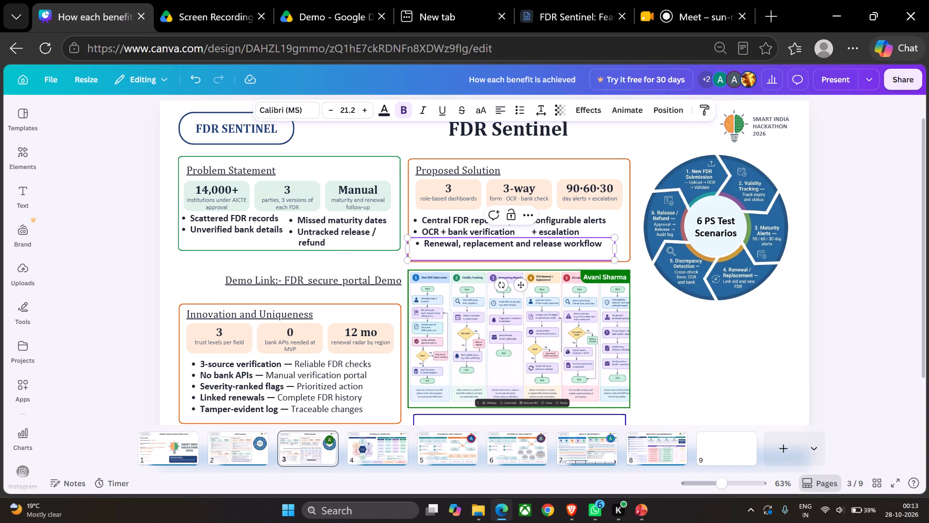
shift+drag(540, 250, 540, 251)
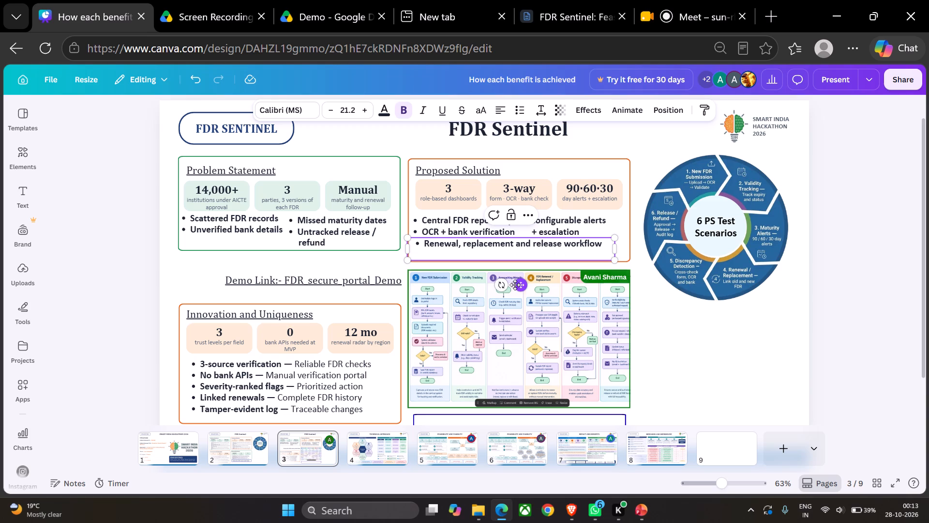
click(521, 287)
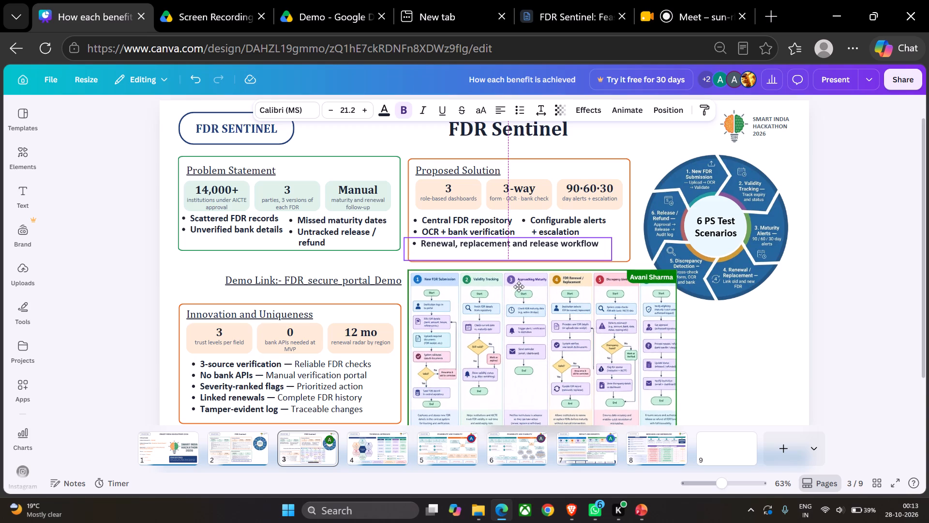
Copy the text "Renewal, replacement and release workflow" from its separate box in the Proposed Solution frame.
click(504, 229)
triple_click(530, 248)
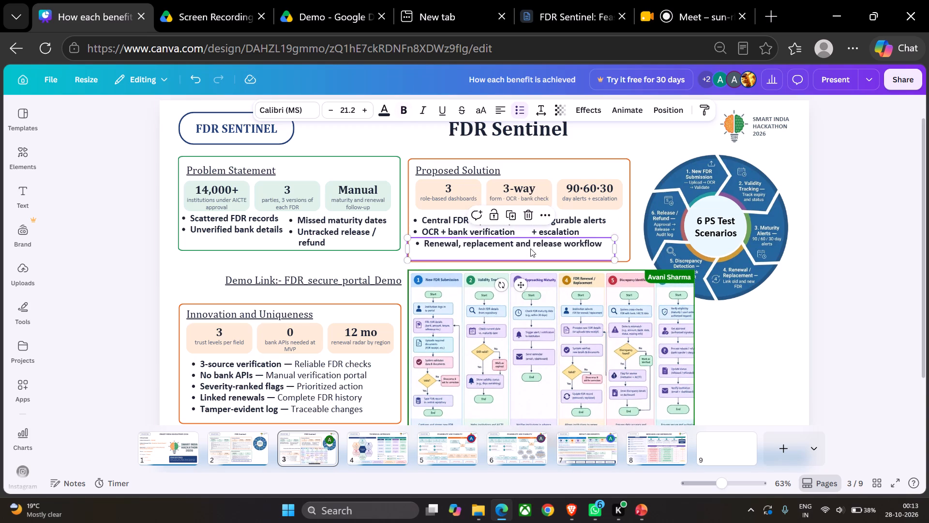
key(ctrl+c)
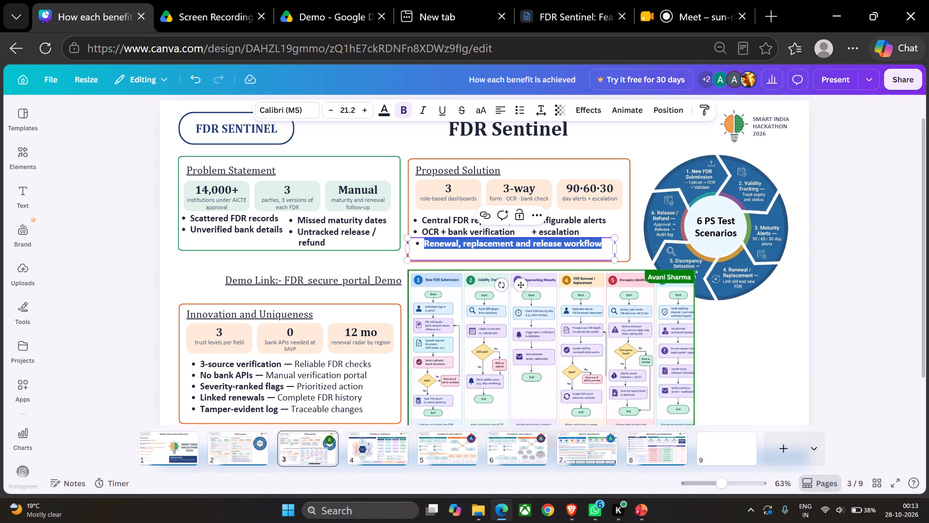
Erase all text from the separate "Renewal, replacement and release workflow" box so the emptied box is removed.
click(517, 230)
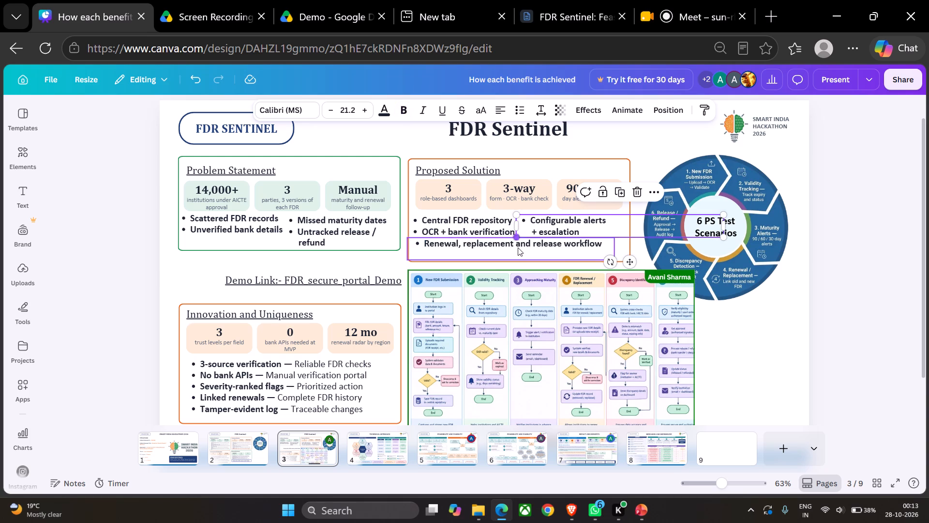
triple_click(518, 249)
key(BackSpace)
key(BackSpace)
key(BackSpace)
key(BackSpace)
key(BackSpace)
key(BackSpace)
key(BackSpace)
key(BackSpace)
key(BackSpace)
key(BackSpace)
key(BackSpace)
key(BackSpace)
key(BackSpace)
key(BackSpace)
key(BackSpace)
key(BackSpace)
key(BackSpace)
key(BackSpace)
key(BackSpace)
key(BackSpace)
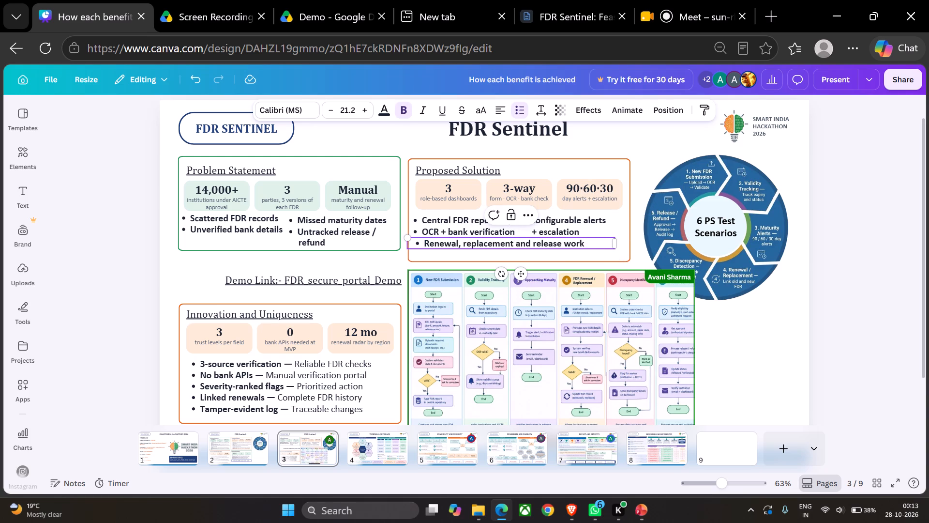
key(Delete)
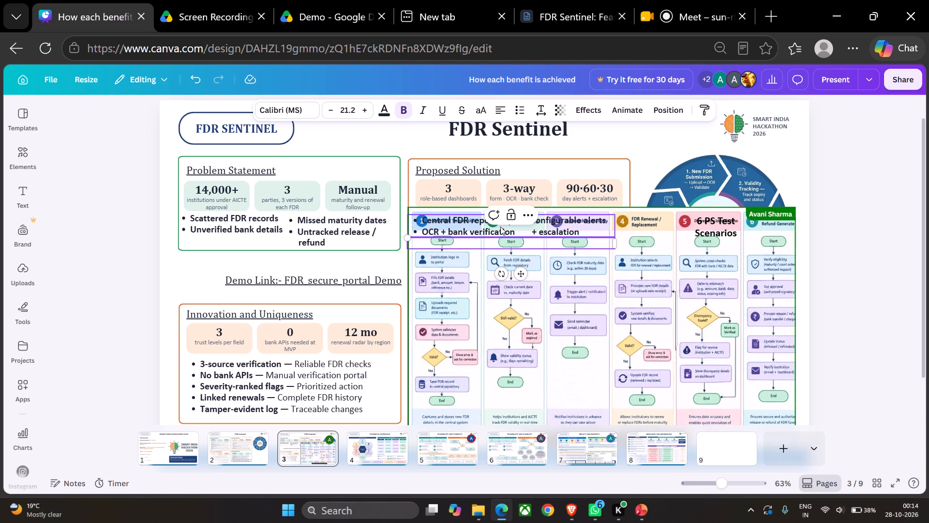
click(501, 230)
Add the copied "Renewal, replacement and release workflow" text as a third bullet below "OCR + bank verification" in the same text box.
click(521, 233)
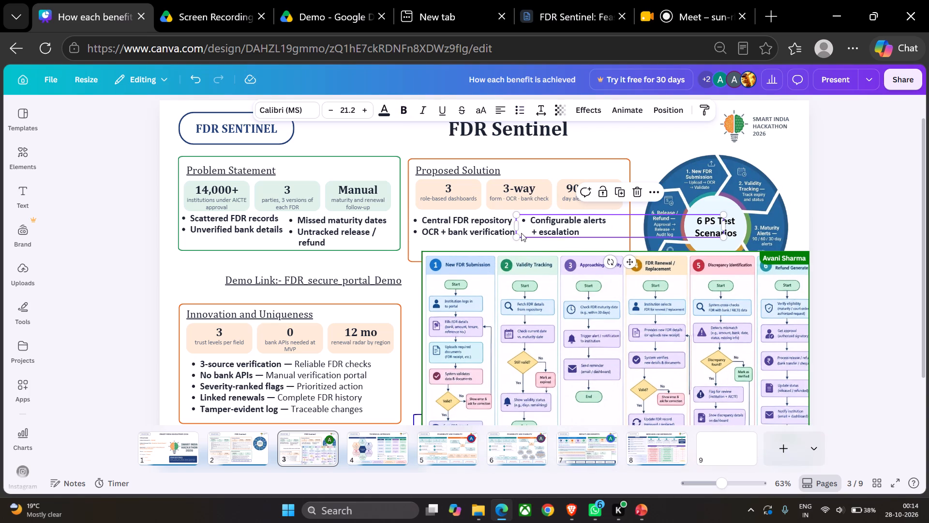
click(505, 233)
double_click(505, 233)
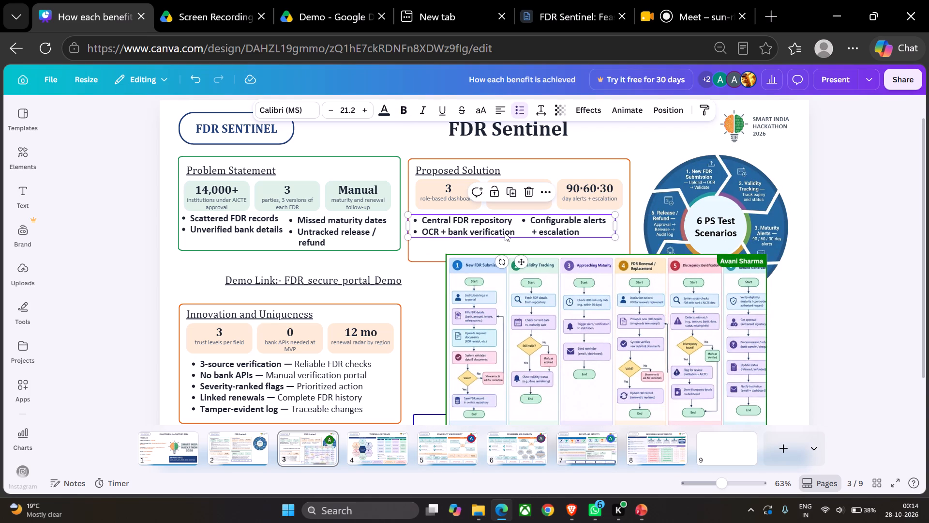
click(505, 233)
click(505, 233)
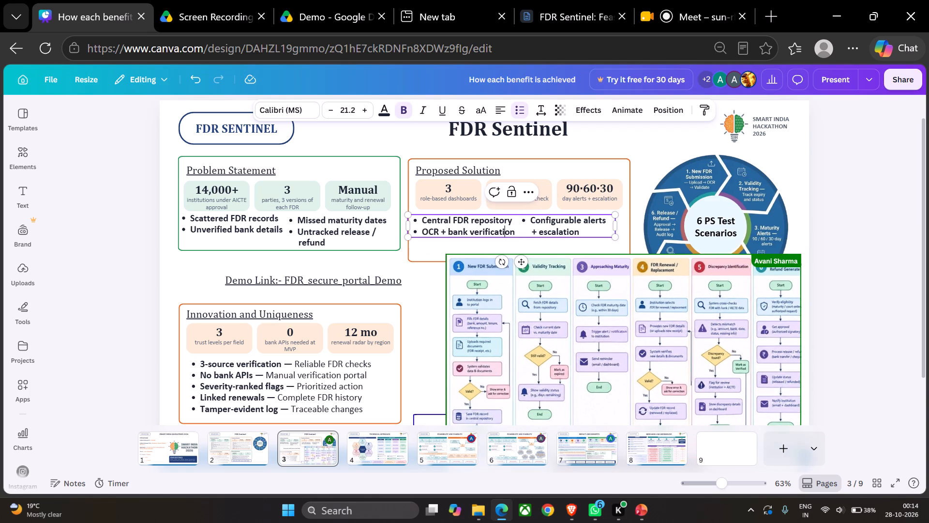
key(Right)
key(Right)
key(Return)
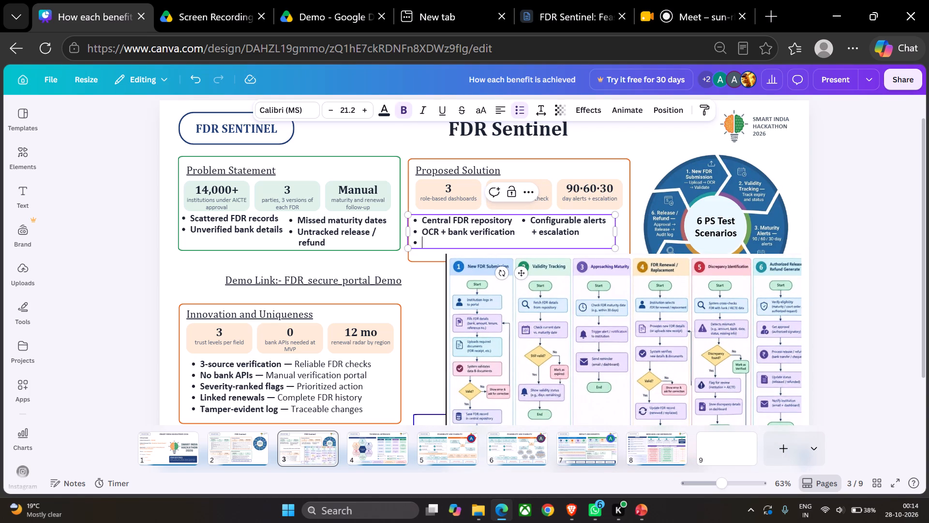
key(ctrl+v)
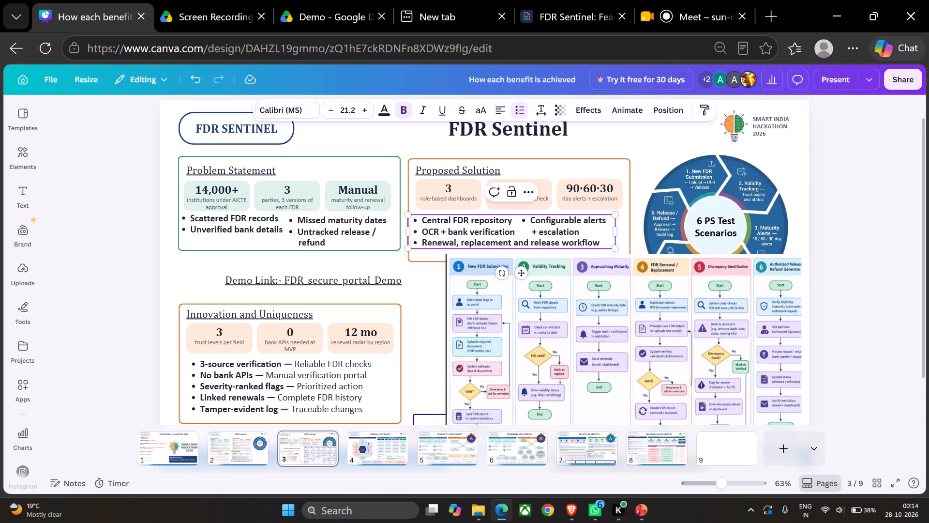
click(422, 308)
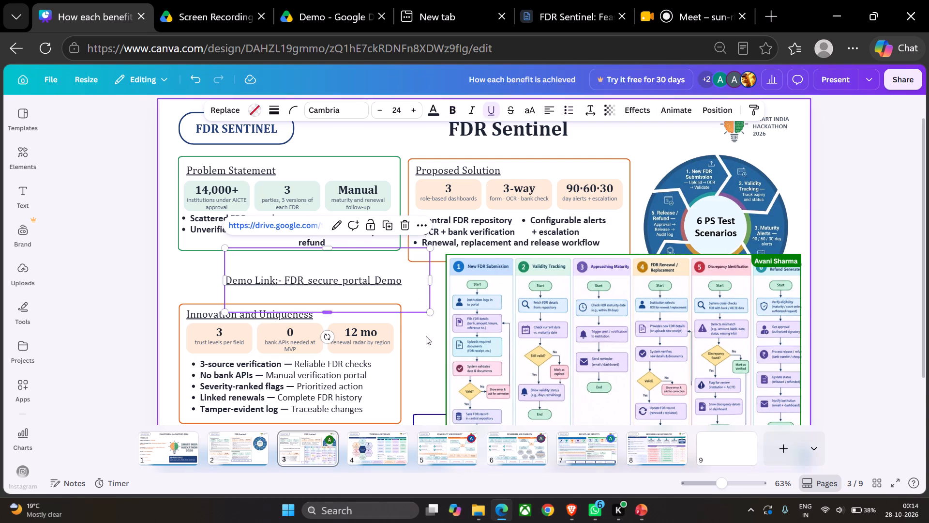
click(428, 347)
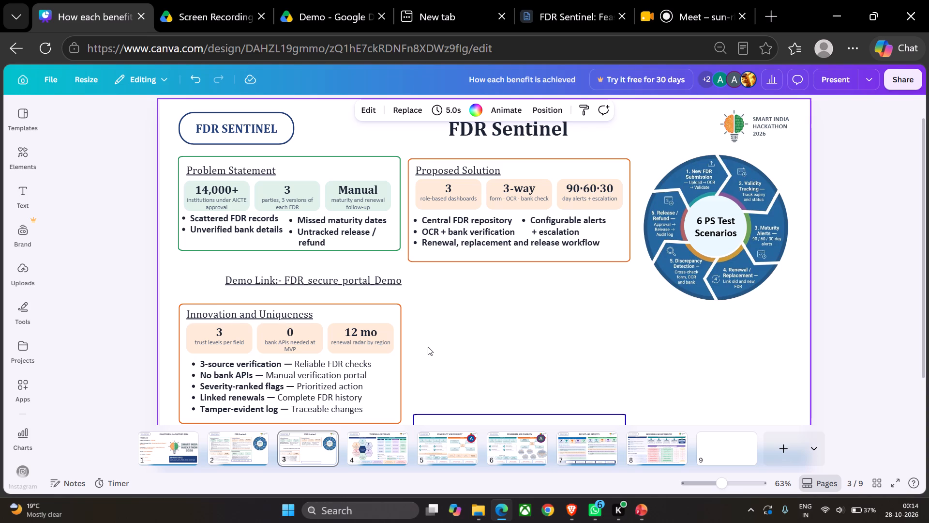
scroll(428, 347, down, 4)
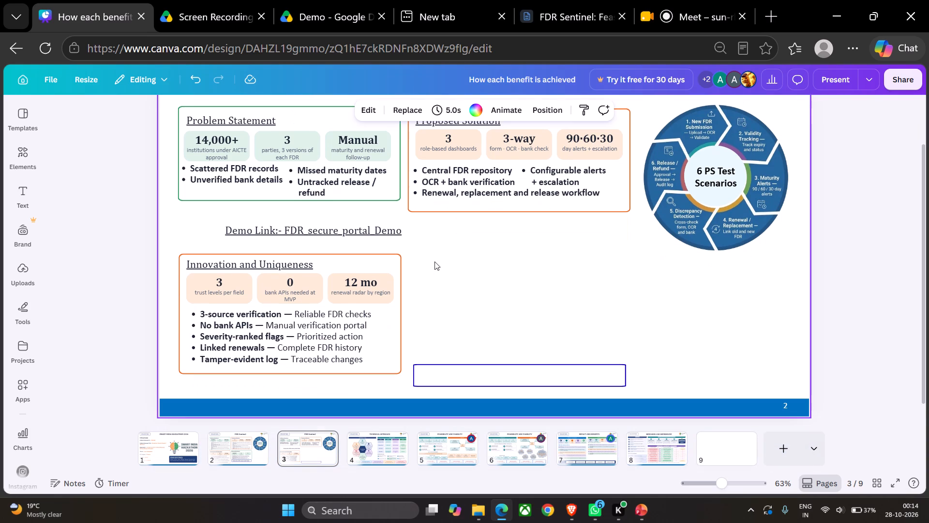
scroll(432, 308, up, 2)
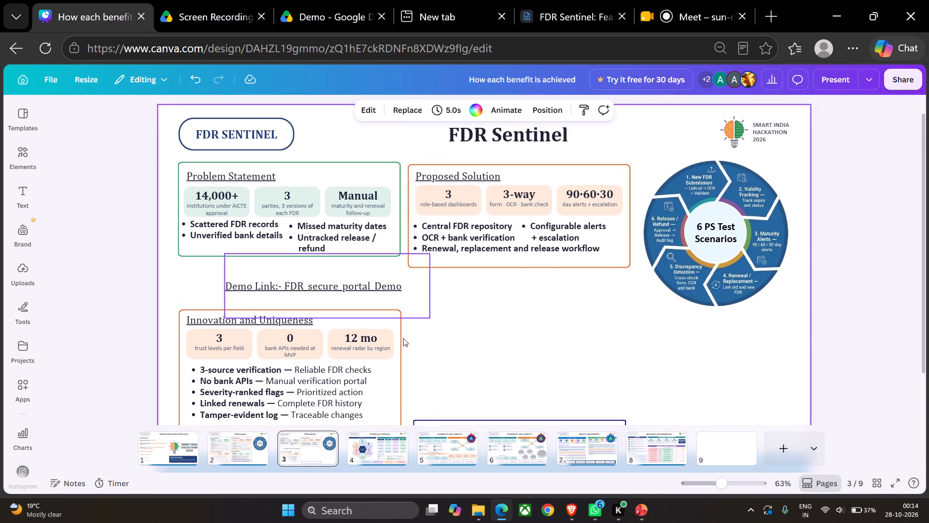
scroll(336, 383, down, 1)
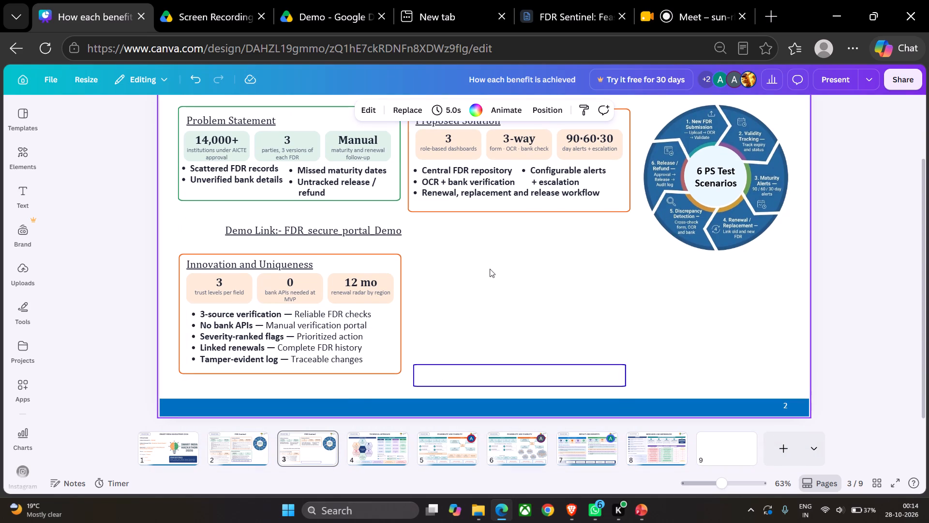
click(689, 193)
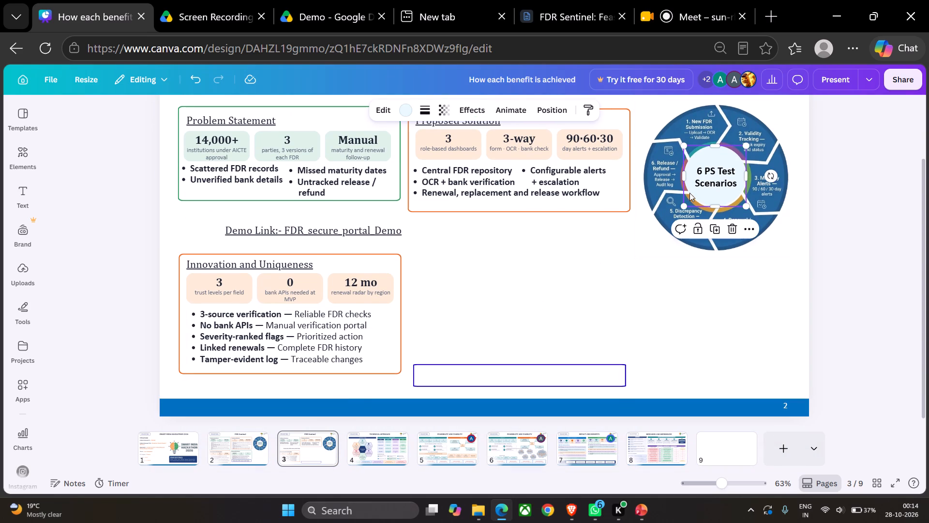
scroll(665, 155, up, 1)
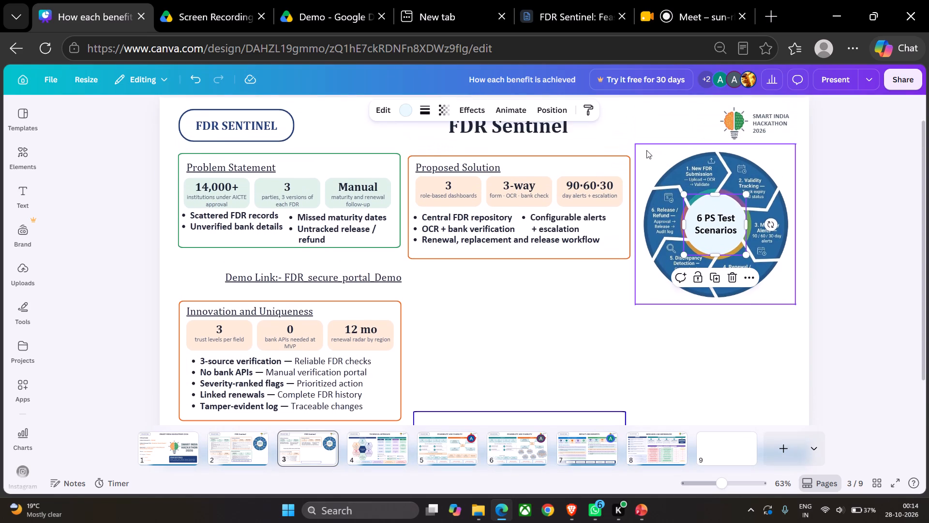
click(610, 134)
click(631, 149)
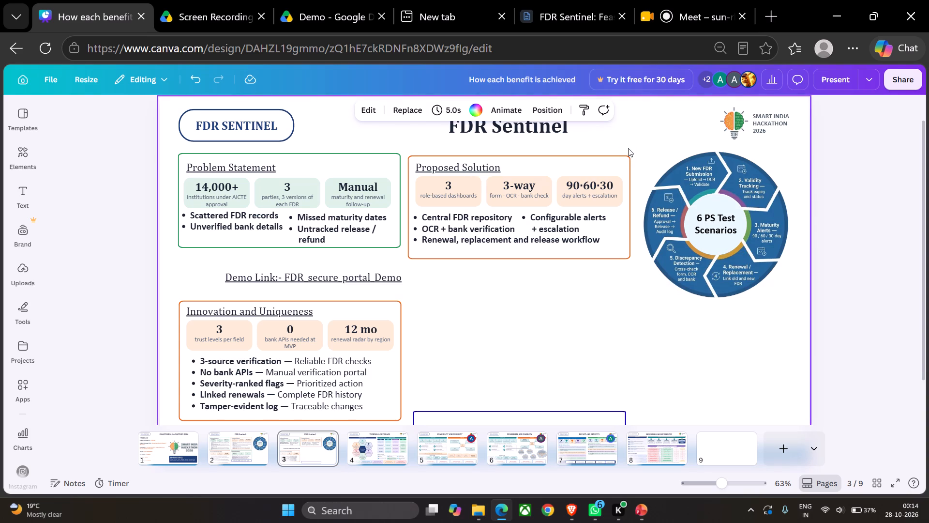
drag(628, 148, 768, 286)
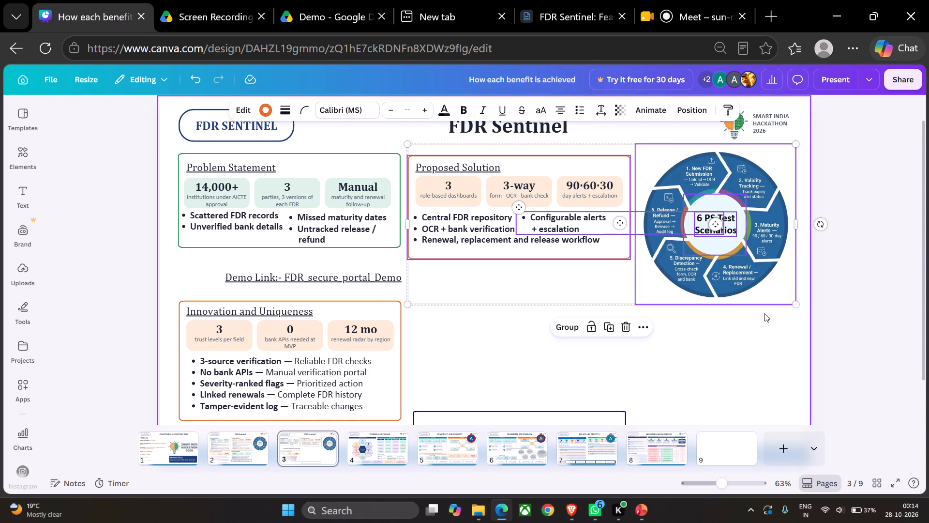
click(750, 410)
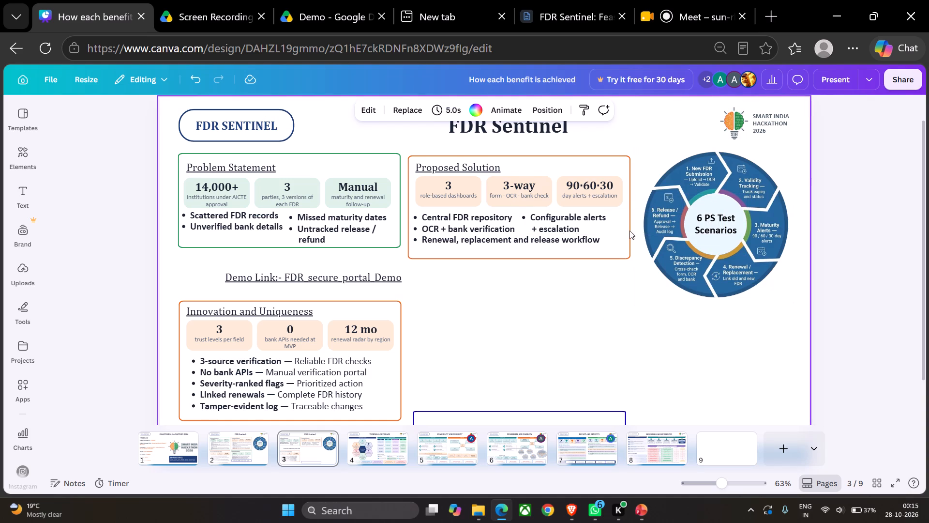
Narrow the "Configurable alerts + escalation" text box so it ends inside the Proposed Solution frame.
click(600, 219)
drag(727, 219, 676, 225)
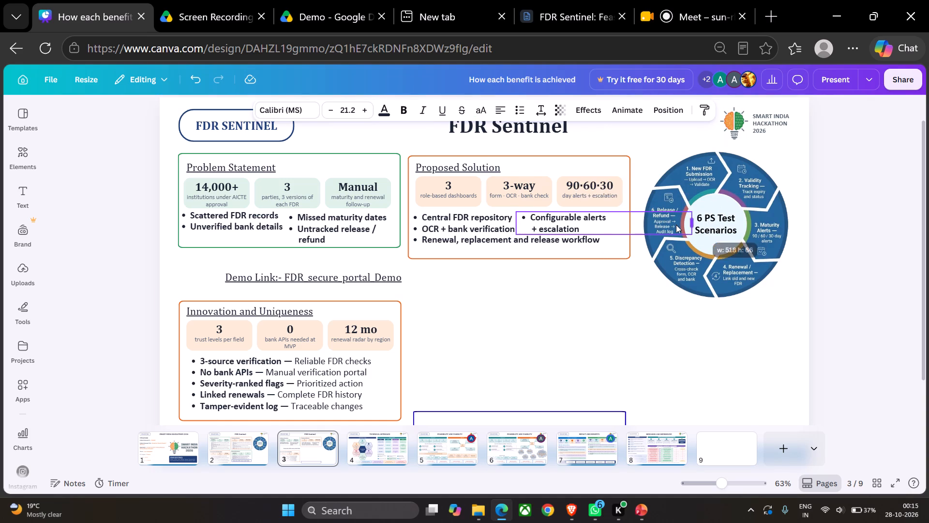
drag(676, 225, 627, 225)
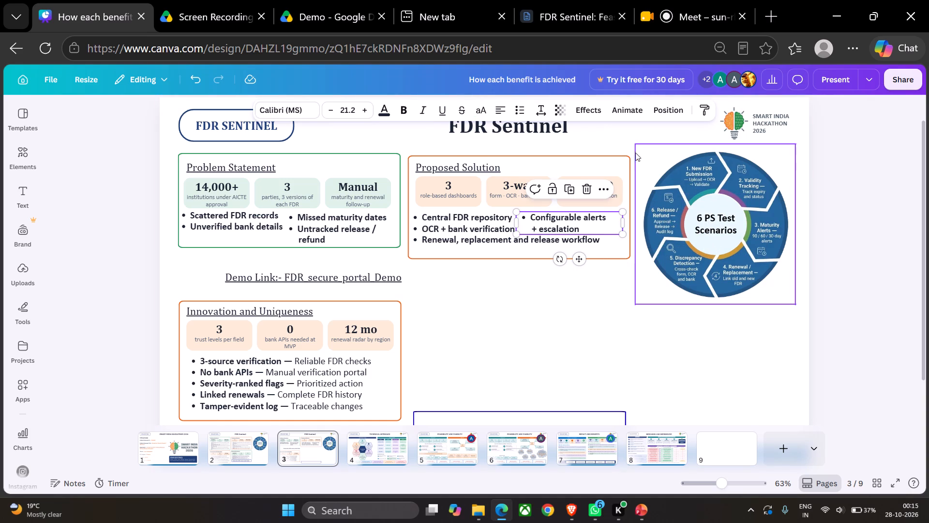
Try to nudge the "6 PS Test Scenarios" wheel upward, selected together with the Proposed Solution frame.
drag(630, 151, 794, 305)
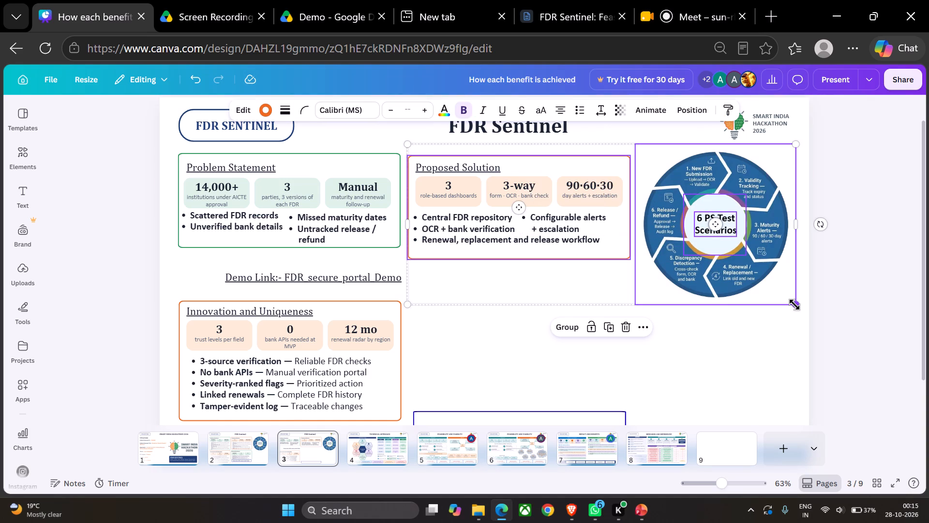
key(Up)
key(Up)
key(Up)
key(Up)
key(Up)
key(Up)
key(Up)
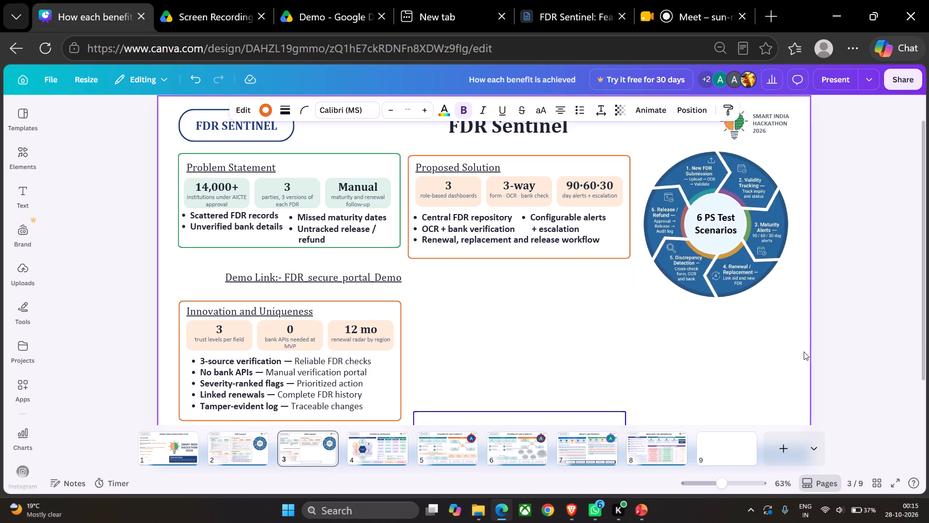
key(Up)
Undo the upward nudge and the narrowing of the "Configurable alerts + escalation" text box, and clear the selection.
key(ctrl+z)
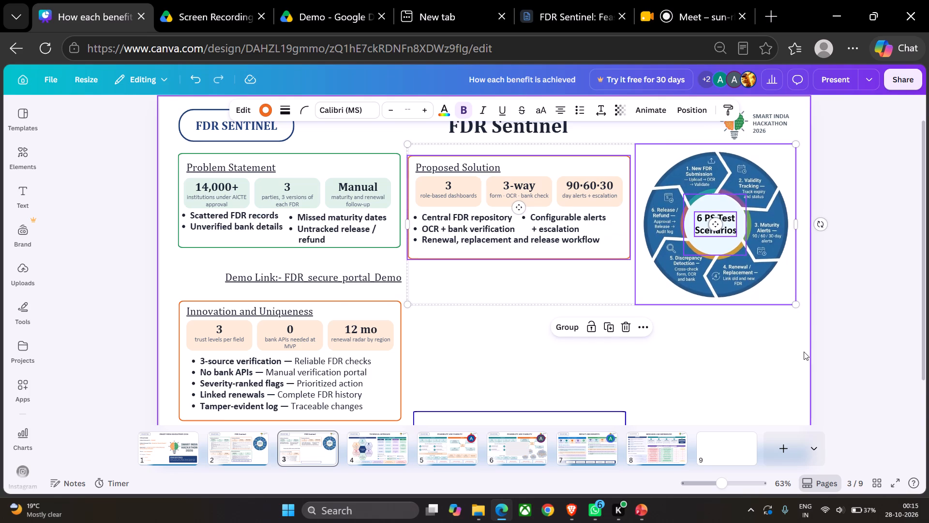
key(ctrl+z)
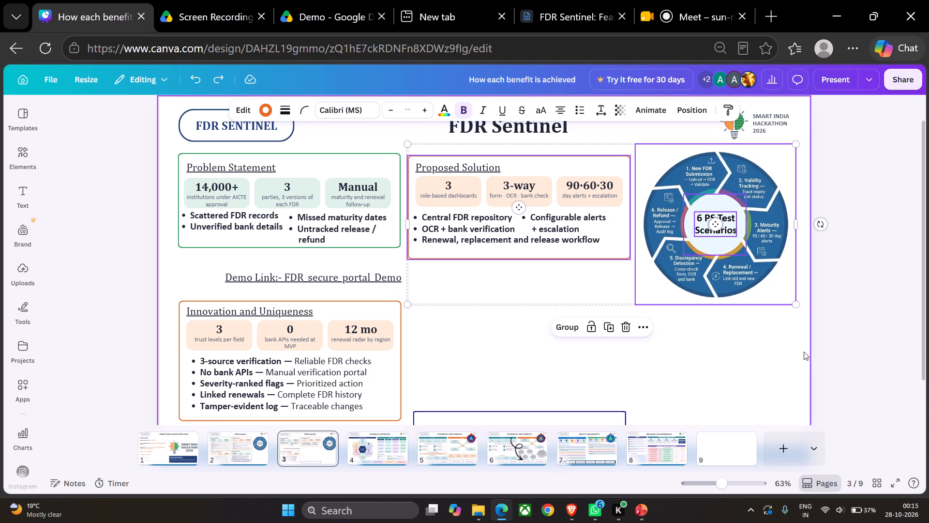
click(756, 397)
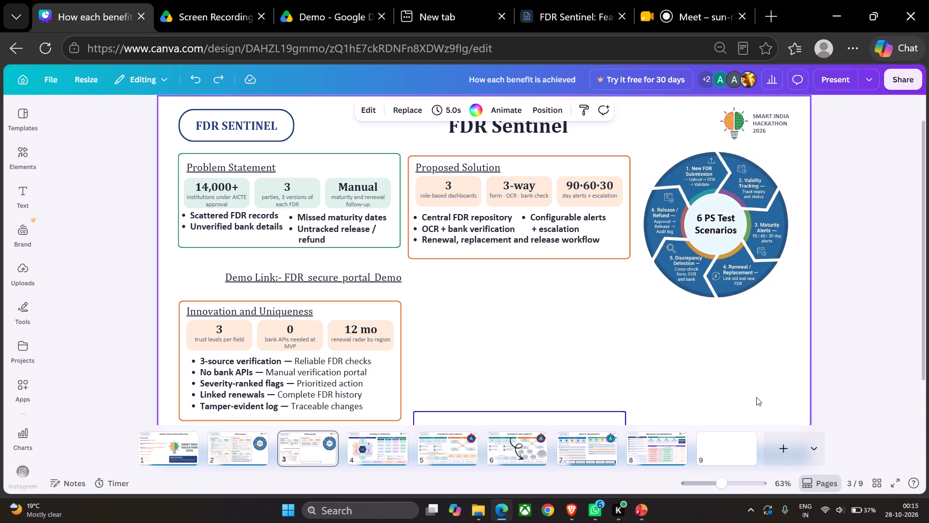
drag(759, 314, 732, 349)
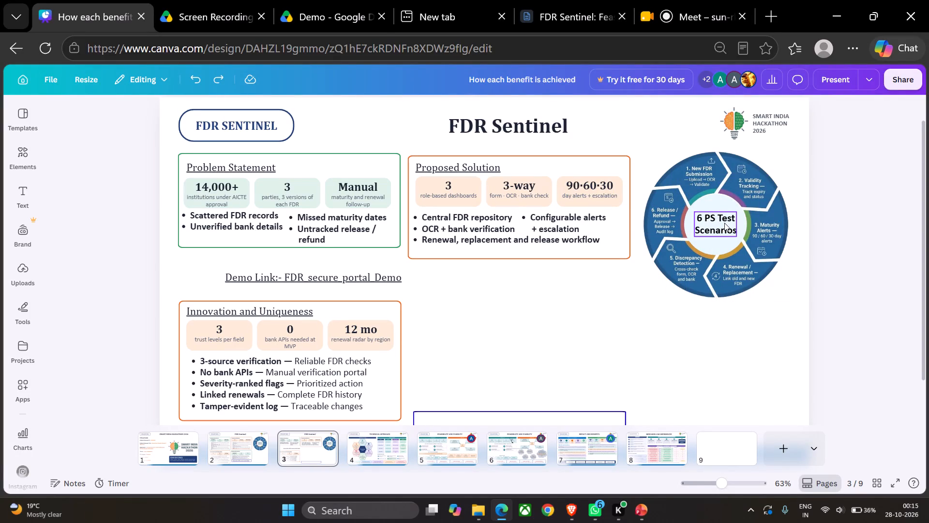
Narrow the "Configurable alerts + escalation" text box so its edge sits just past the text, inside the Proposed Solution frame.
click(619, 223)
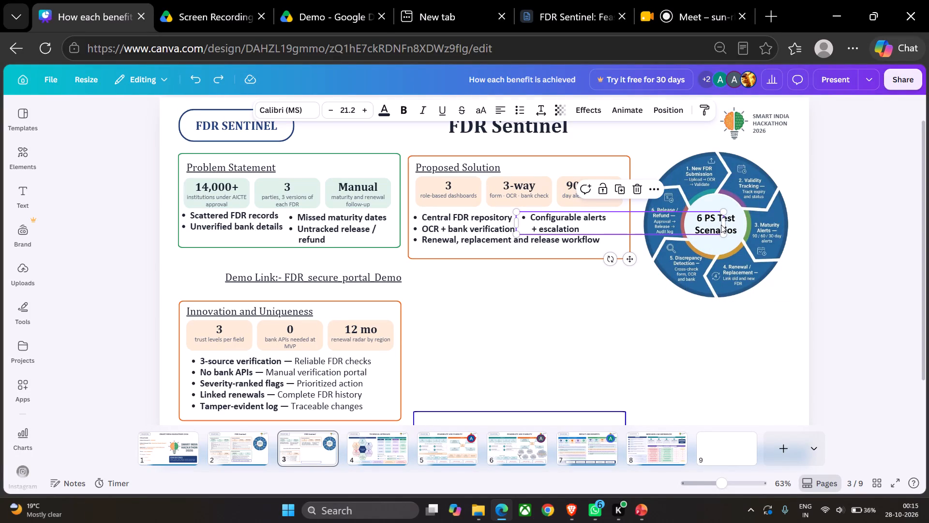
drag(724, 224, 613, 228)
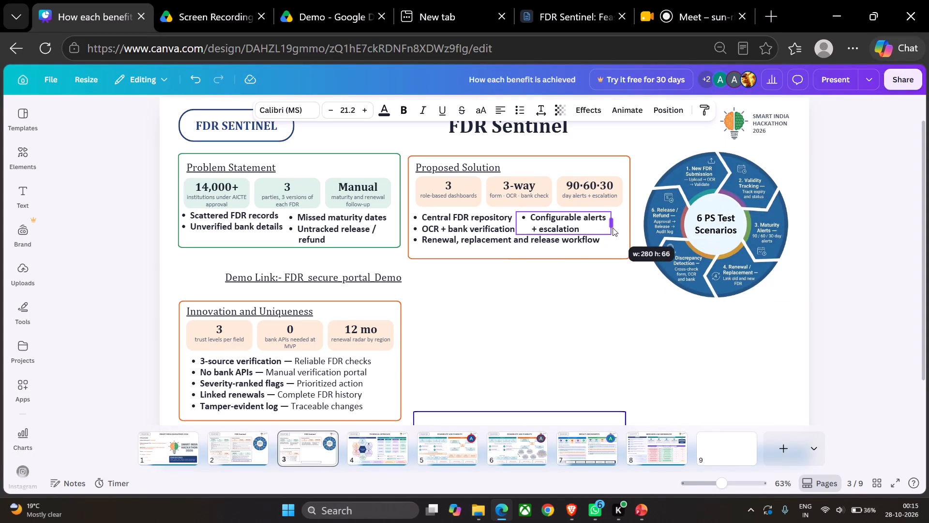
drag(613, 228, 615, 226)
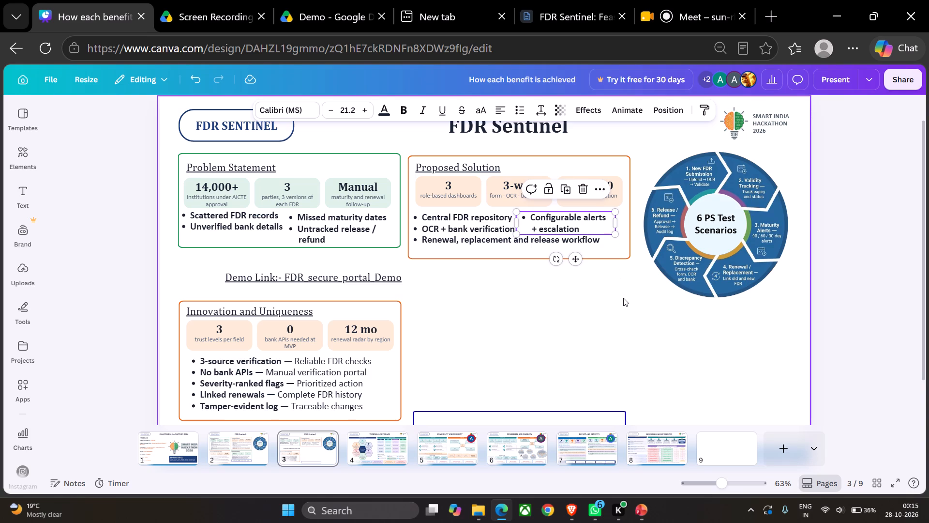
Select the whole "6 PS Test Scenarios" wheel with its centre label and nudge it slightly upward.
drag(758, 341, 691, 207)
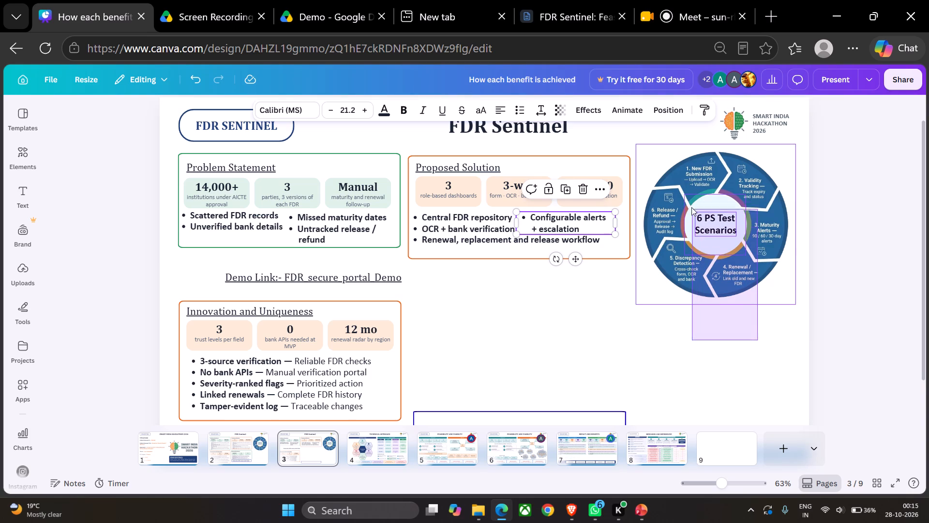
drag(691, 207, 689, 162)
key(Up)
key(Up)
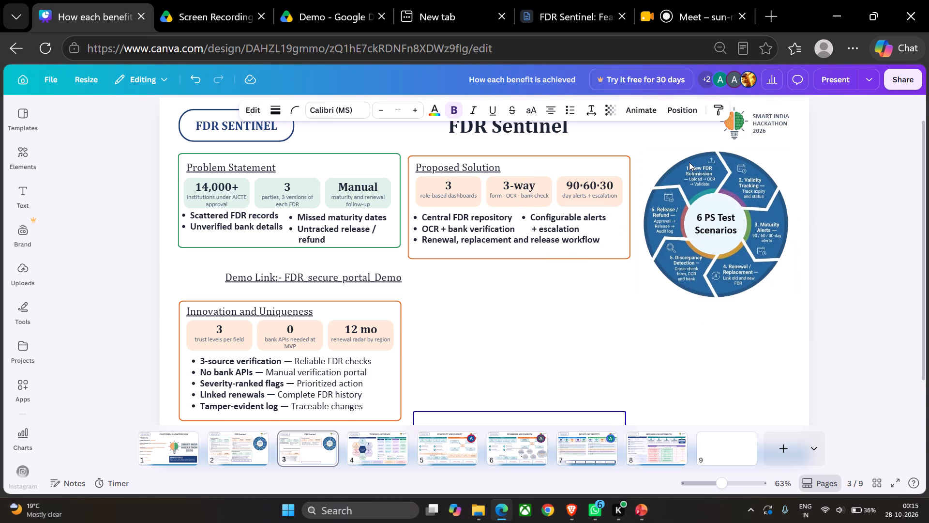
key(Up)
key(Up)
key(Up)
key(Up)
key(Up)
key(Up)
key(Up)
key(Up)
key(Up)
key(Up)
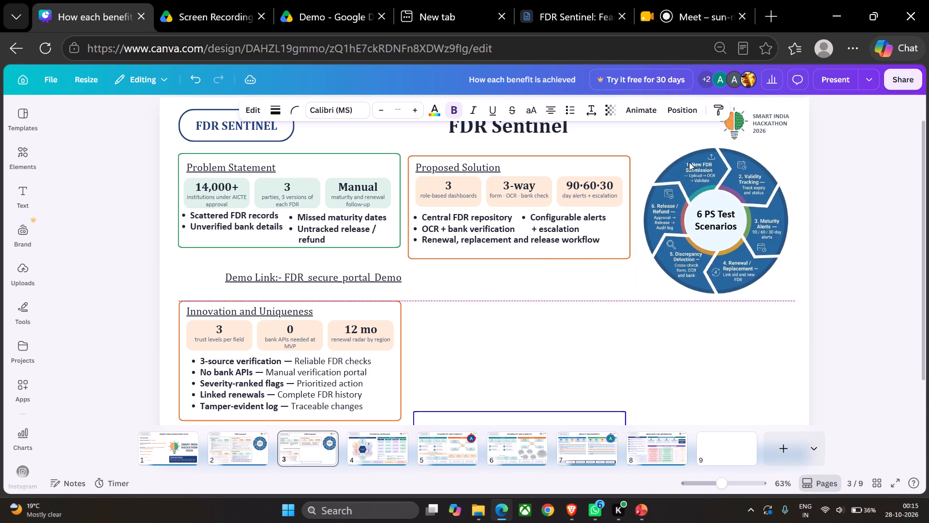
key(Up)
key(Up)
key(Up)
key(Up)
key(Up)
key(Up)
key(Up)
key(Up)
key(Up)
key(Up)
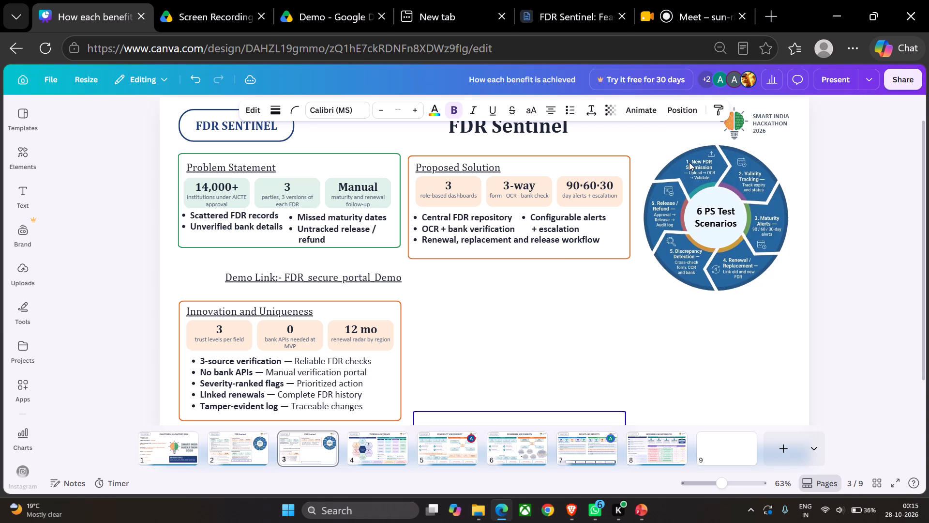
Nudge the selected "6 PS Test Scenarios" wheel one more small increment upward and clear the selection.
key(Up)
click(631, 362)
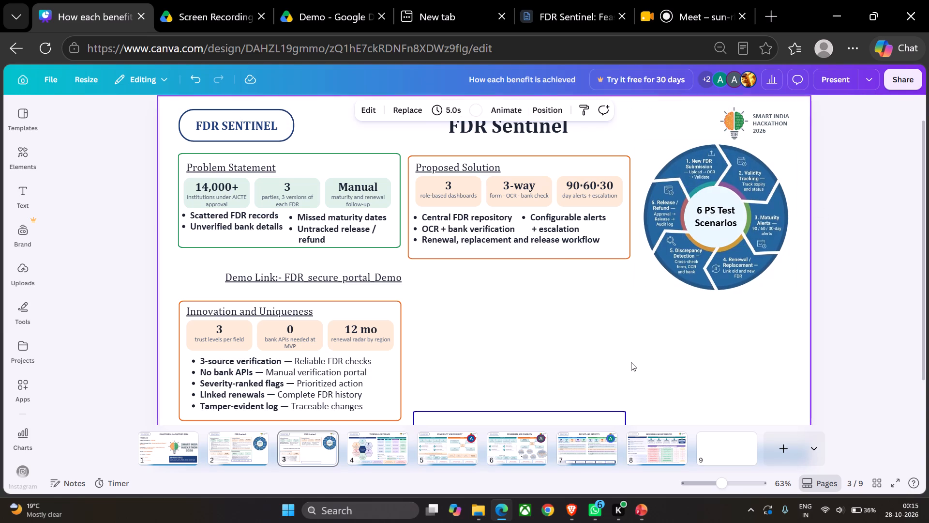
Look over the Feasibility and Viability page 6 and the Impact and Benefits page 7, and return to page 3.
click(527, 453)
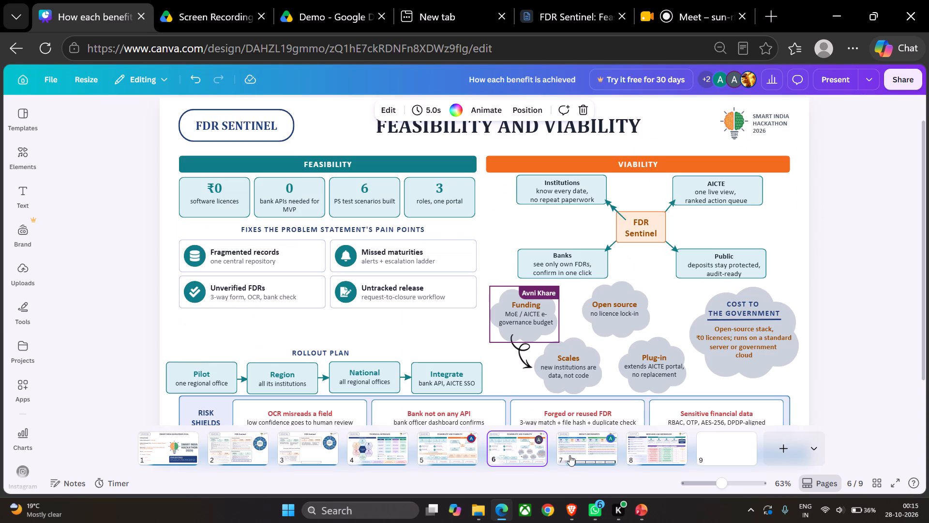
click(579, 456)
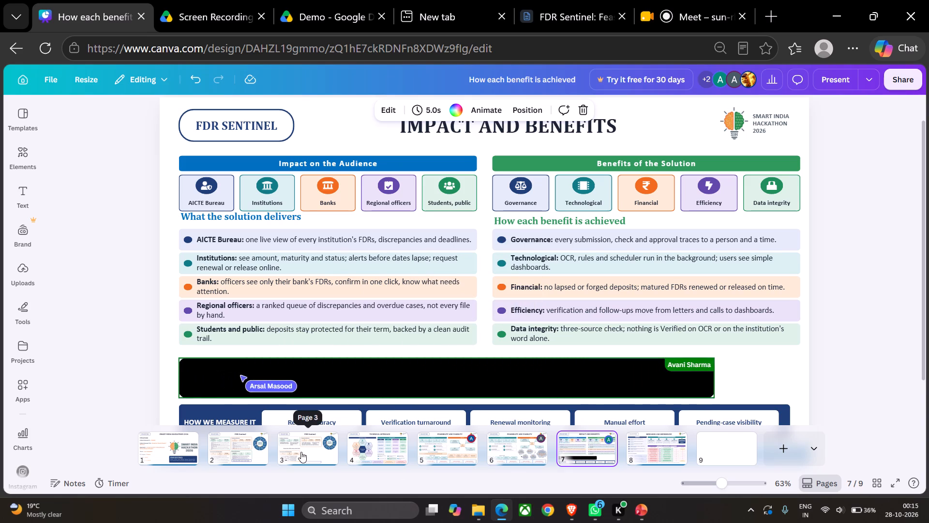
click(282, 444)
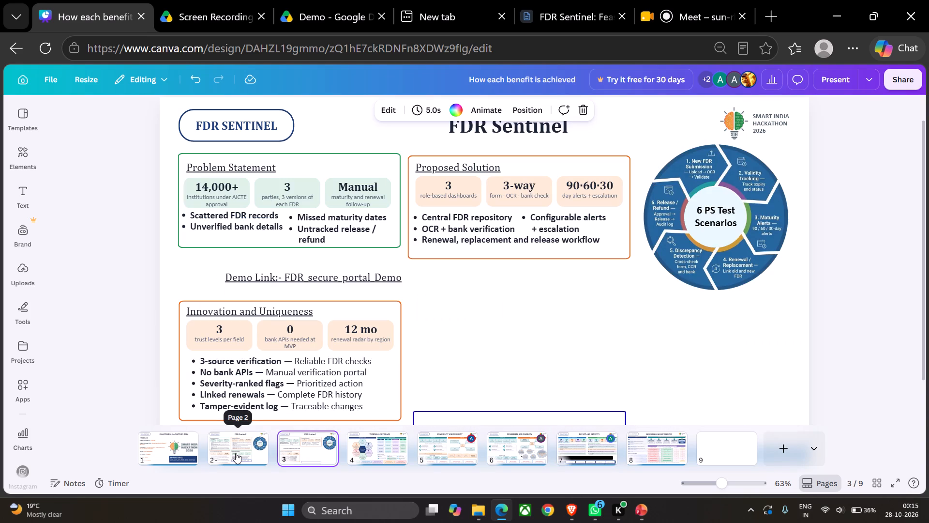
click(535, 359)
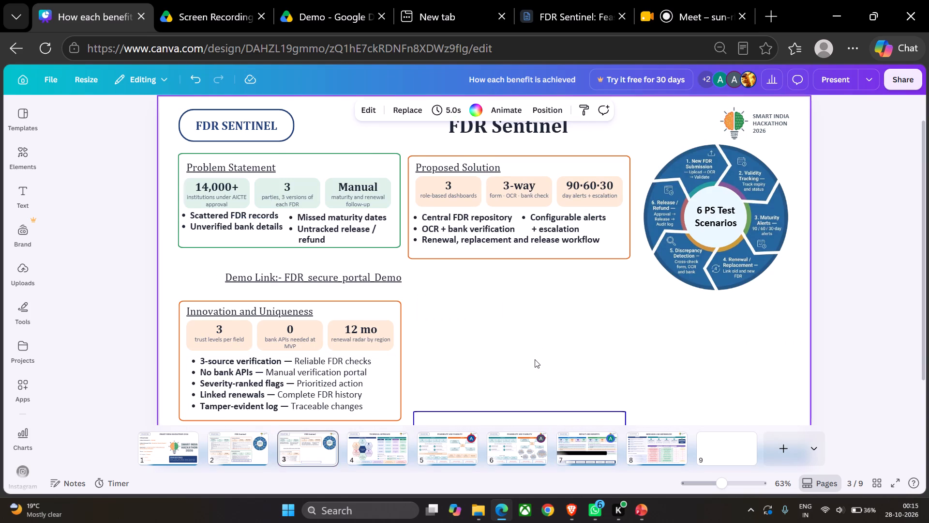
scroll(535, 359, down, 1)
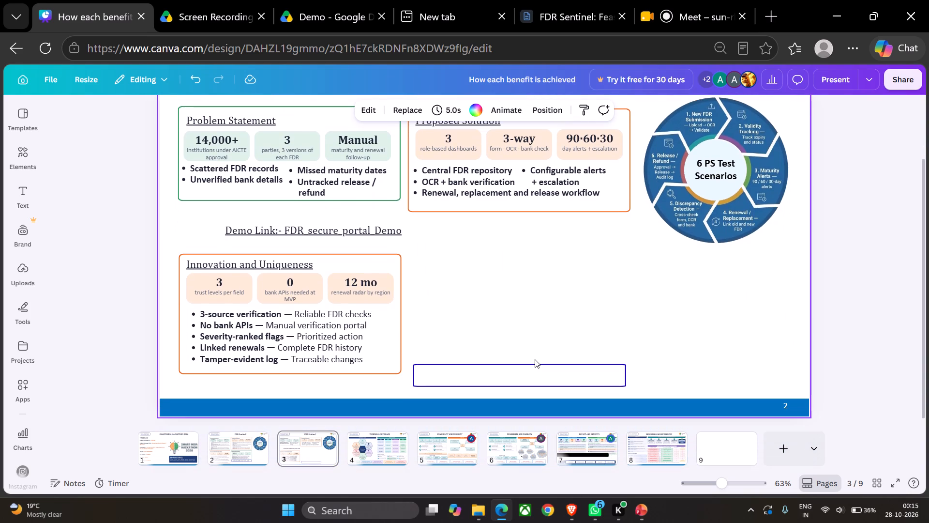
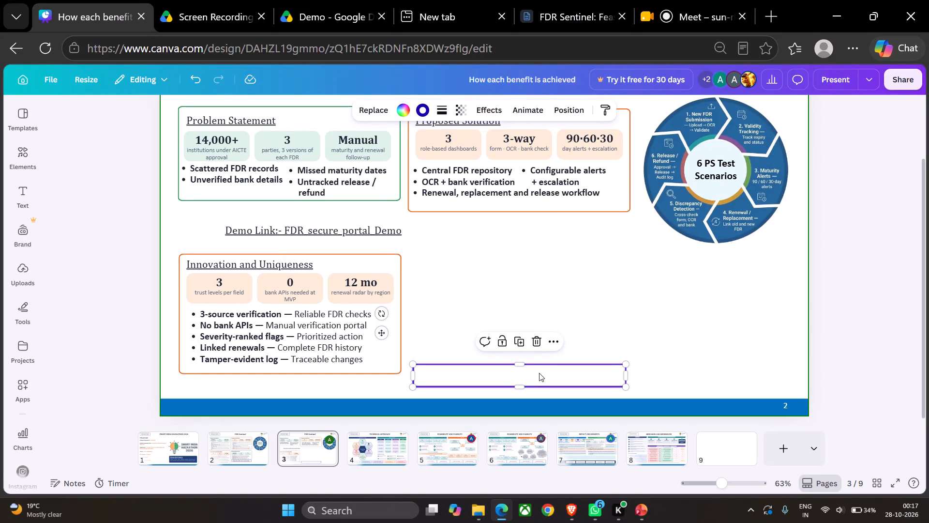
Place the empty blue-outlined rectangle directly below the Problem Statement box and extend its left edge to match that box's width.
drag(521, 370, 423, 302)
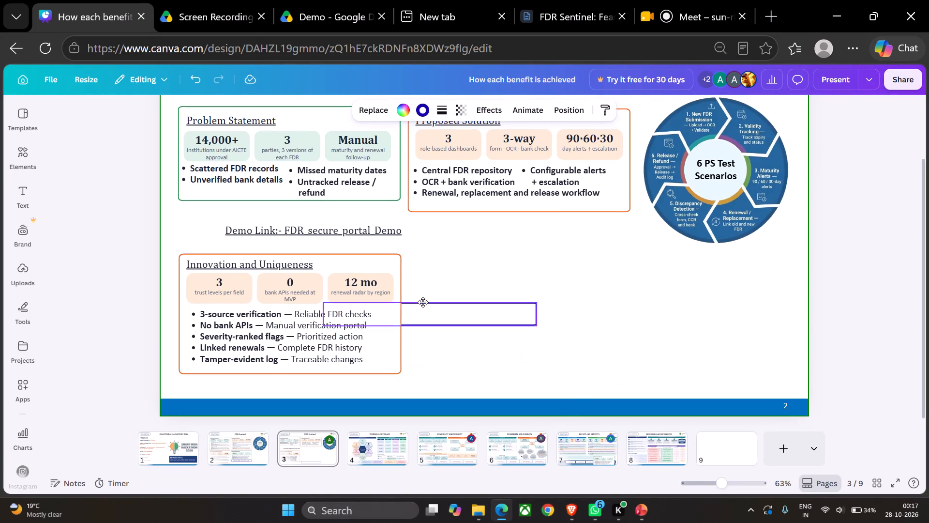
drag(423, 302, 295, 214)
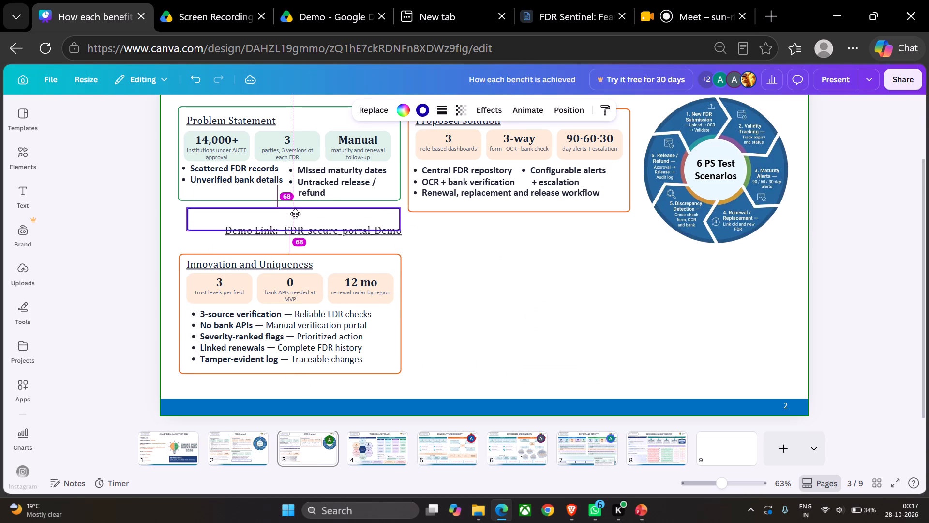
drag(295, 214, 521, 229)
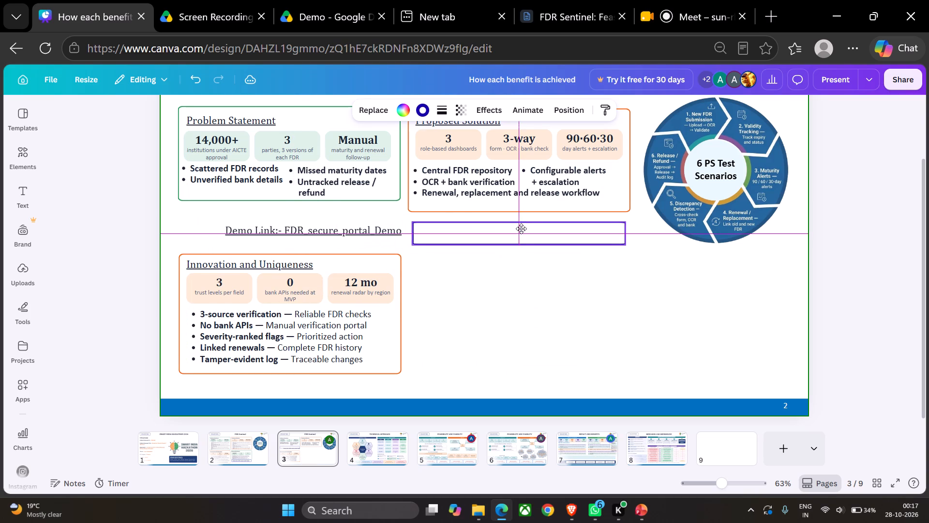
drag(521, 229, 522, 228)
scroll(522, 228, up, 1)
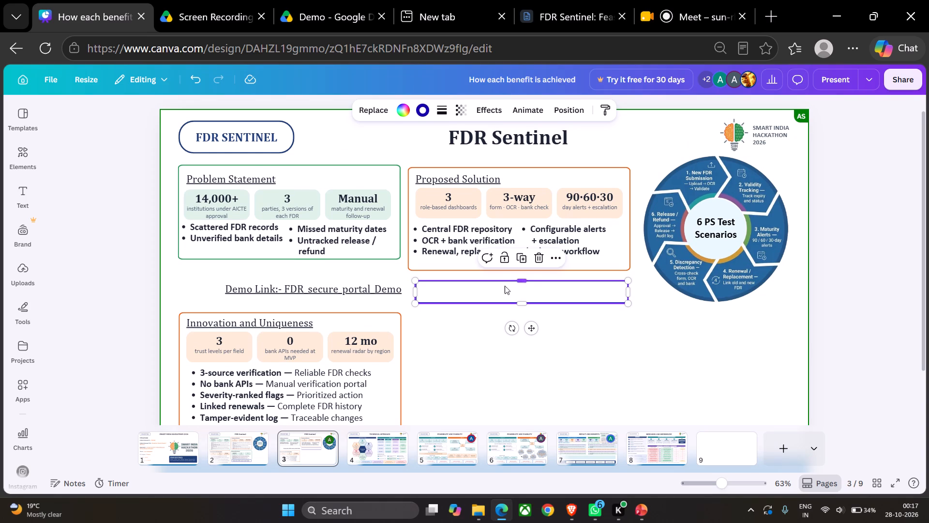
drag(503, 292, 272, 278)
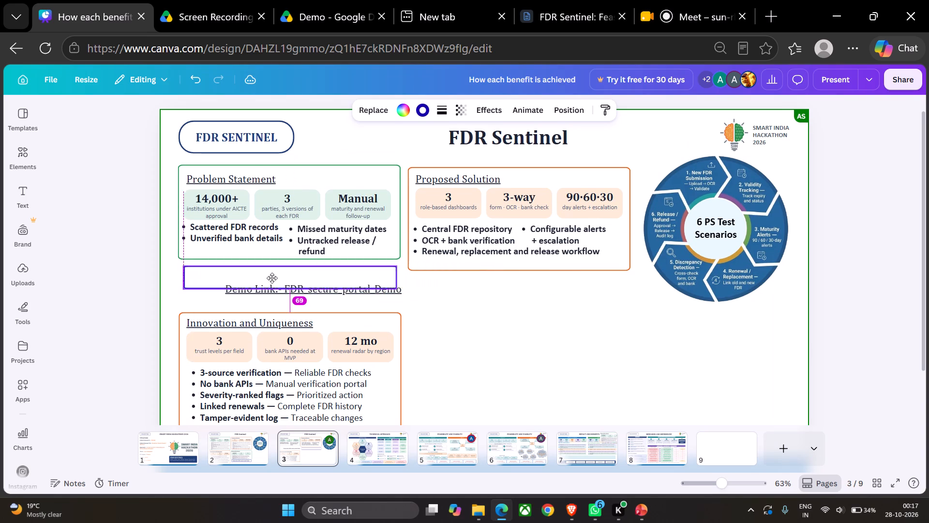
drag(272, 278, 277, 277)
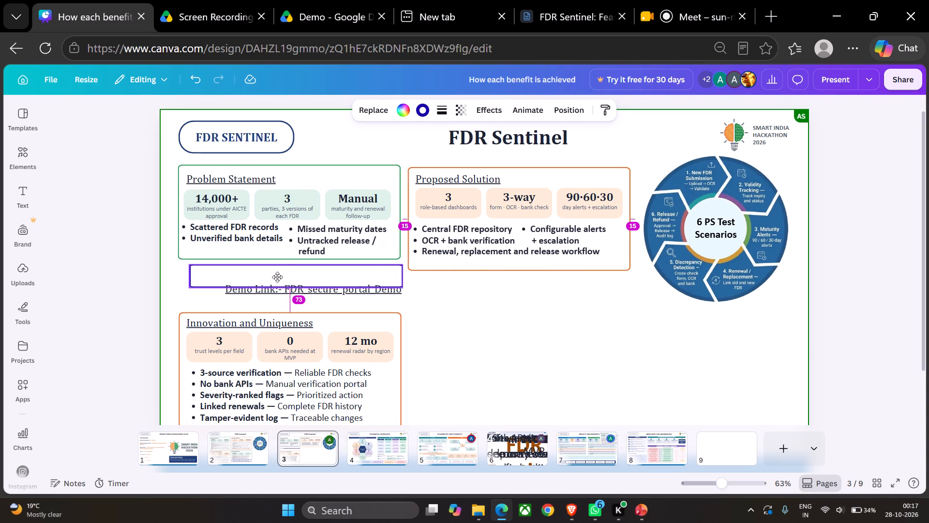
drag(277, 277, 276, 277)
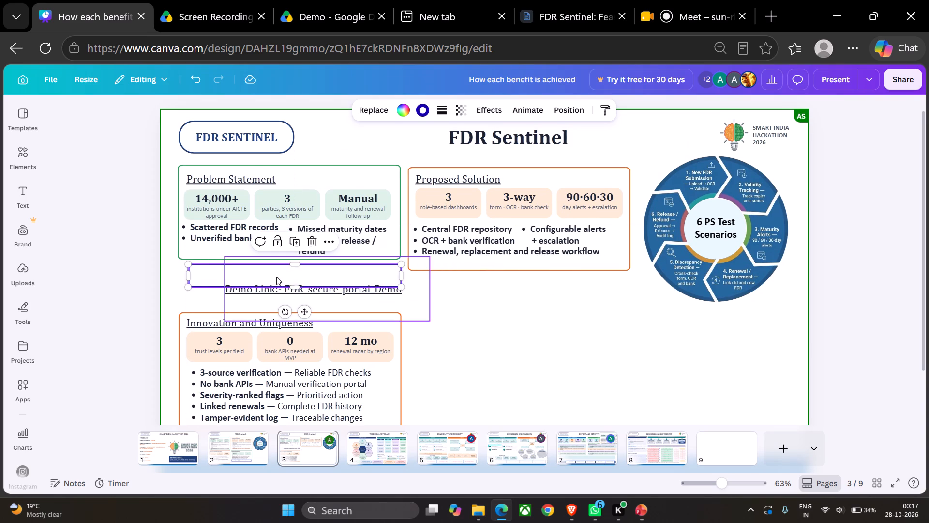
drag(189, 273, 175, 274)
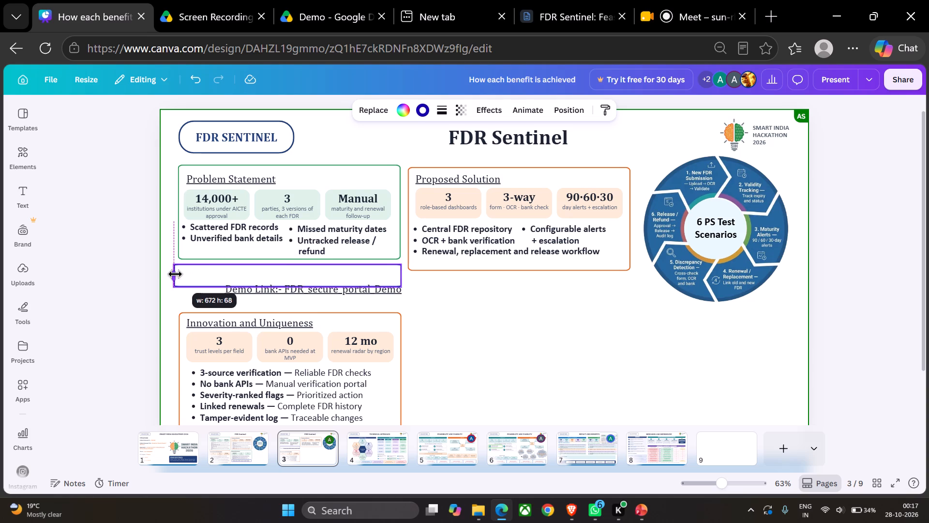
drag(175, 274, 180, 274)
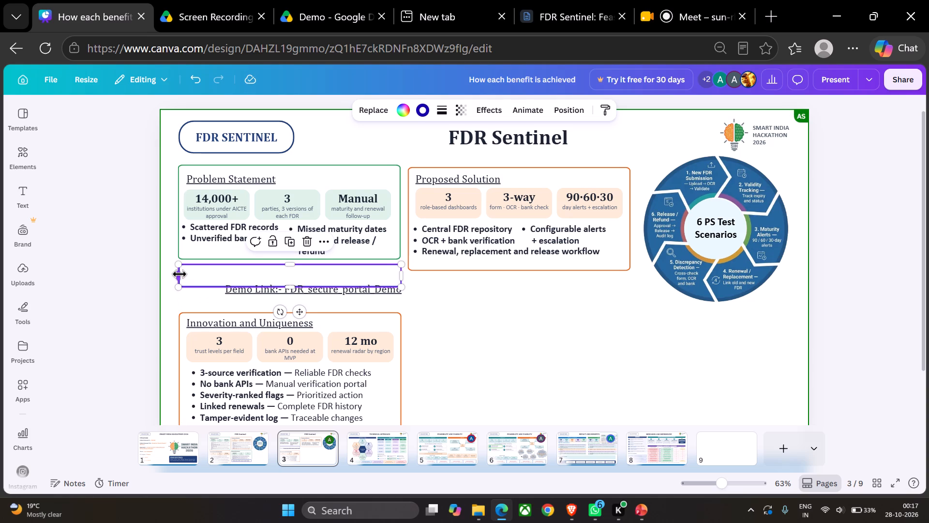
Move the "Demo Link:- FDR_secure_portal_Demo" text so it sits centred inside the blue-outlined rectangle.
click(233, 292)
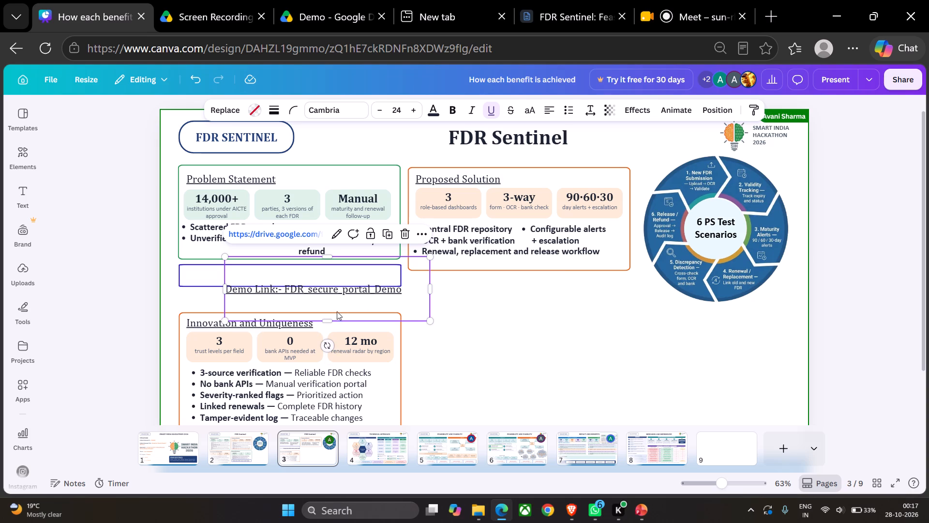
drag(324, 321, 323, 292)
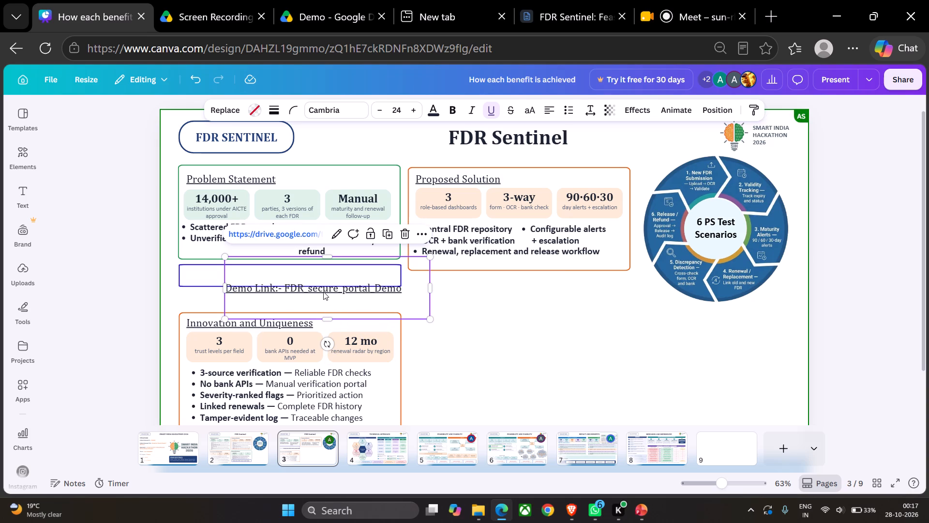
click(328, 344)
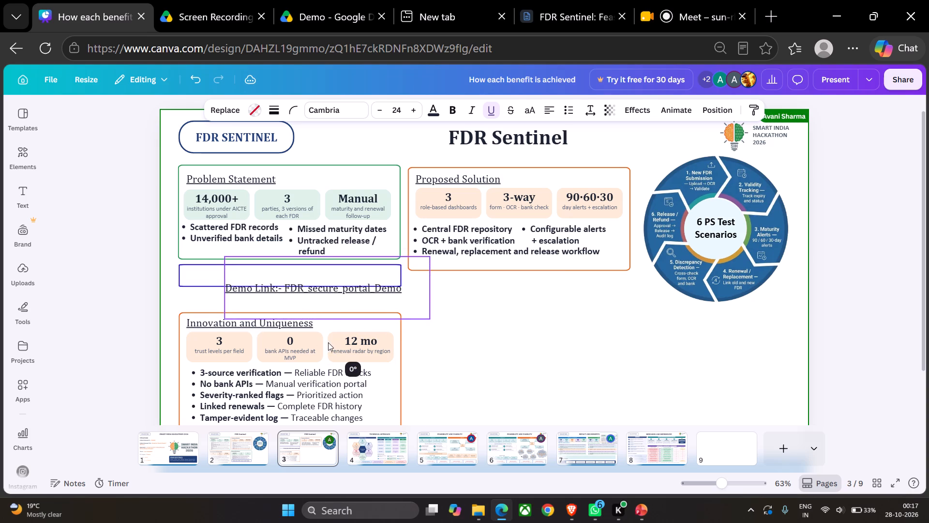
drag(333, 309, 301, 299)
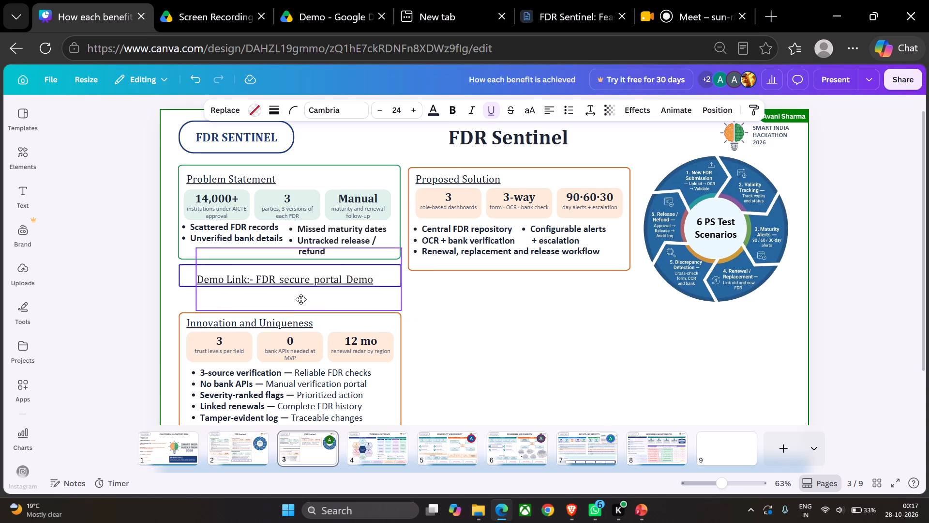
drag(301, 299, 308, 295)
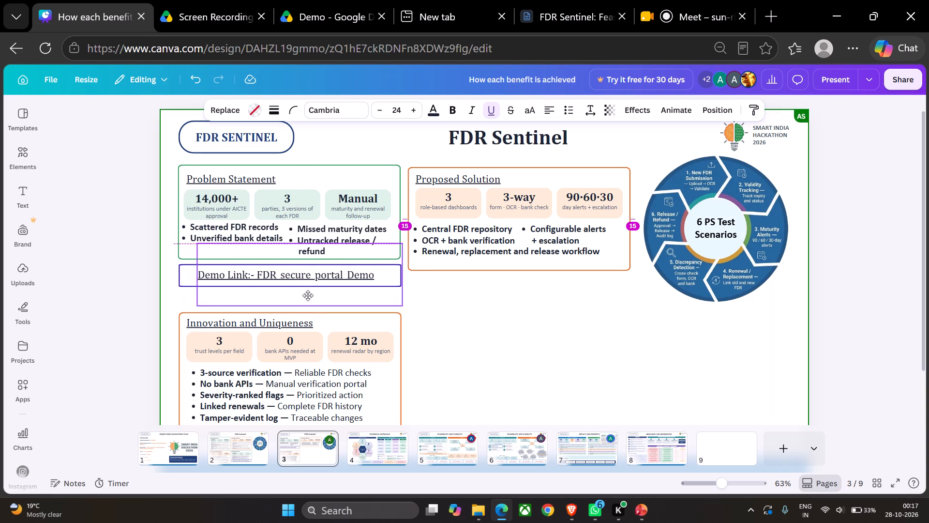
drag(308, 295, 307, 297)
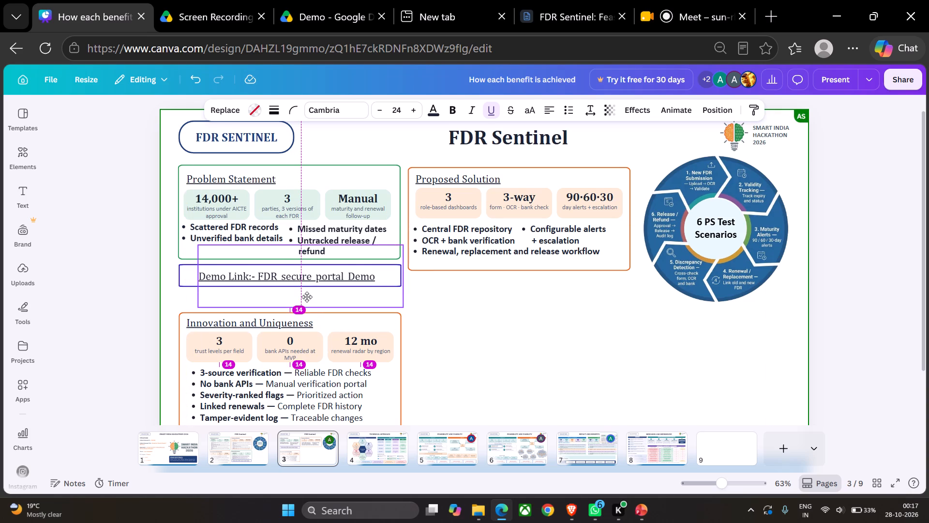
drag(307, 297, 307, 295)
click(432, 321)
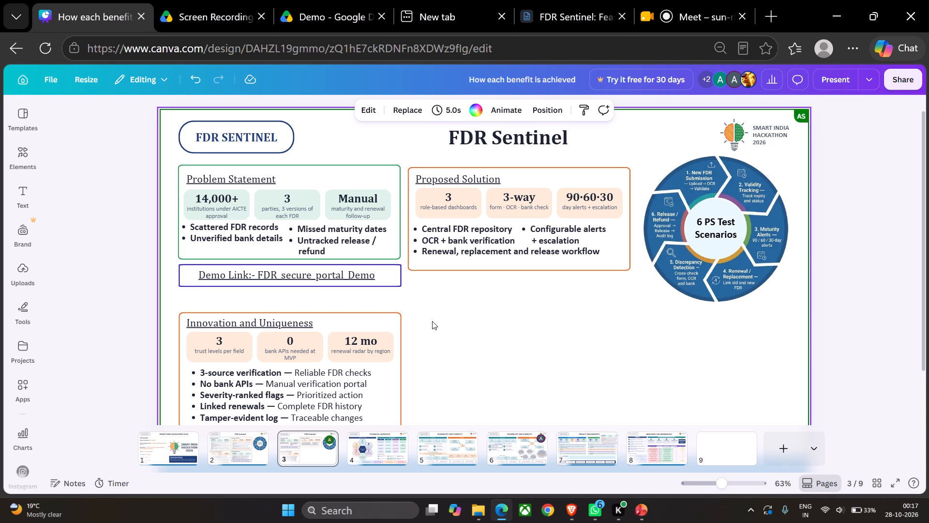
Move the whole Innovation and Uniqueness block, with its frame, stat cards and bullets, up to leave a small gap below the Demo Link frame.
scroll(432, 321, down, 1)
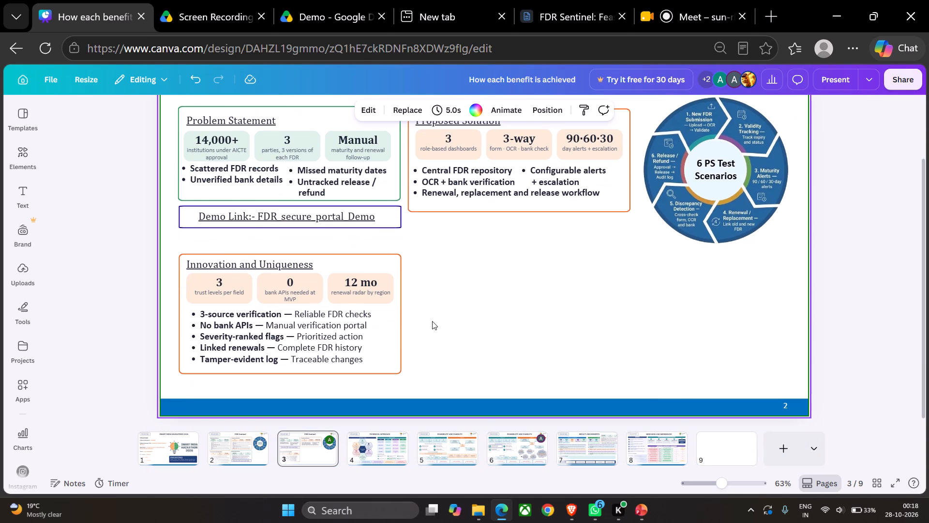
click(435, 338)
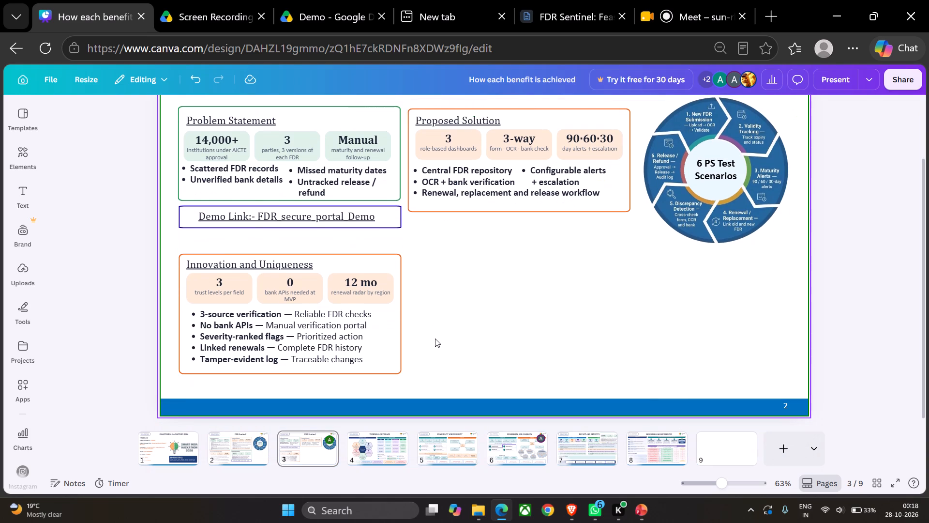
click(435, 338)
drag(435, 338, 214, 264)
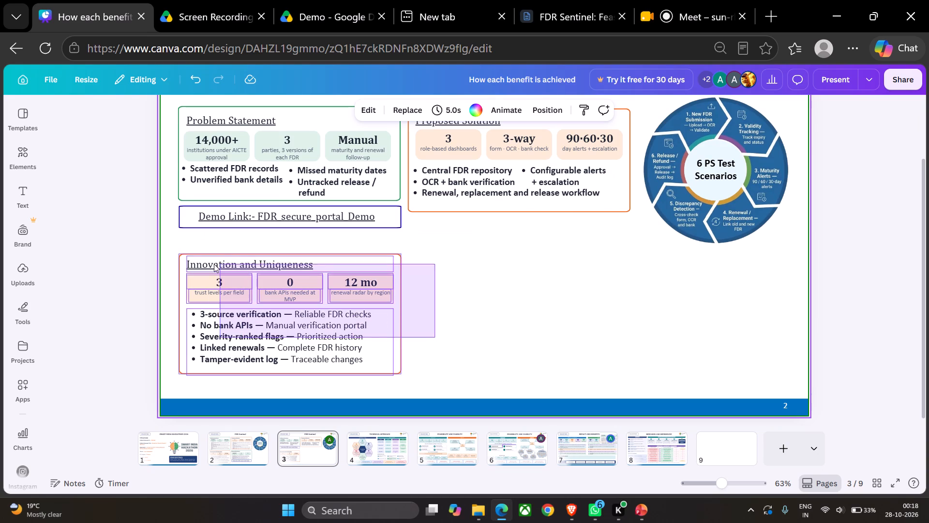
drag(214, 264, 167, 252)
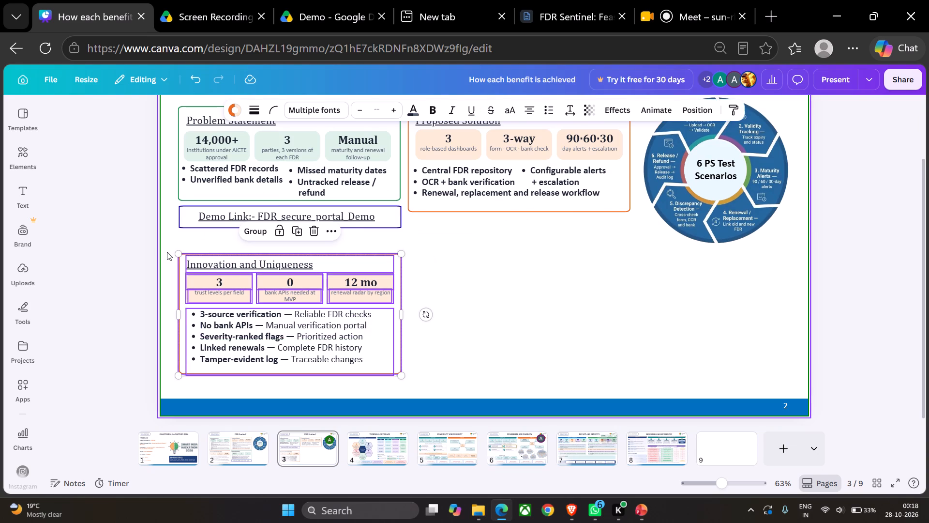
key(Up)
key(Up)
key(Up)
key(Up)
key(Up)
key(Up)
key(Up)
key(Up)
key(Up)
key(Up)
key(Up)
key(Up)
key(Up)
key(Up)
key(Up)
key(Up)
key(Up)
key(Up)
key(Up)
key(Up)
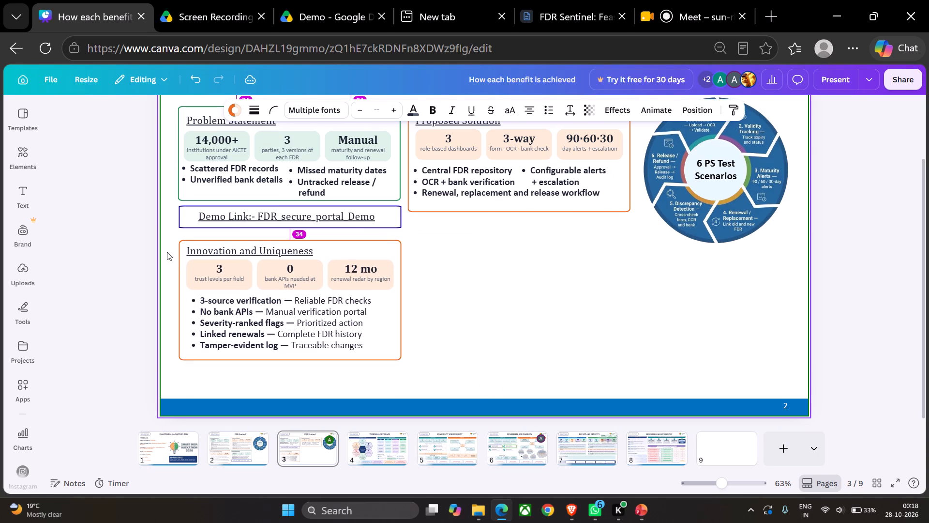
key(Down)
key(Down)
key(Down)
key(Down)
key(Down)
key(Down)
key(Down)
key(Down)
key(Down)
key(Down)
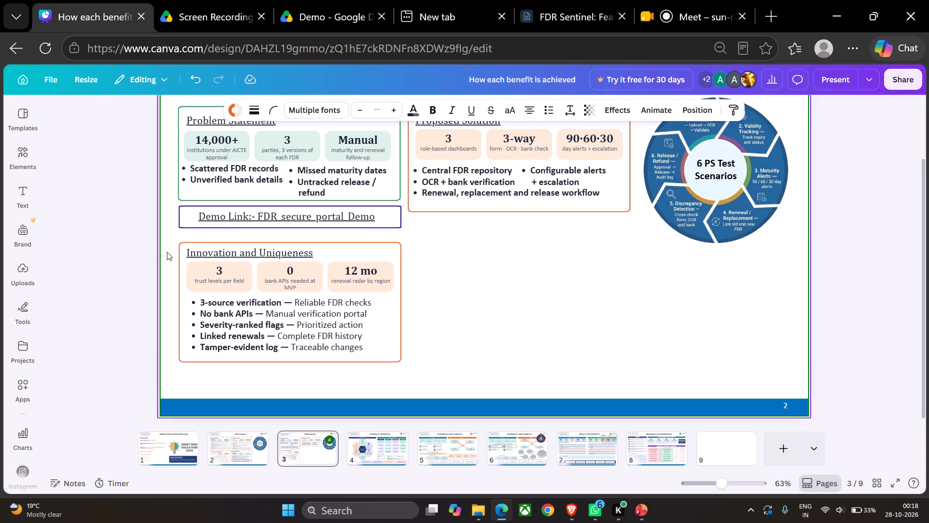
scroll(520, 255, up, 2)
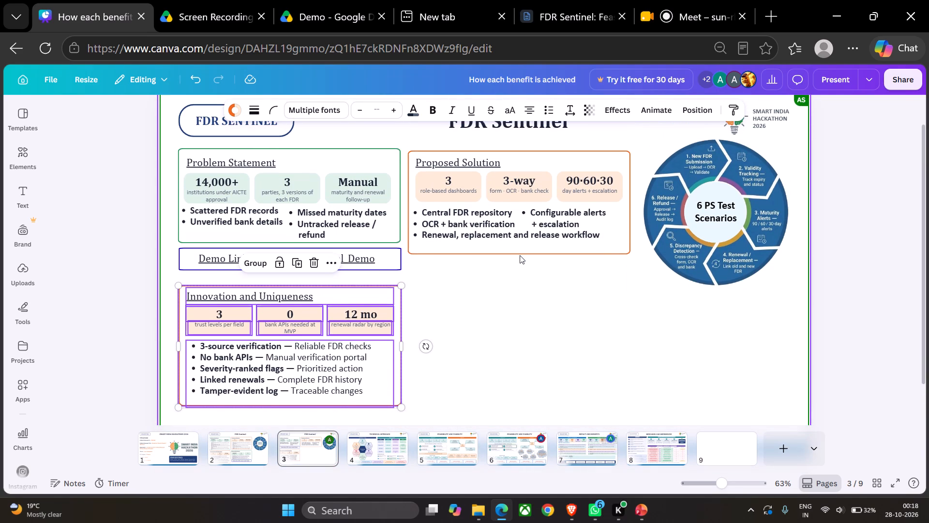
key(Up)
key(Up)
key(Up)
key(Up)
key(Up)
key(Up)
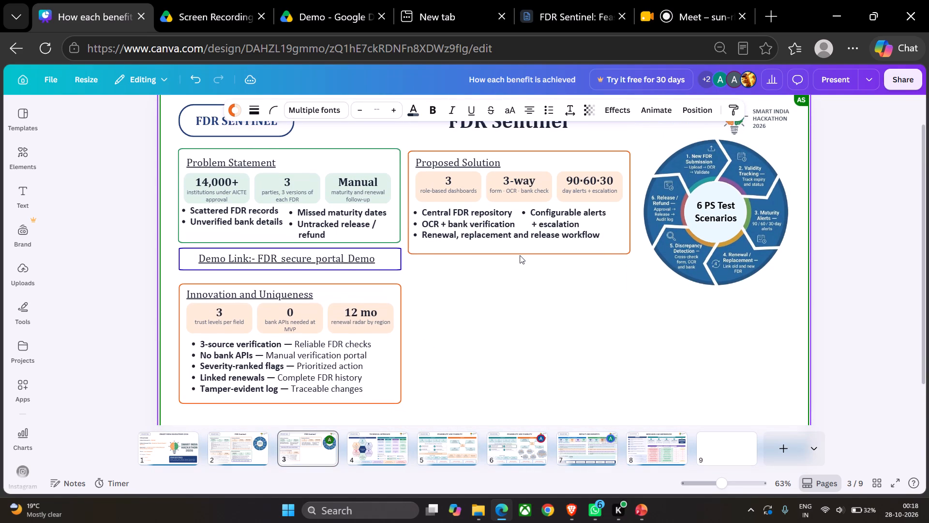
key(Up)
key(Up)
key(Up)
key(Up)
key(Up)
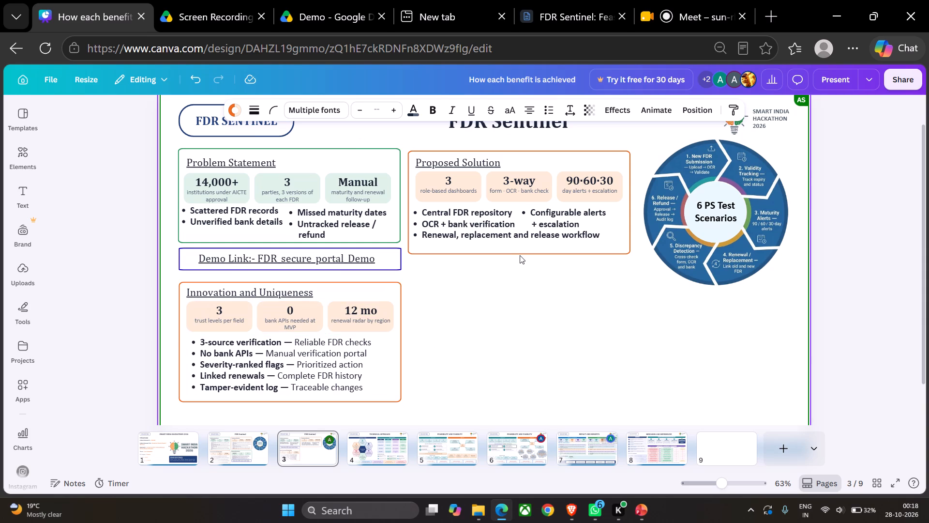
key(Up)
key(Up)
key(Up)
key(Up)
key(Up)
key(Up)
key(Up)
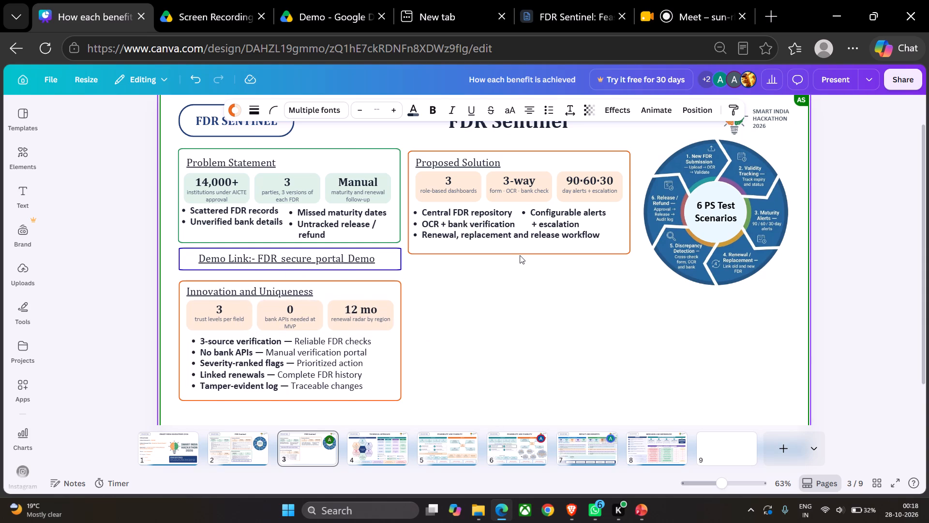
key(Up)
key(Up)
key(Up)
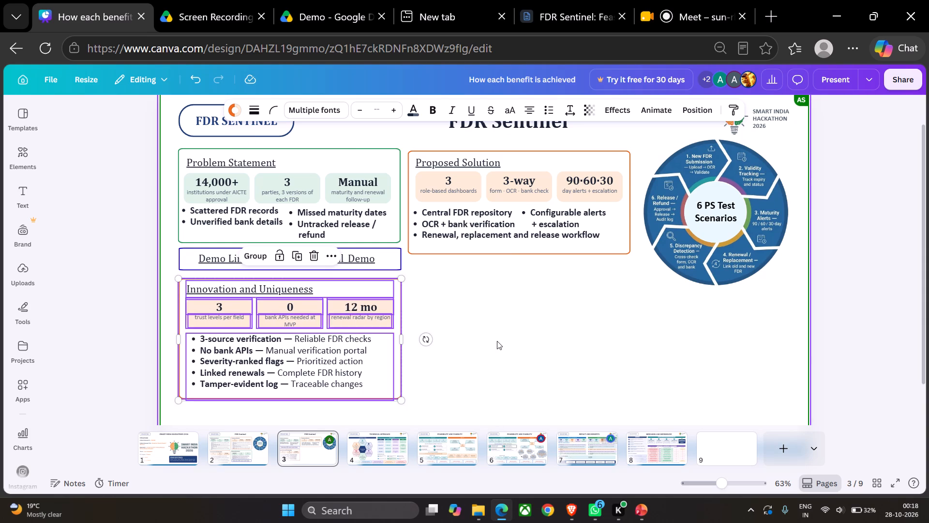
click(497, 341)
scroll(497, 341, down, 1)
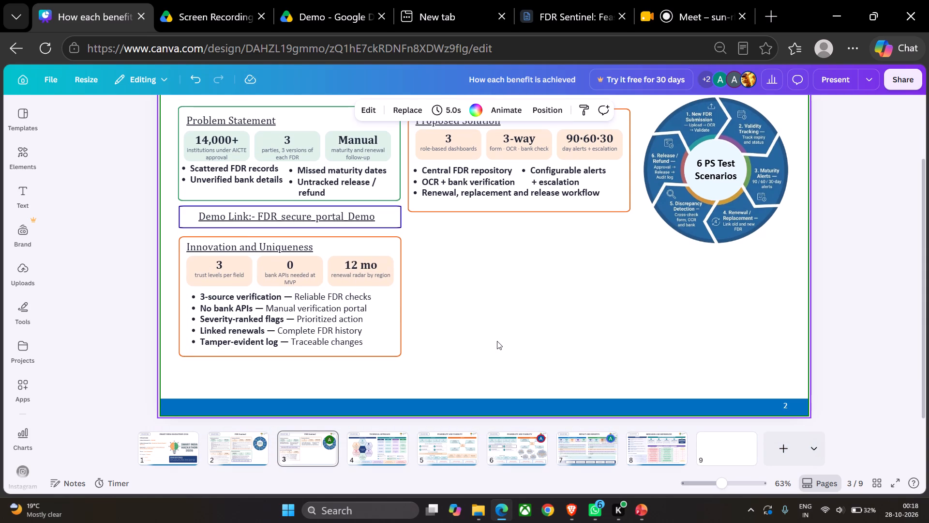
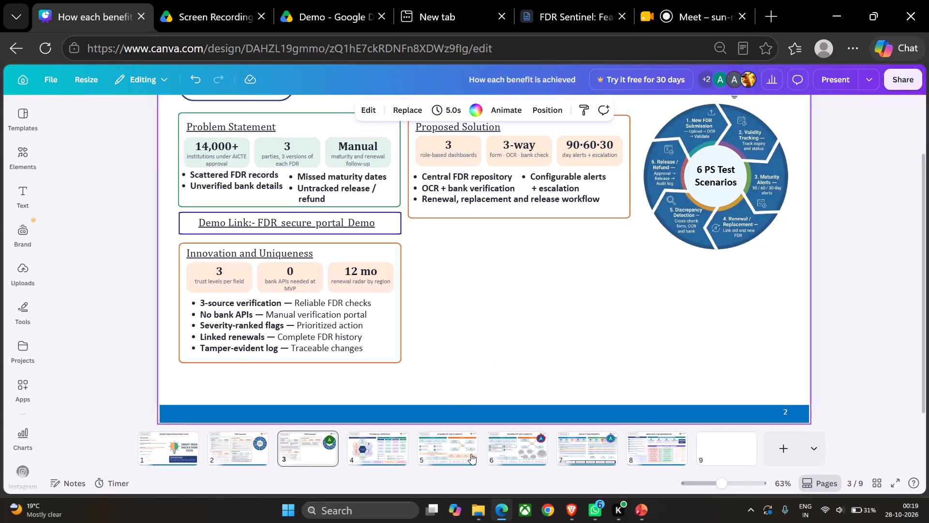
On page 5, delete the duplicate arrow between the FDR Sentinel box and the Institutions box in the Viability diagram.
click(469, 454)
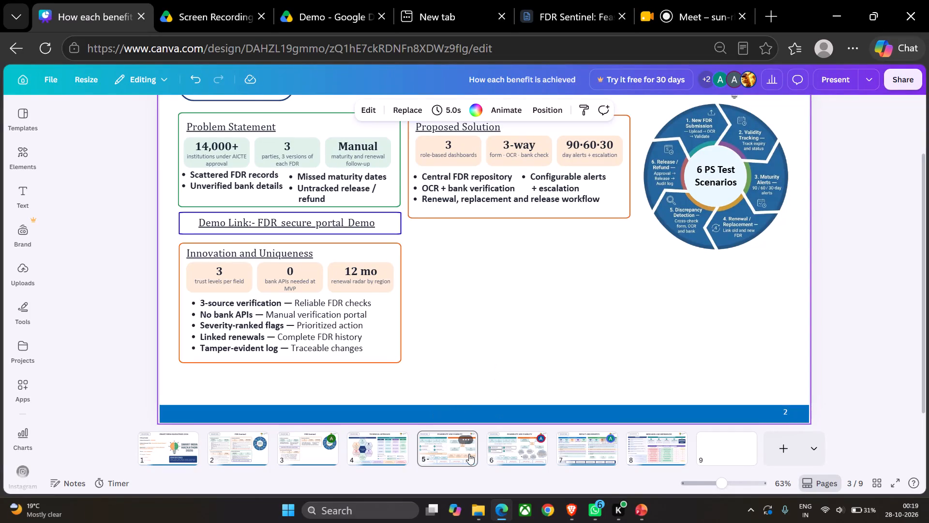
click(375, 455)
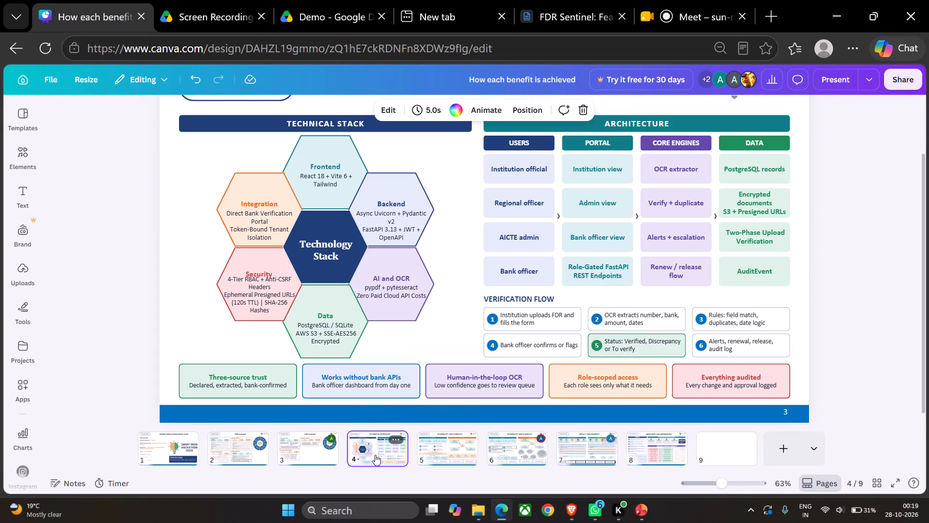
click(445, 446)
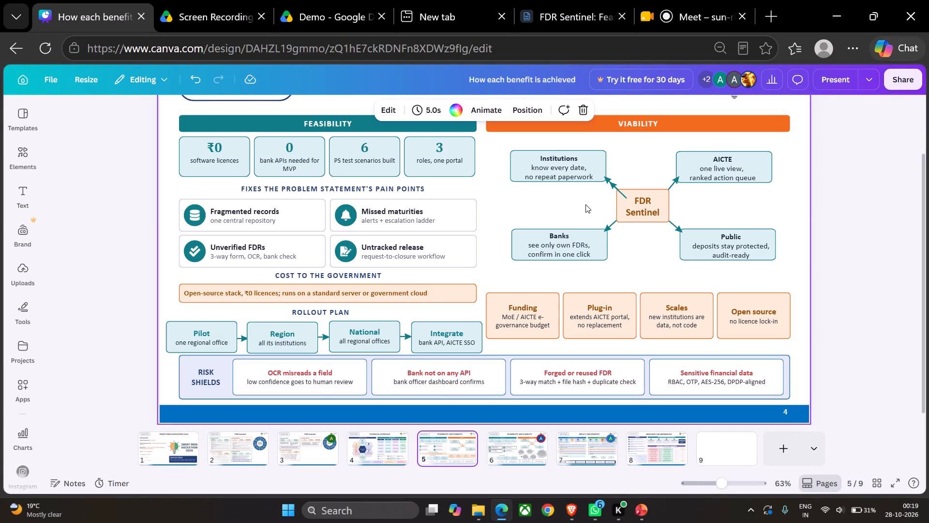
click(612, 187)
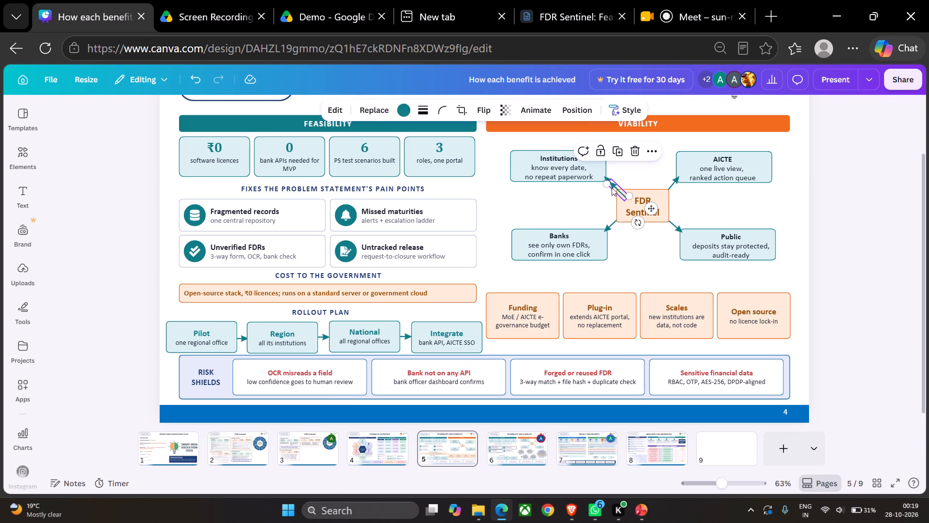
drag(612, 187, 597, 211)
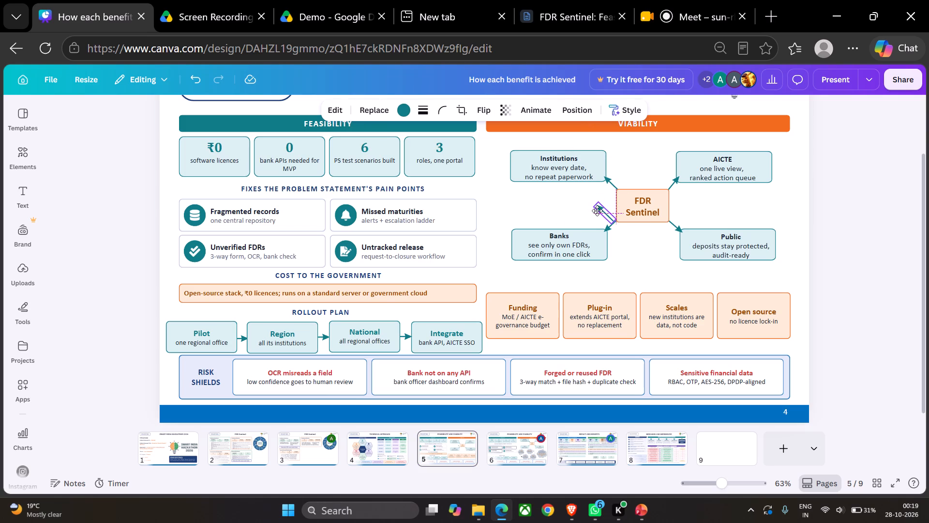
drag(597, 211, 584, 206)
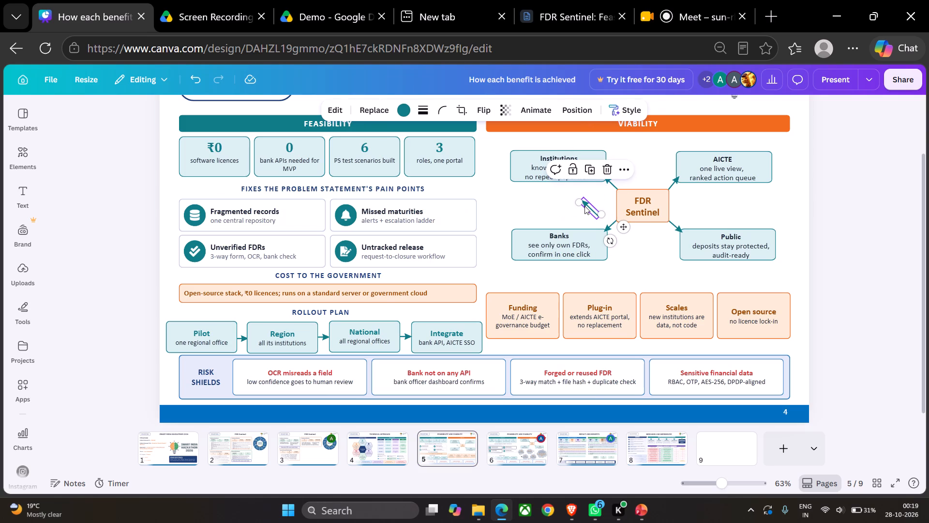
key(Delete)
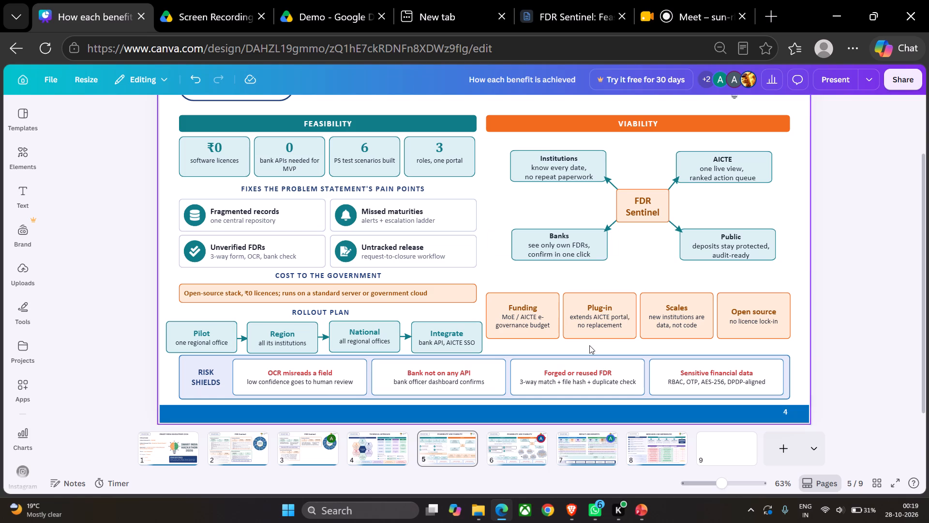
Compare the two versions of the Feasibility and Viability slide on pages 5 and 6.
click(515, 446)
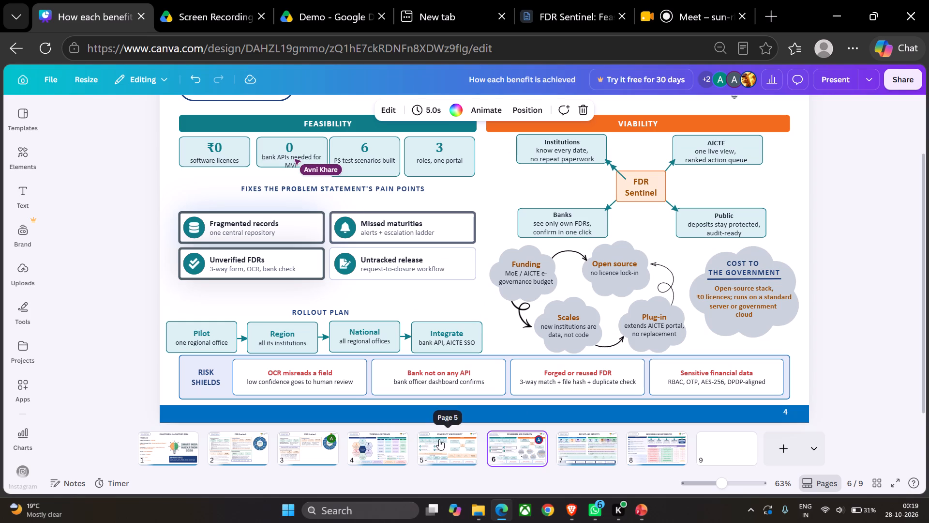
click(439, 439)
click(496, 449)
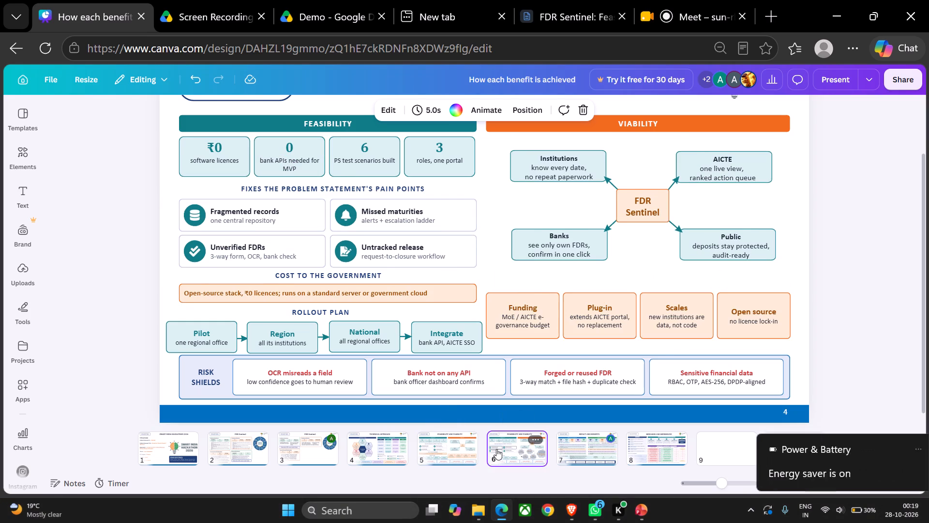
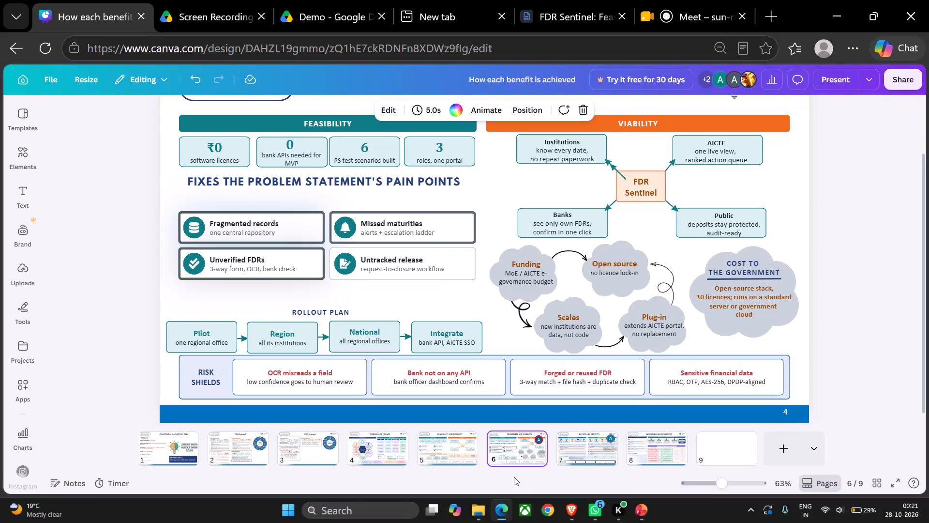
Go back to page 4 to view the Technical Stack and Architecture slide.
click(440, 451)
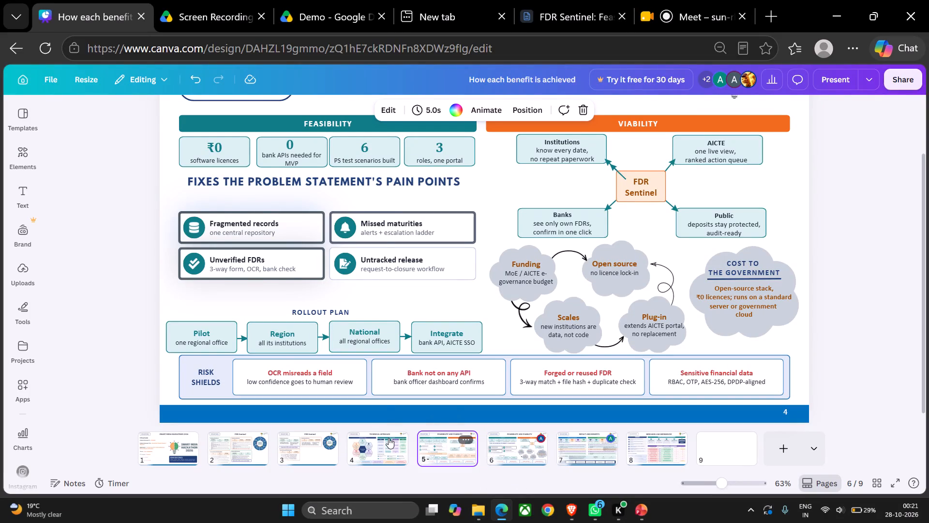
click(389, 438)
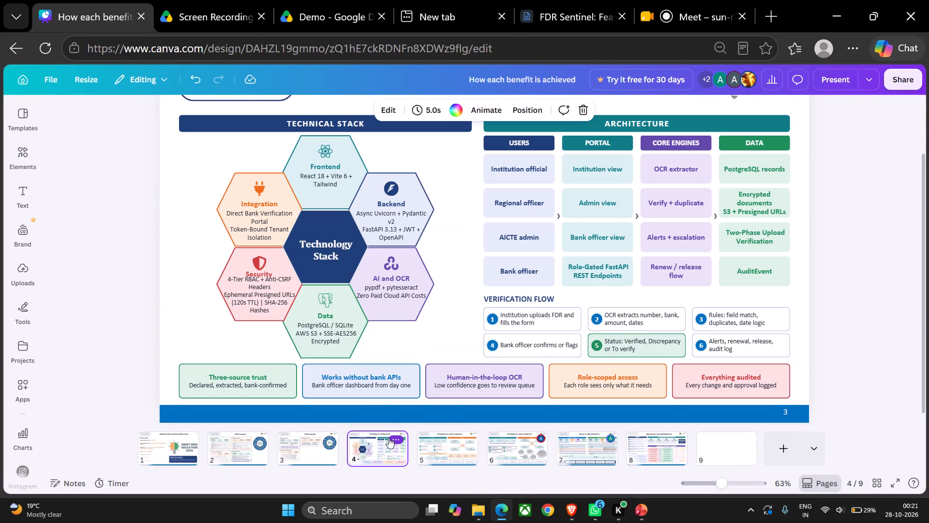
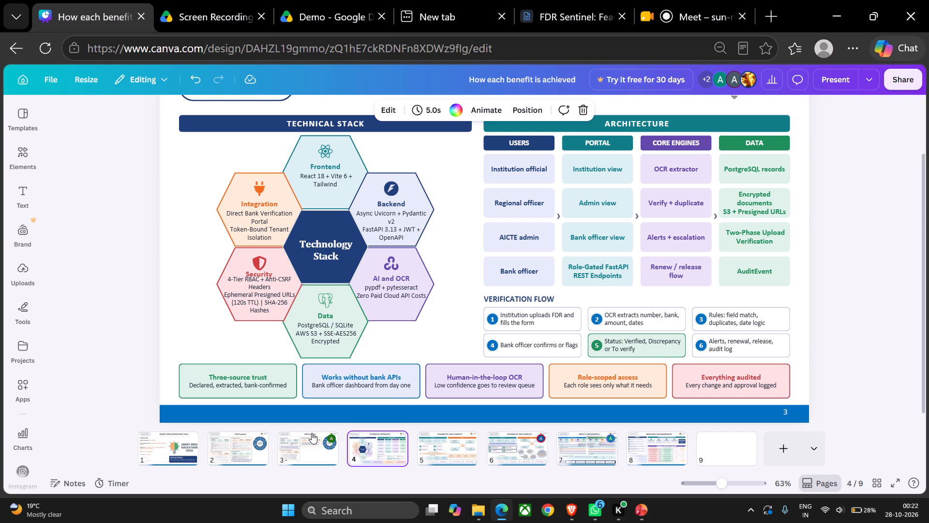
Review the slides on pages 5 through 8, checking their layouts, and return to the Feasibility and Viability slide on page 5.
click(455, 446)
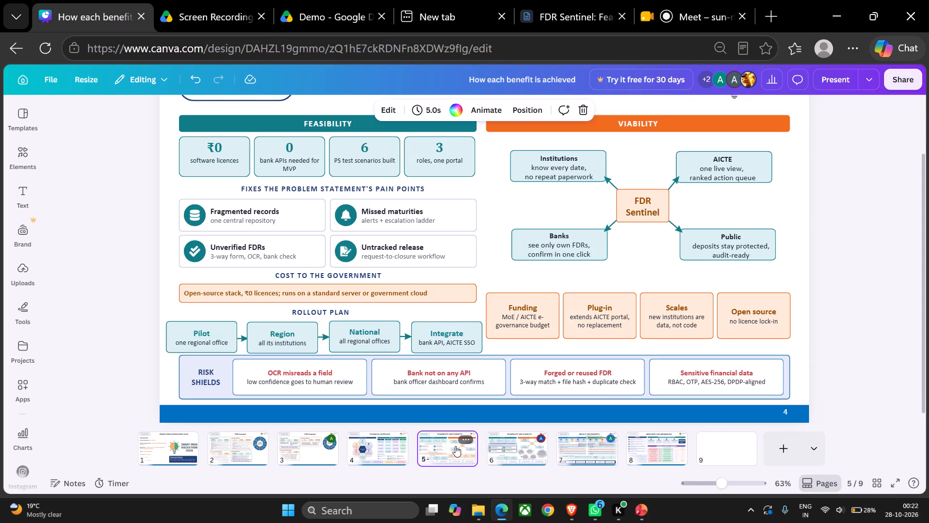
click(518, 443)
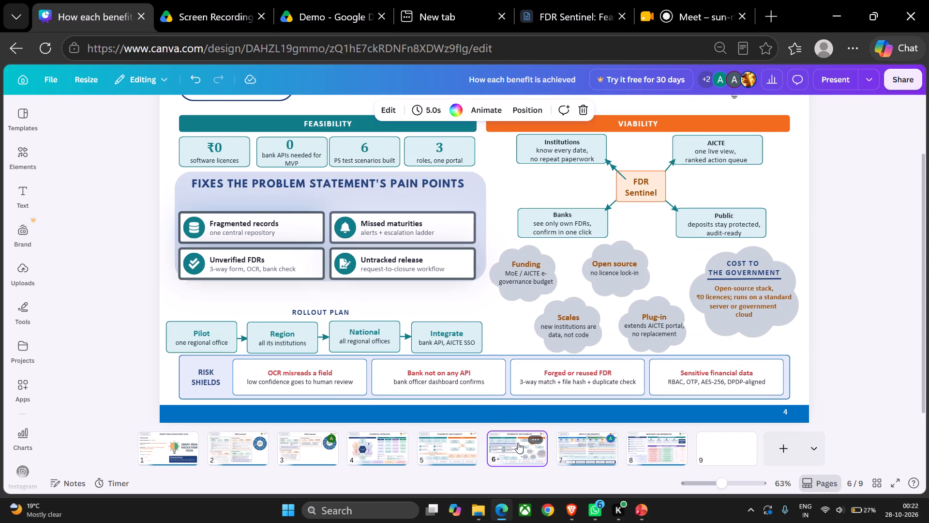
click(577, 447)
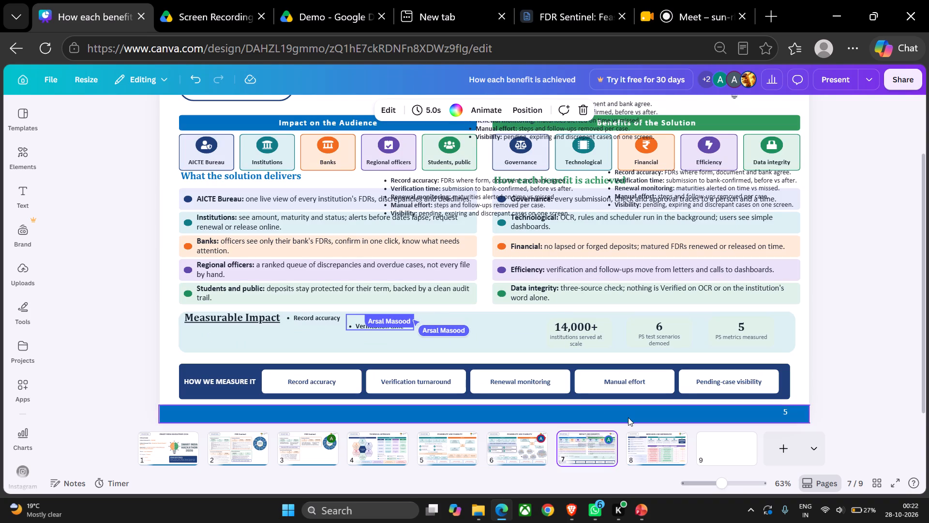
click(655, 446)
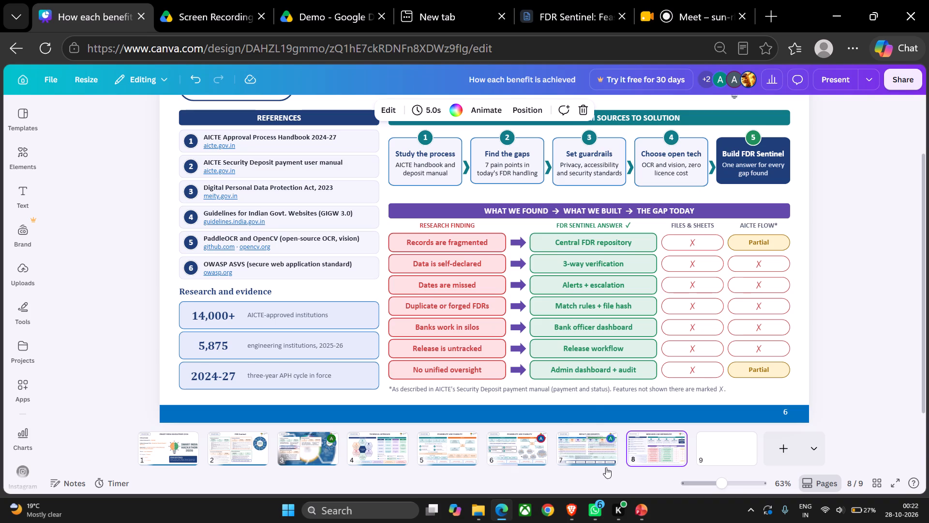
click(586, 452)
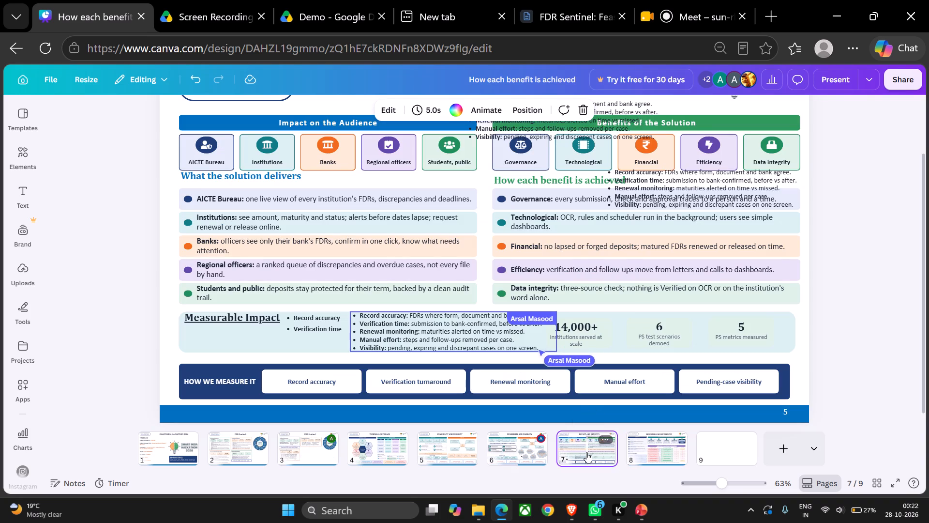
click(518, 464)
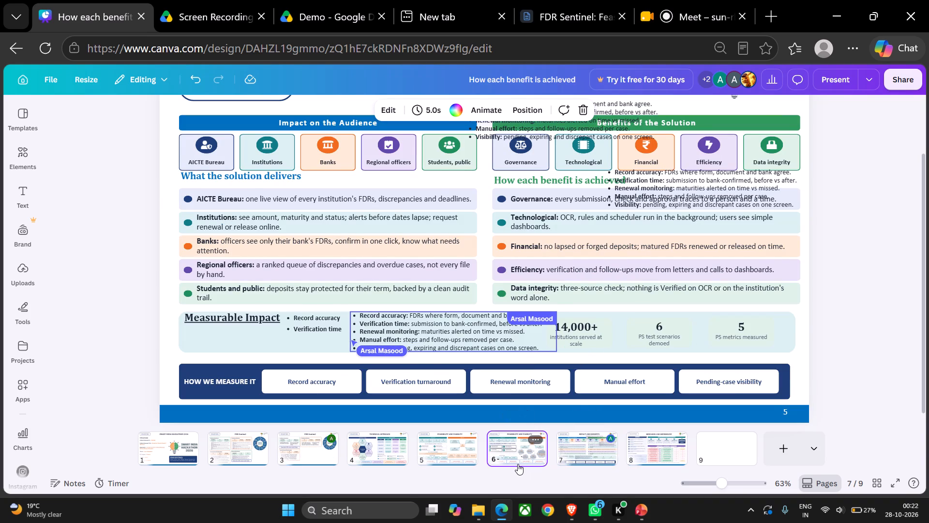
click(457, 466)
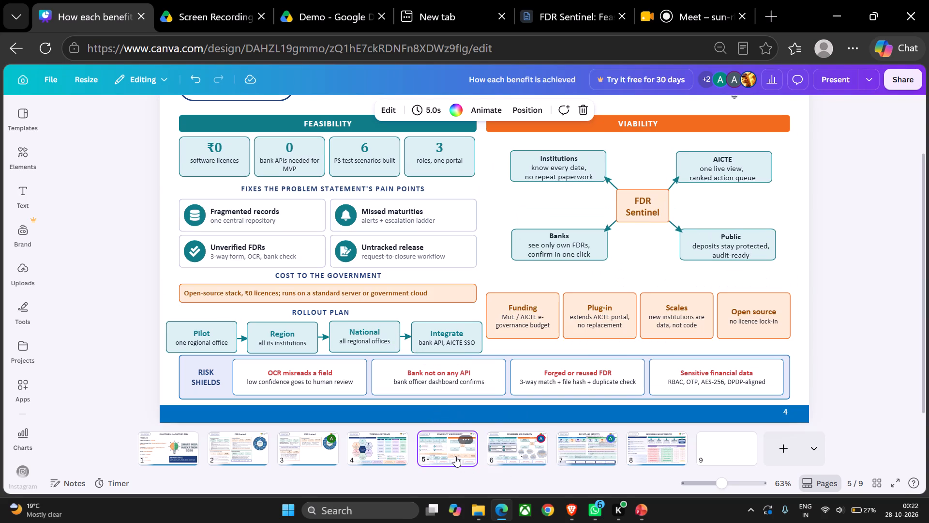
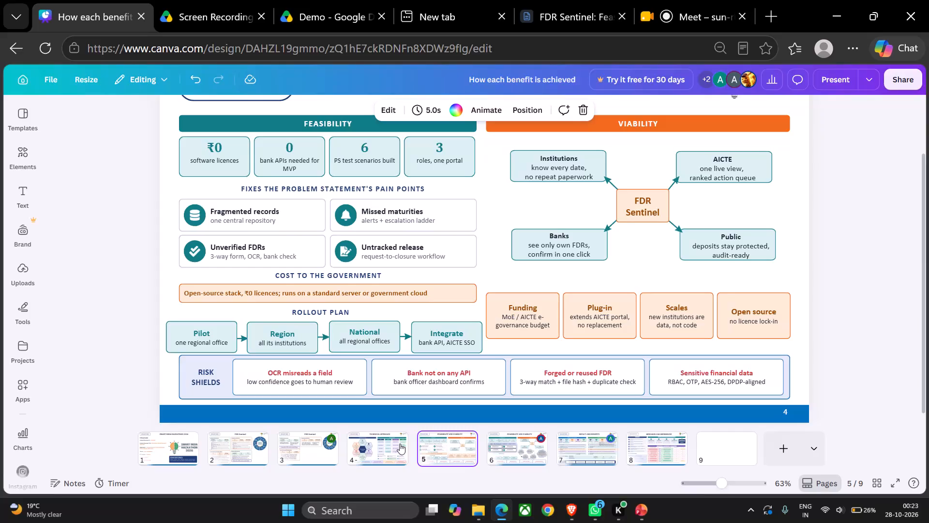
On page 4, move the Security hexagon's description text down slightly so it clears the Security heading.
click(400, 444)
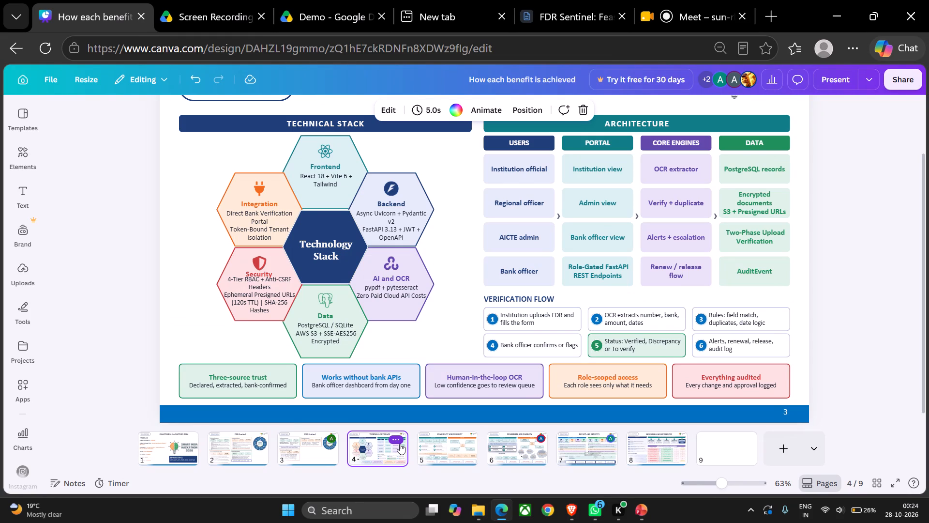
click(263, 302)
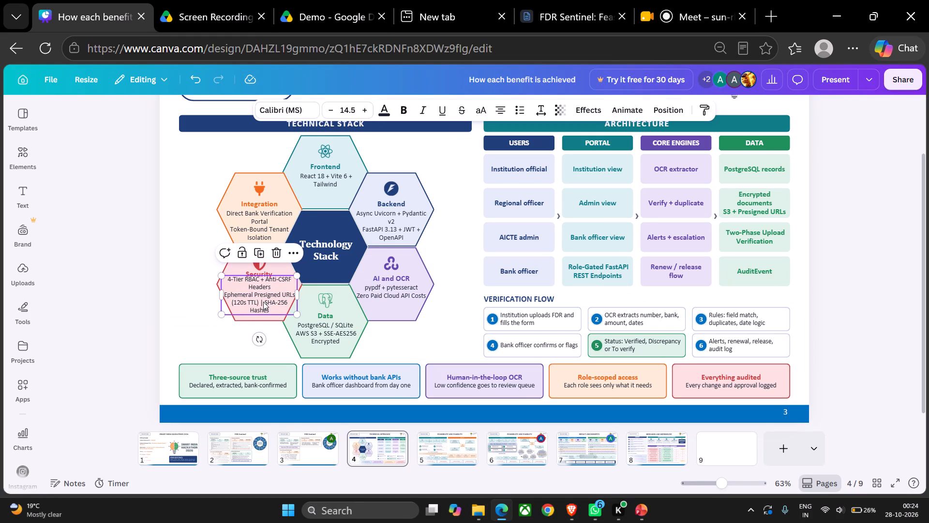
click(263, 302)
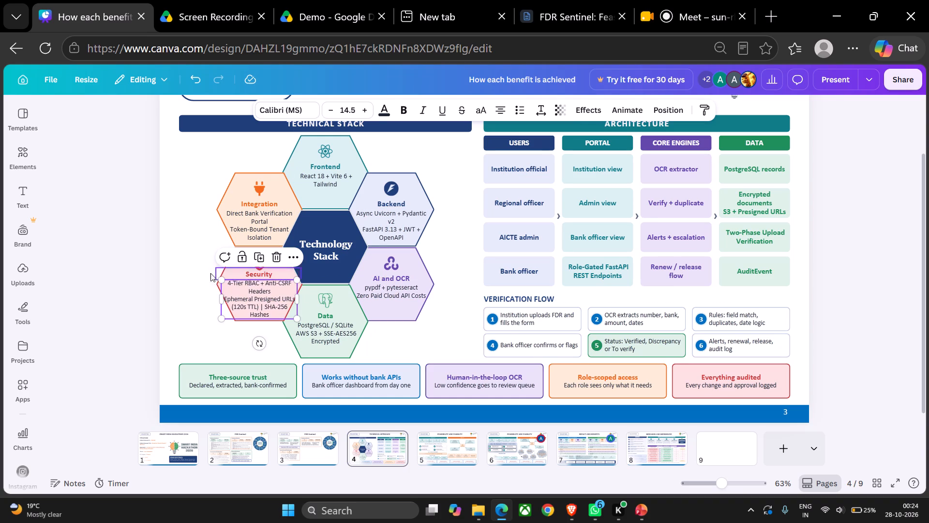
click(162, 261)
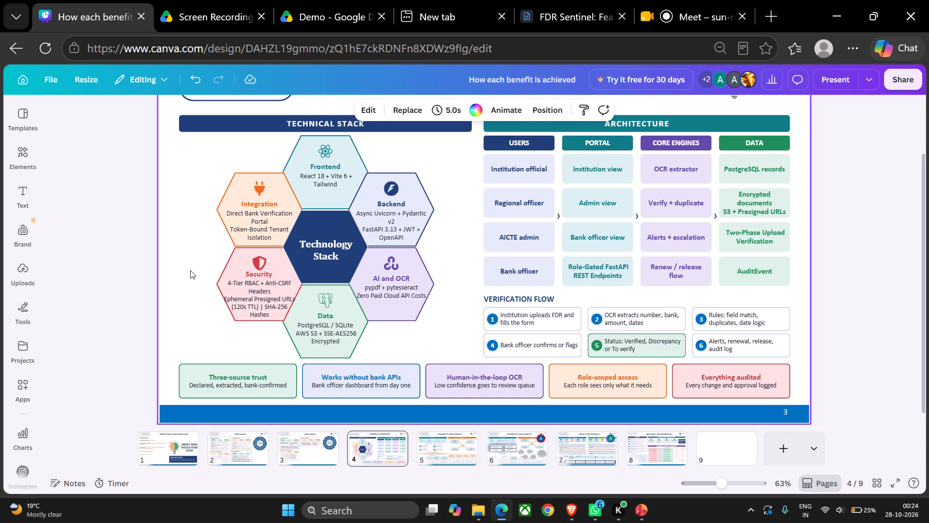
Set the font size of the Security hexagon's "Ephemeral Presigned URLs (120s TTL) | SHA-256 Hashes" text to 14.3.
triple_click(226, 299)
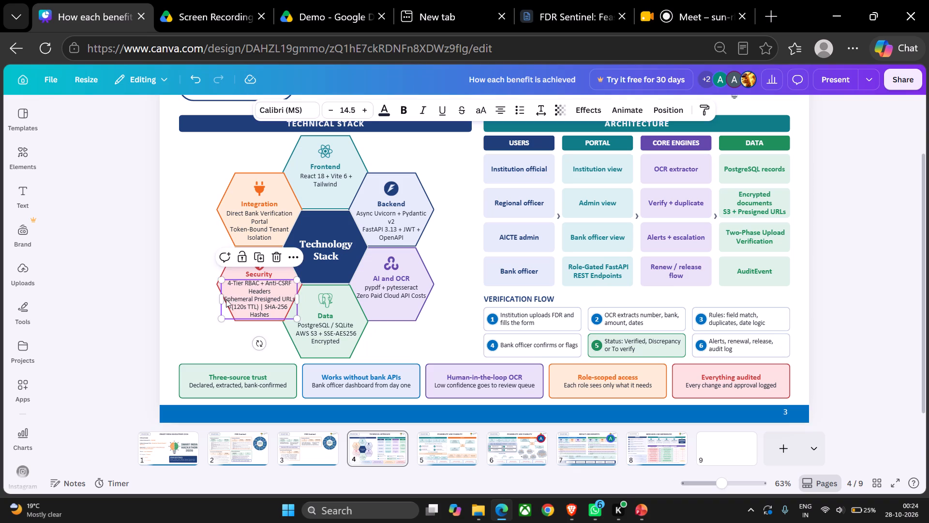
drag(226, 299, 234, 303)
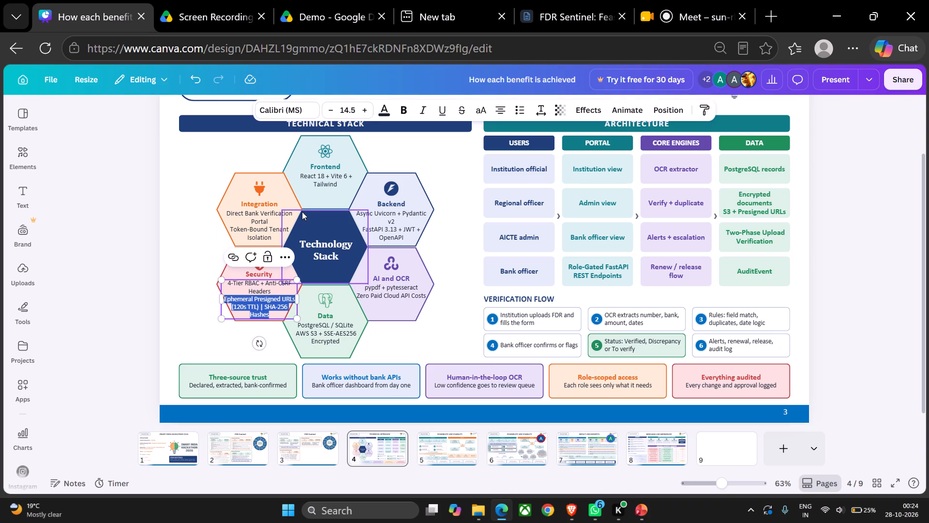
click(353, 106)
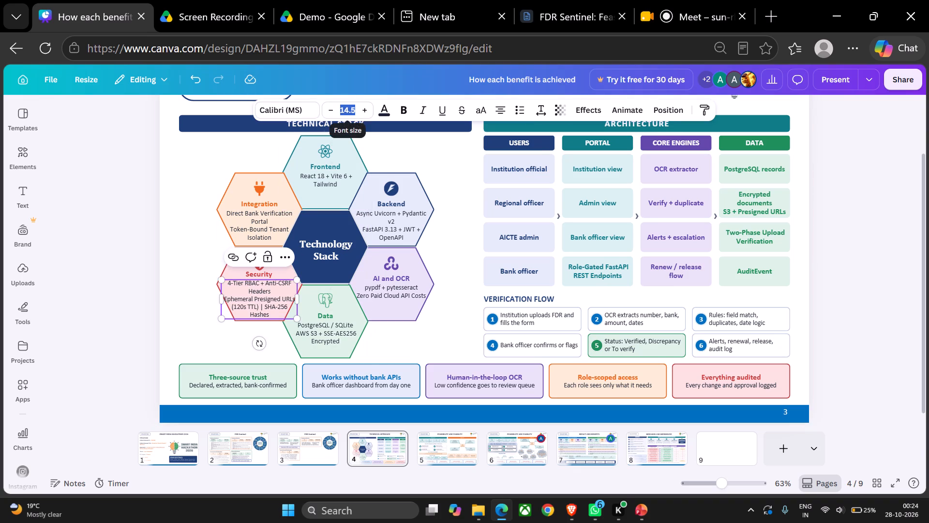
click(353, 106)
text(14.3)
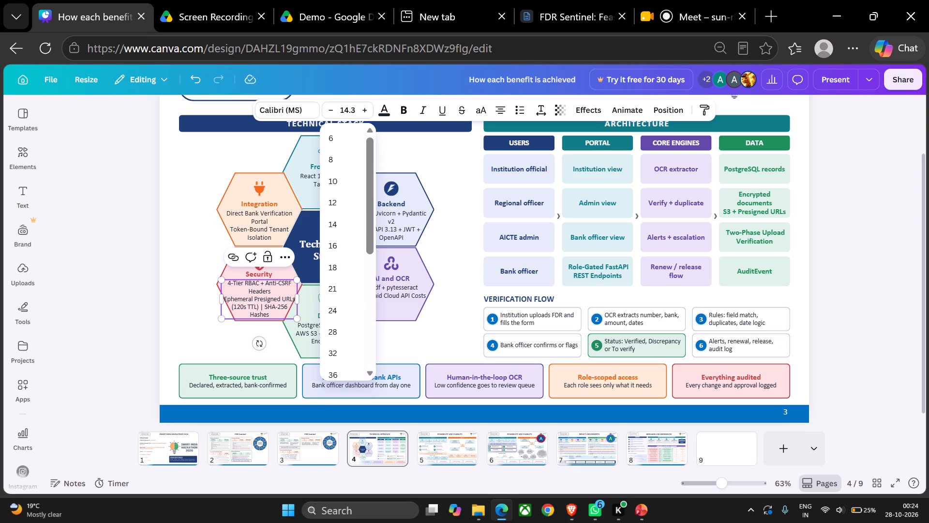
key(Return)
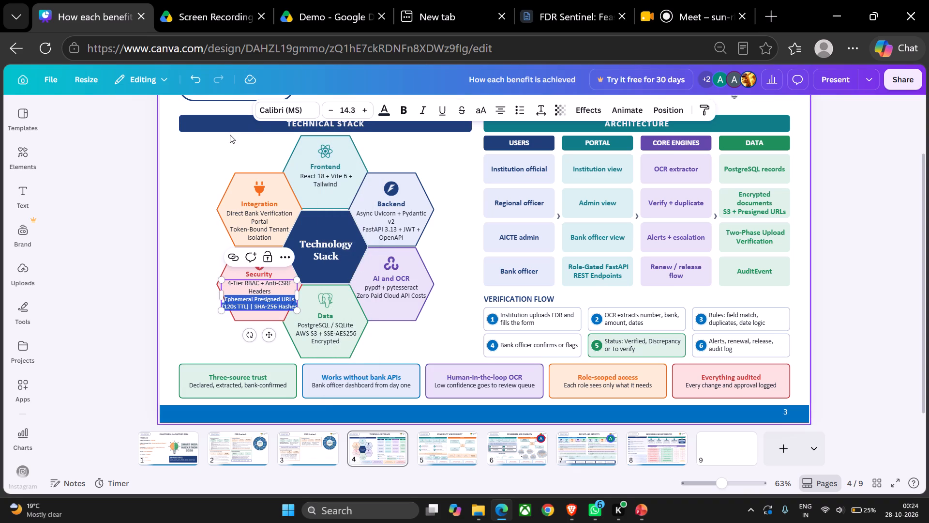
click(190, 289)
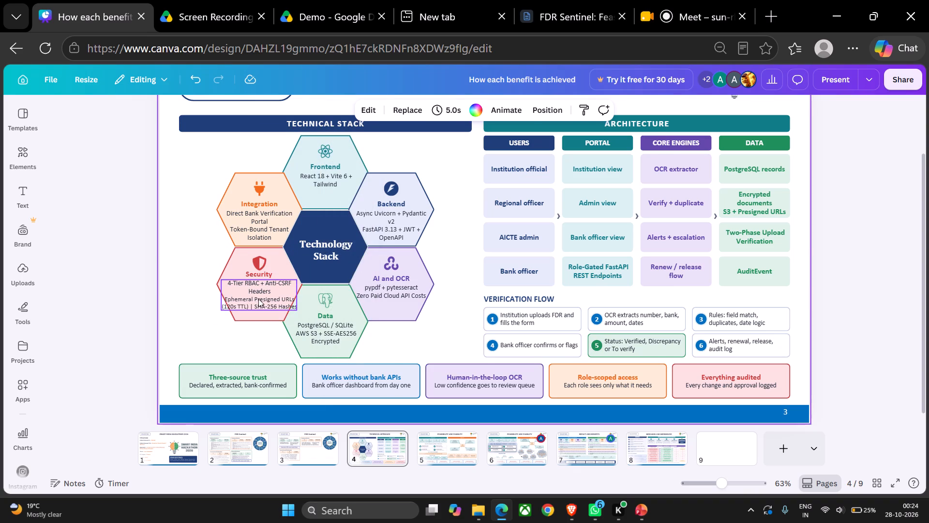
Insert a line break before "SHA-256 Hashes" in the Security hexagon's description so it sits on its own line.
click(260, 300)
click(258, 305)
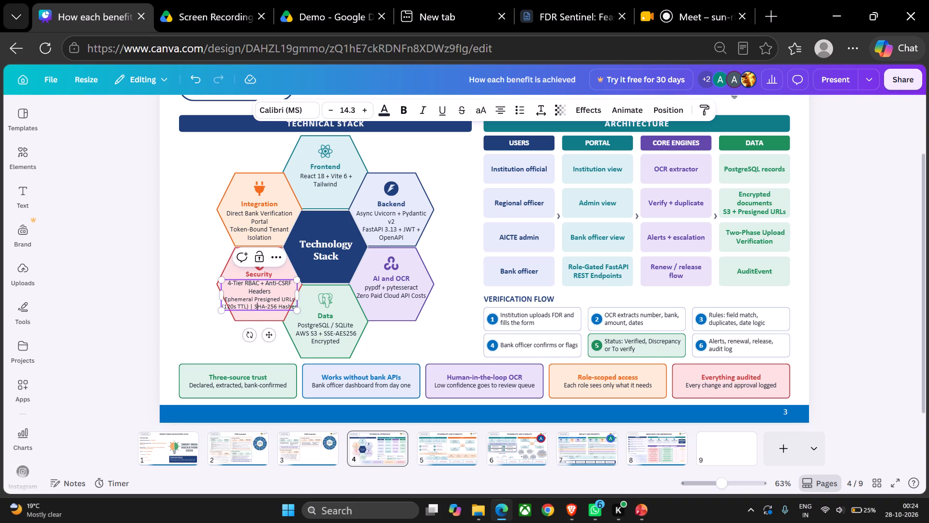
click(254, 306)
key(Return)
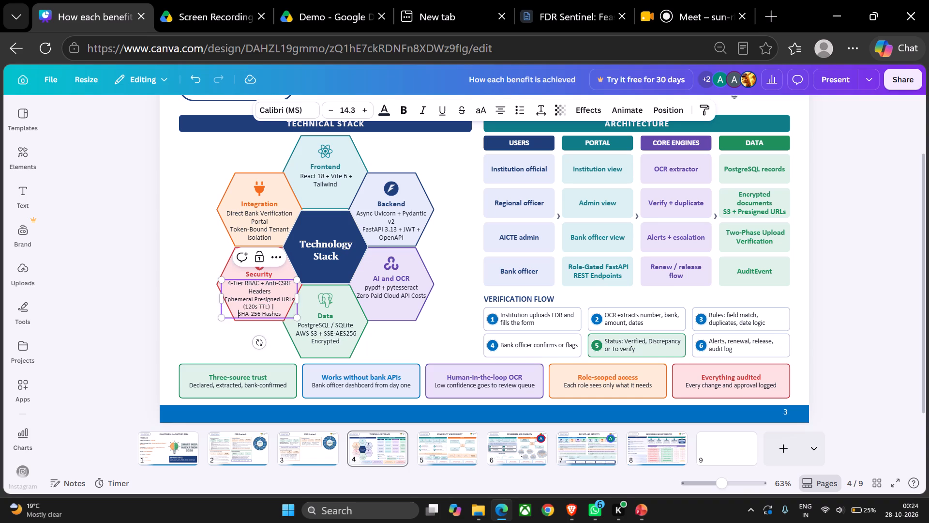
click(194, 335)
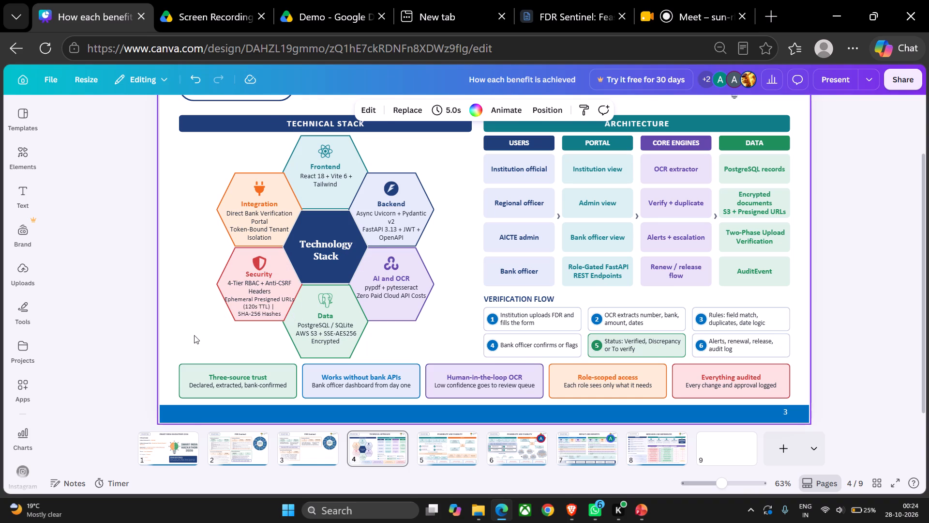
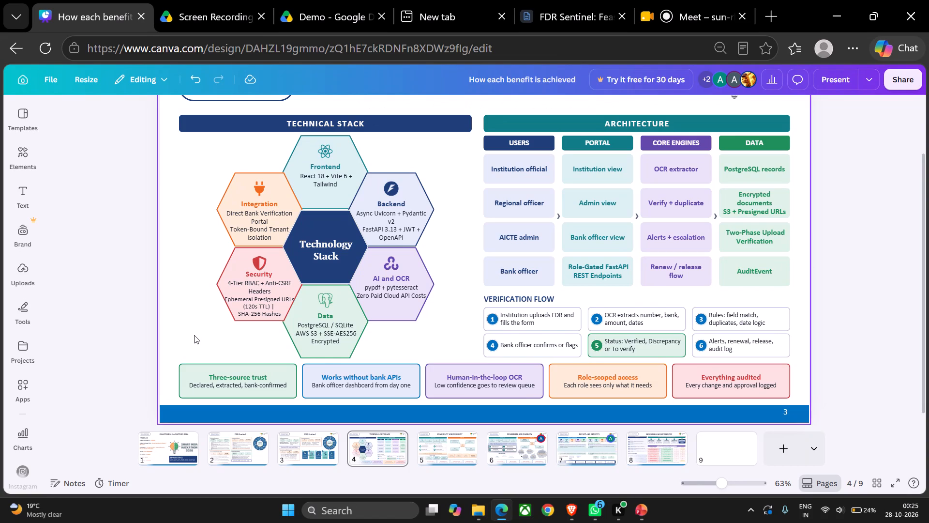
Open page 3 and examine the layout of its problem statement, proposed solution, innovation boxes and five-stage process graphic.
click(330, 461)
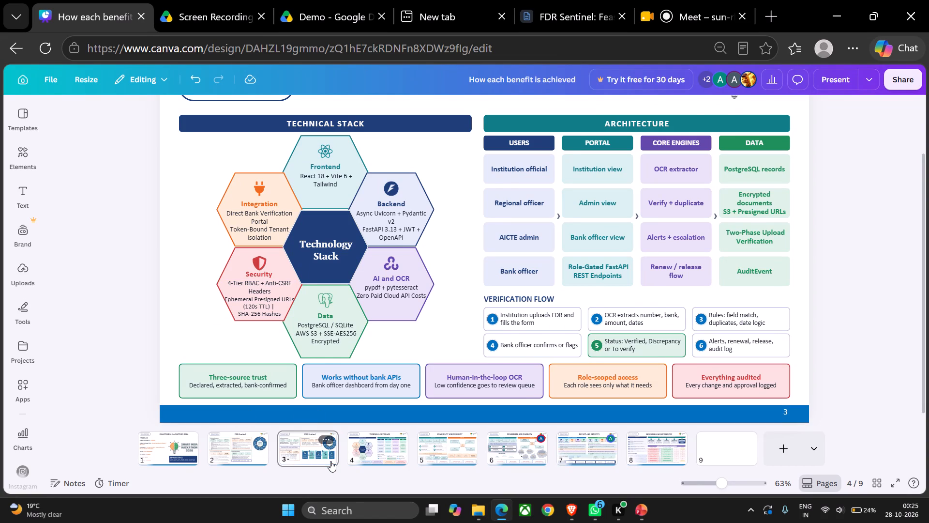
scroll(330, 404, up, 1)
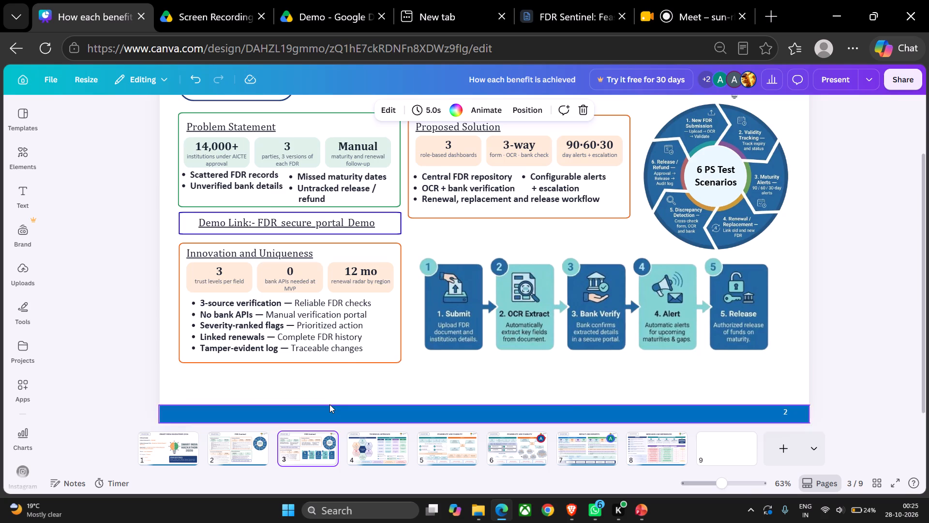
scroll(330, 404, up, 1)
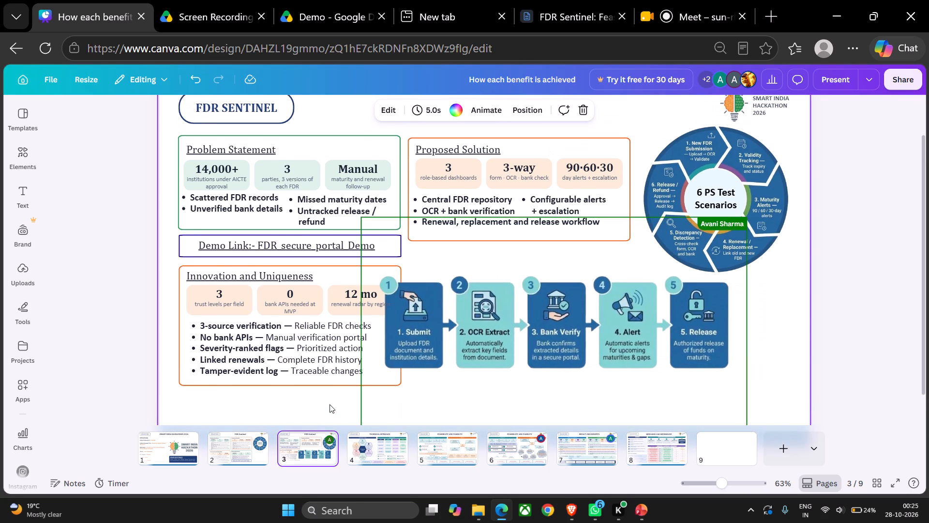
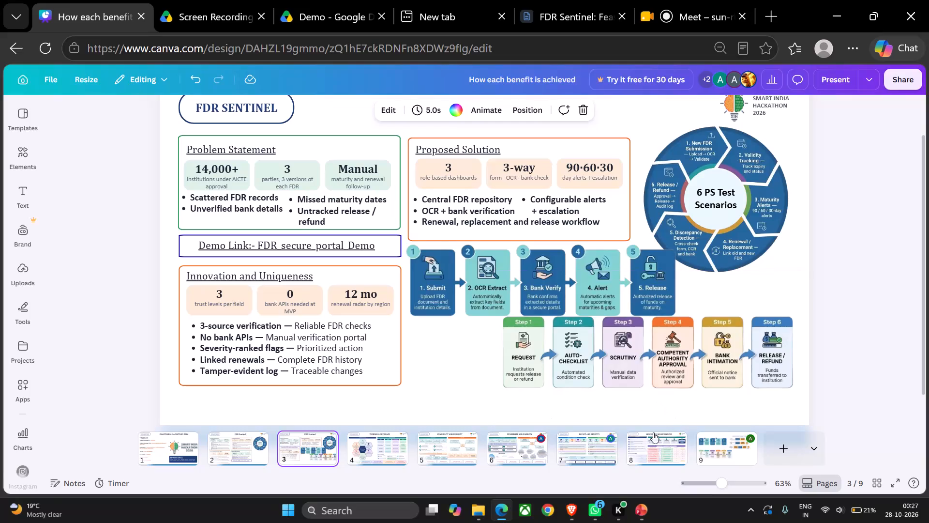
Review the process and escalation ladder graphics on page 9 and the feasibility and viability layout on page 6.
click(721, 450)
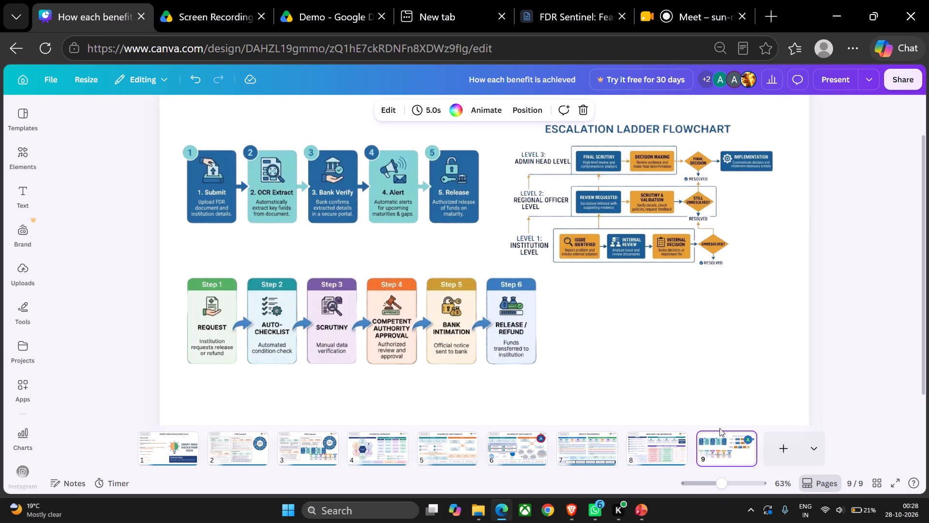
click(540, 461)
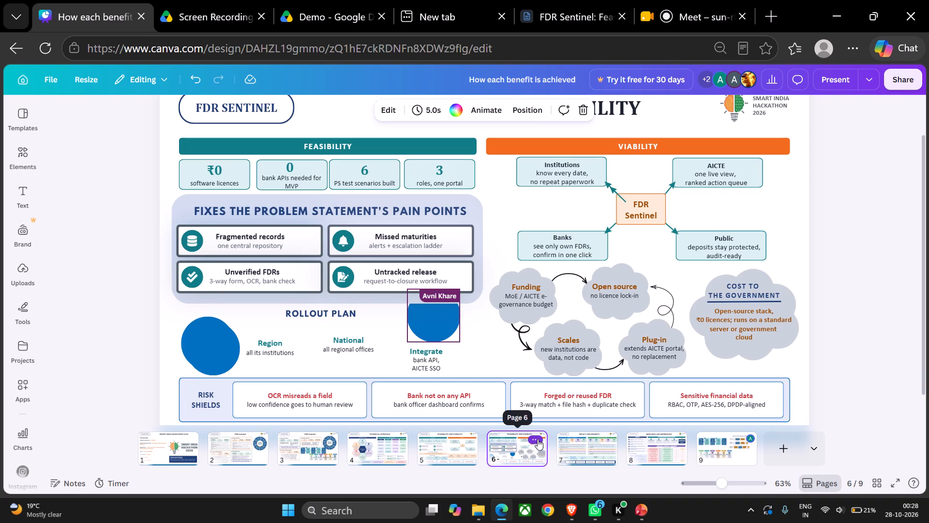
scroll(692, 438, up, 1)
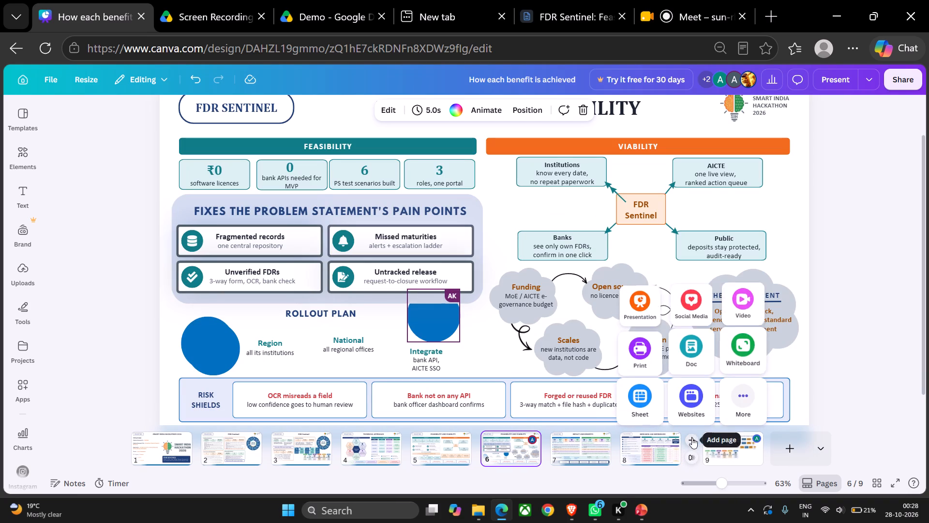
scroll(814, 303, up, 2)
scroll(814, 303, down, 1)
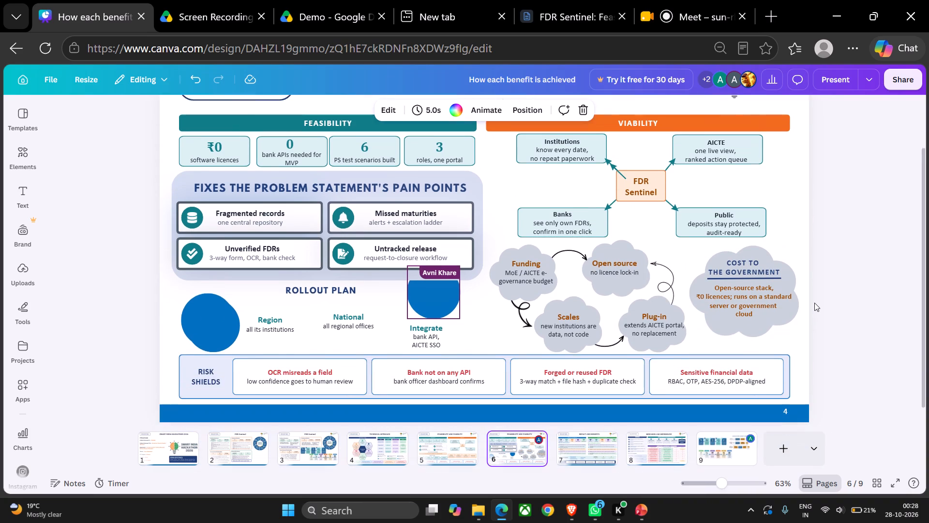
scroll(814, 303, down, 1)
Move the page holding the process and escalation ladder graphics from position 9 to position 4, directly after page 3.
click(721, 435)
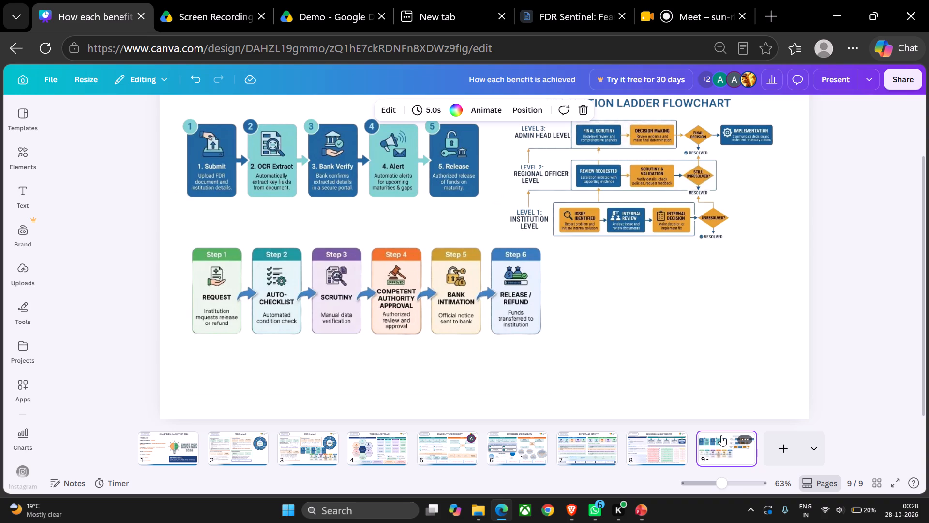
drag(743, 452, 621, 458)
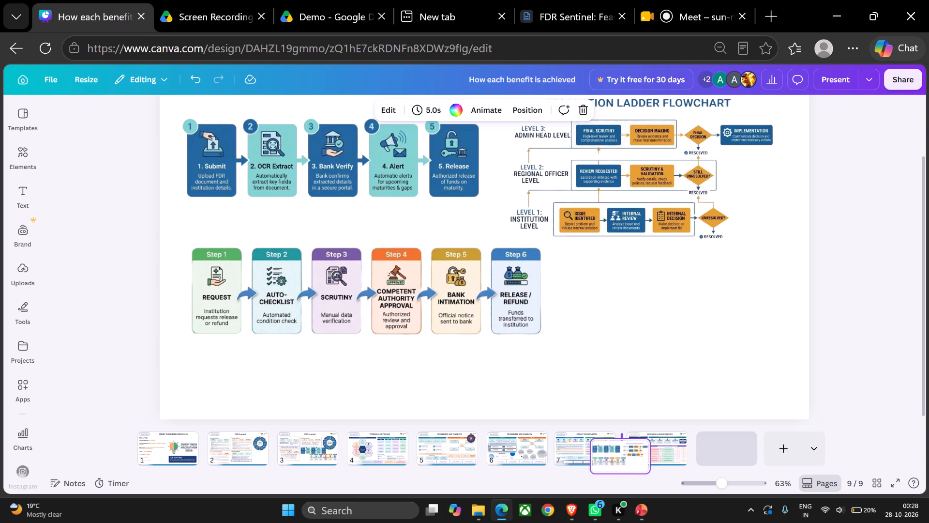
drag(621, 458, 368, 462)
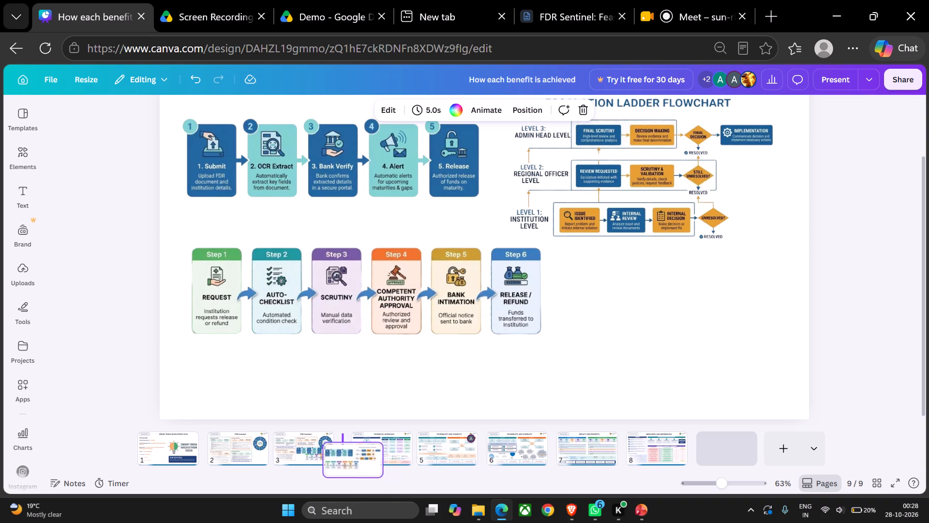
drag(368, 462, 366, 459)
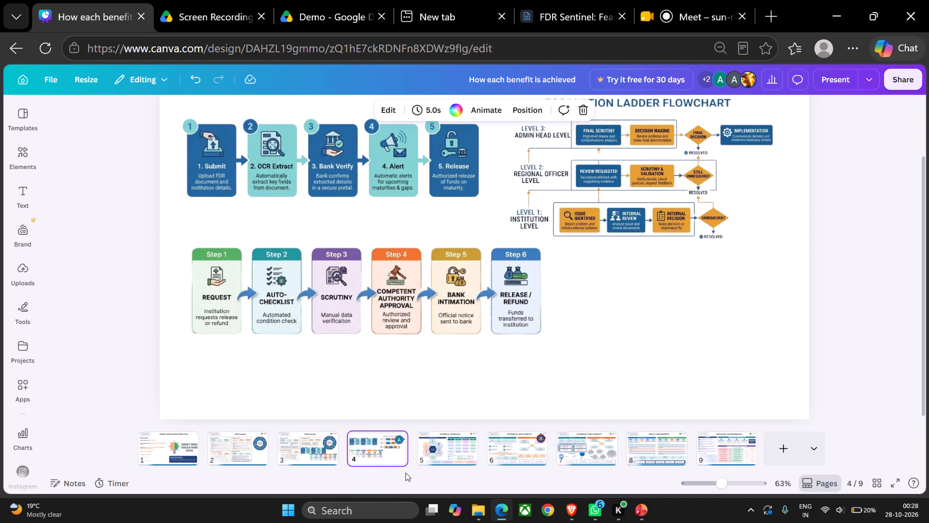
Switch back and forth between pages 3 and 4 to compare the FDR Sentinel slide with the flowchart graphics.
click(317, 462)
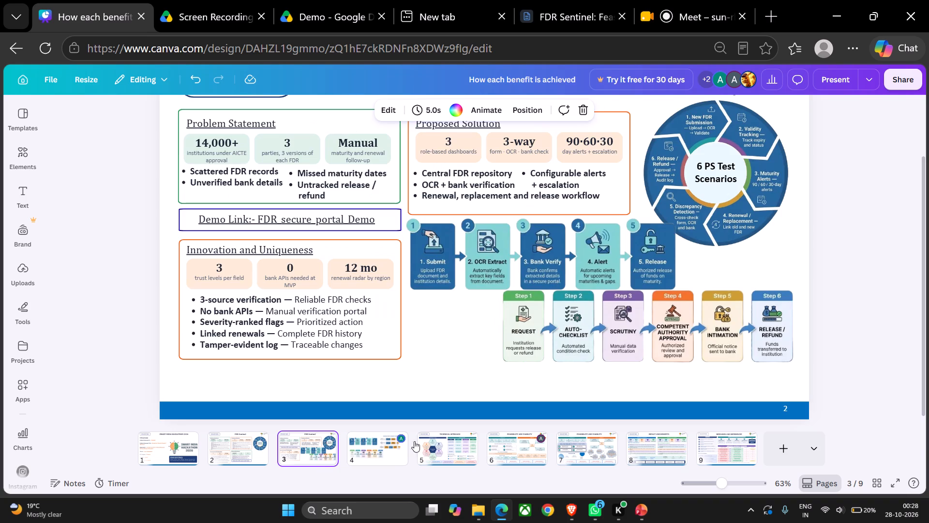
click(375, 458)
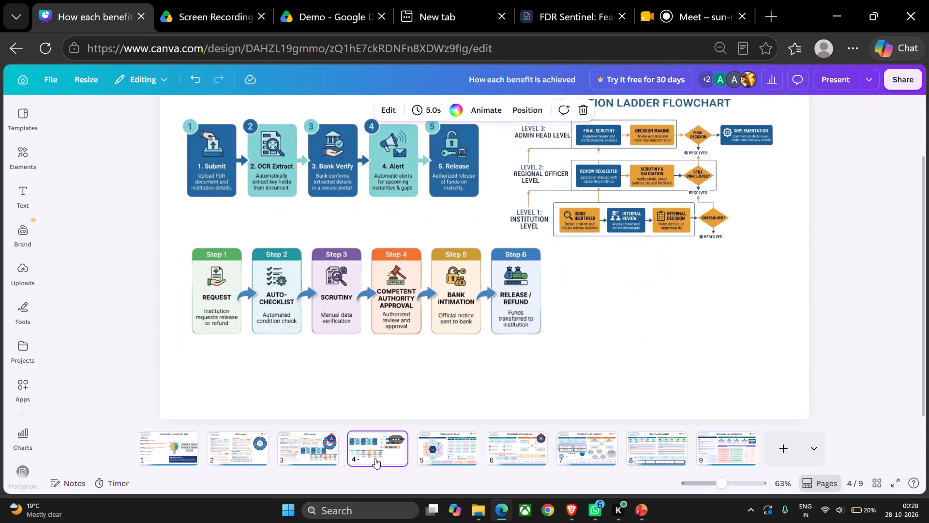
key(Left)
key(Right)
key(Left)
key(Right)
key(Left)
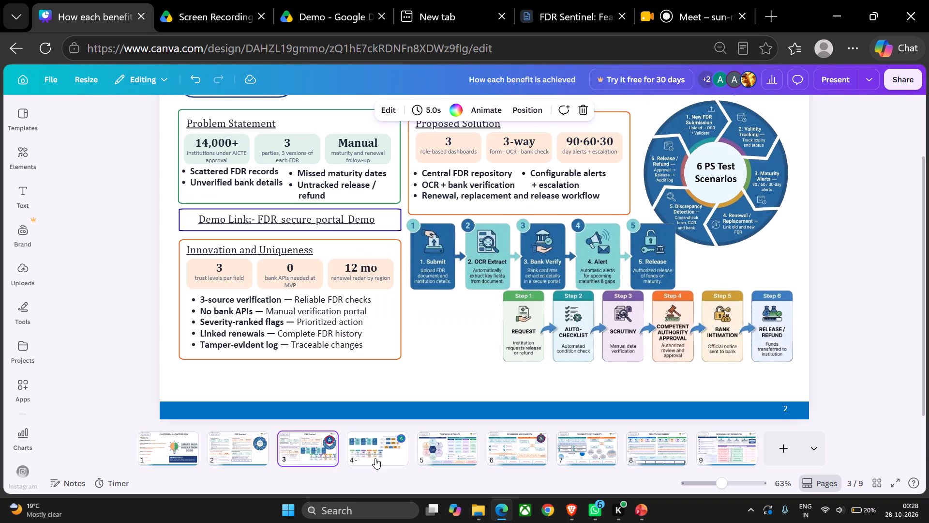
key(Left)
key(Right)
key(Right)
key(Left)
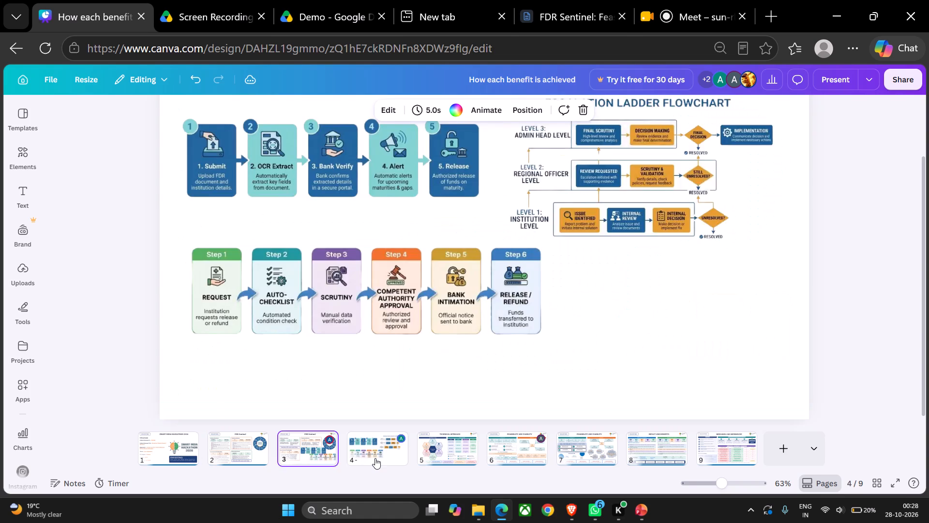
key(Right)
key(Left)
key(Right)
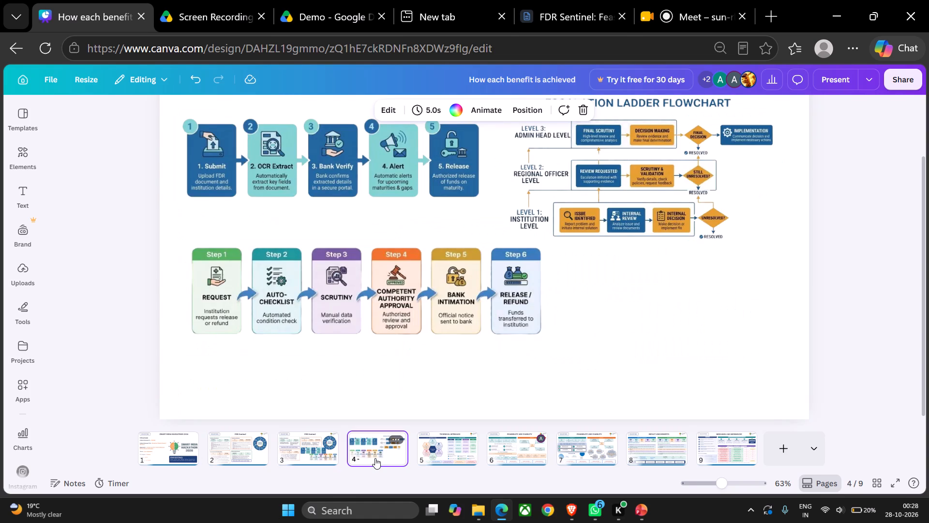
key(Left)
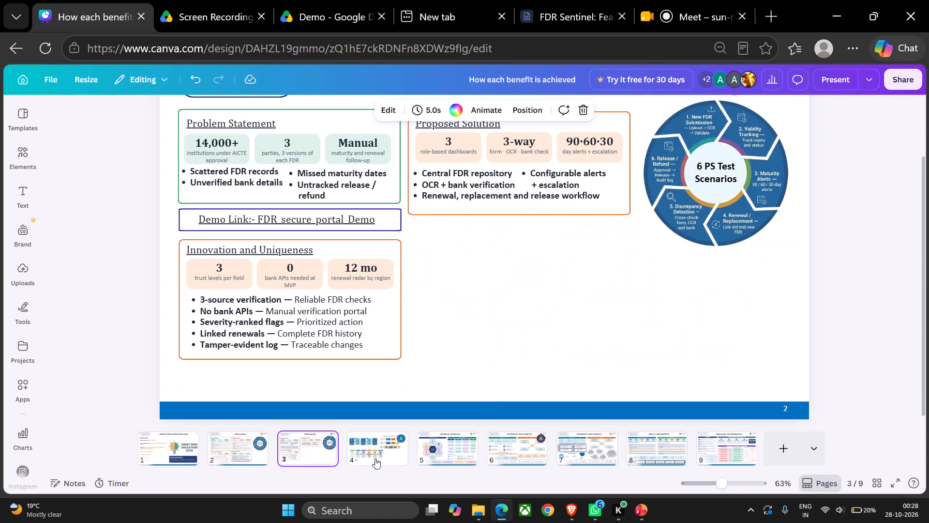
key(Right)
key(Left)
key(Right)
key(Left)
key(Right)
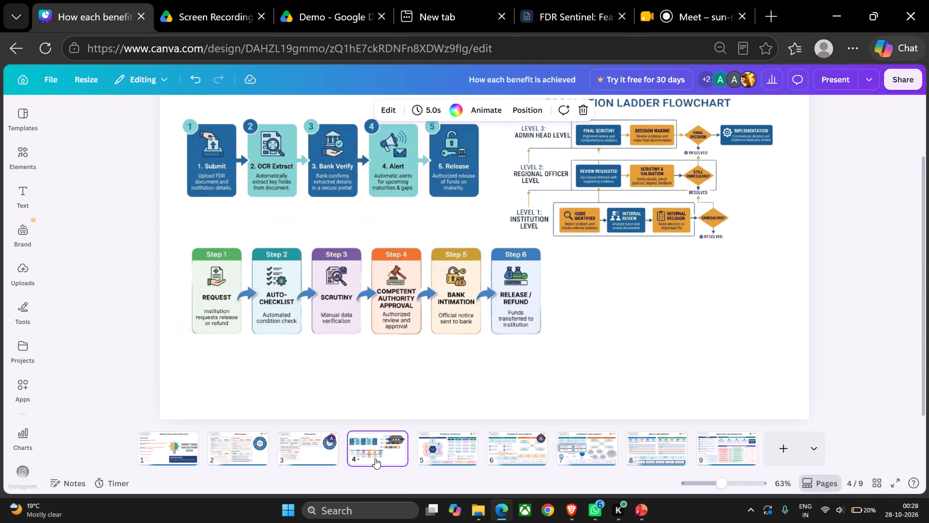
key(Left)
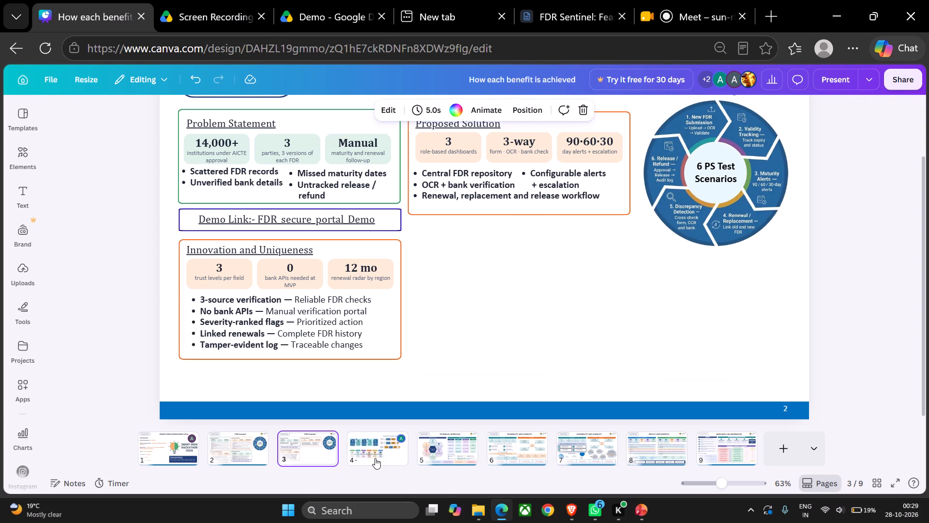
Compare the detailed page 2 and condensed page 3 layouts with the five-stage and six-step process graphics on page 4.
click(254, 450)
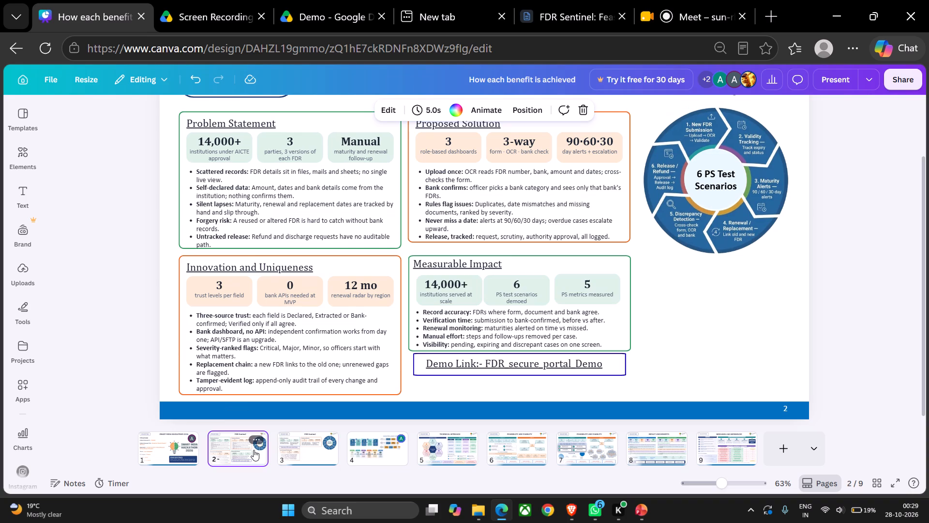
click(297, 448)
click(362, 458)
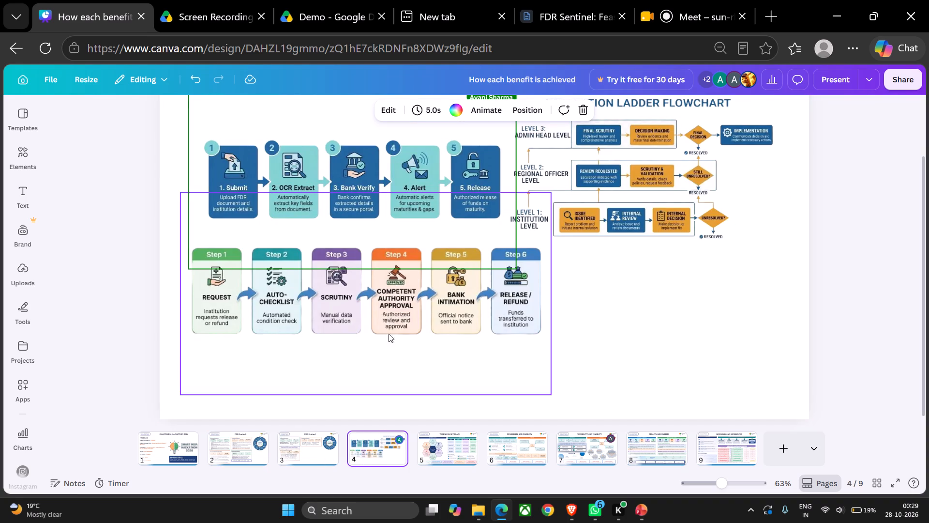
click(314, 452)
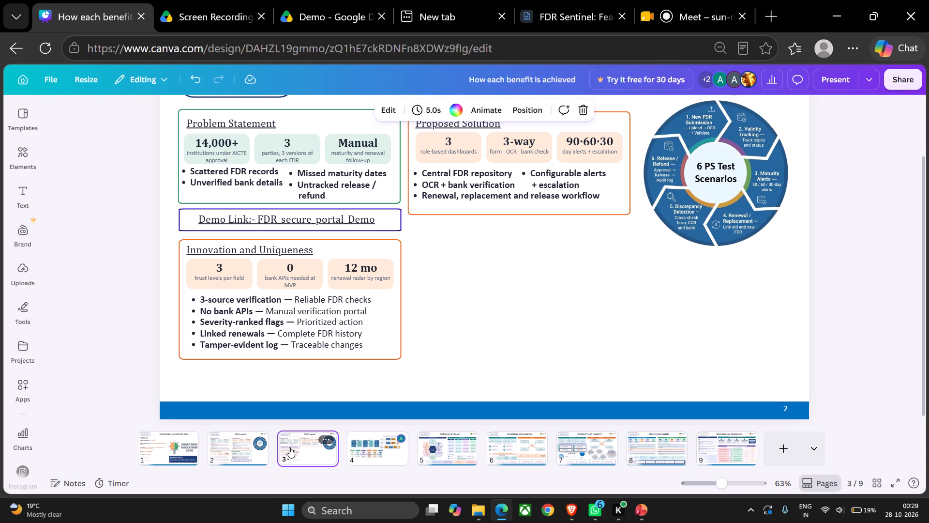
click(363, 446)
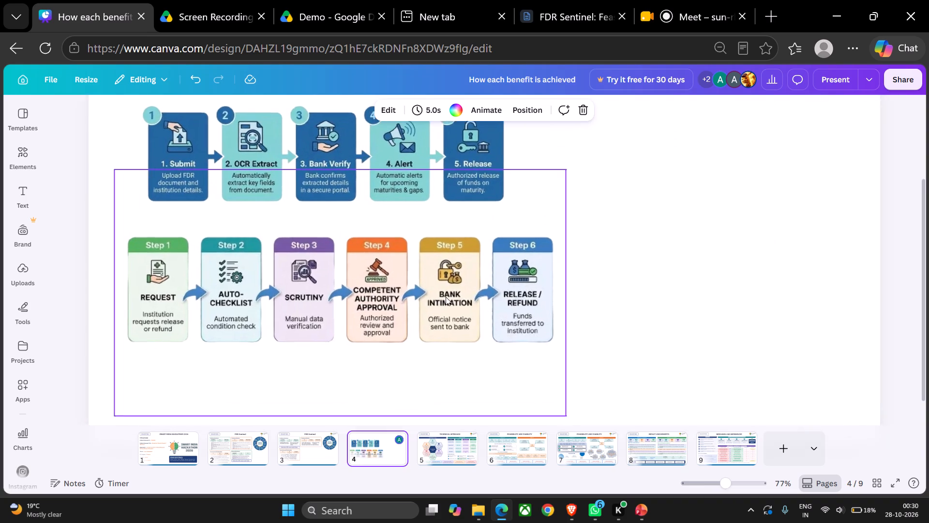
scroll(446, 297, up, 1)
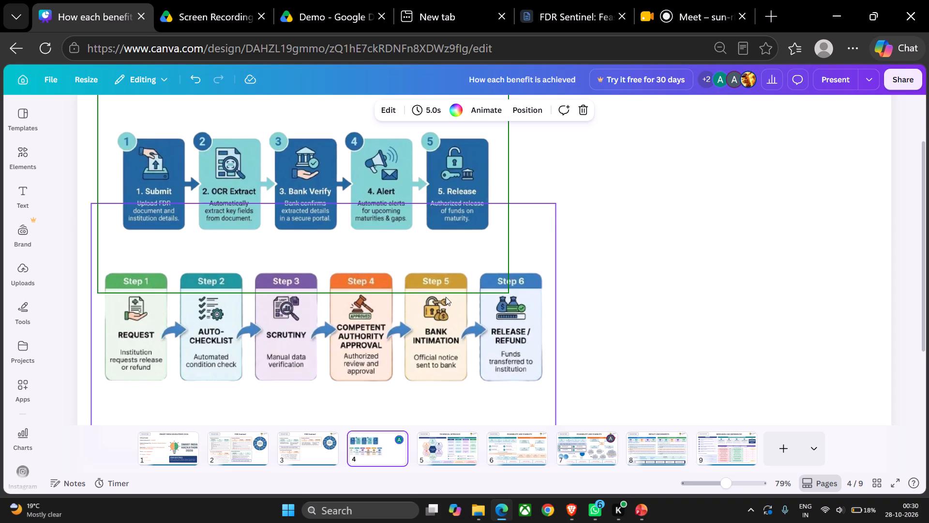
click(291, 458)
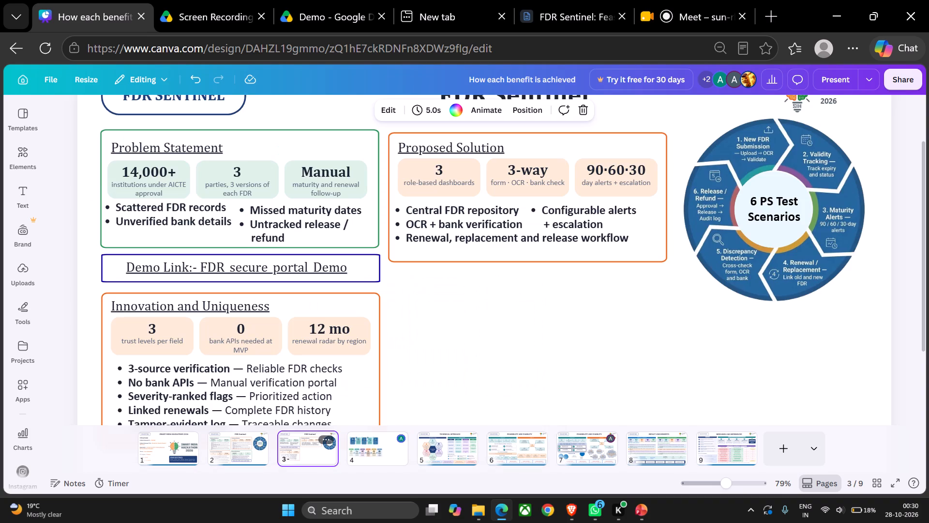
scroll(291, 458, down, 2)
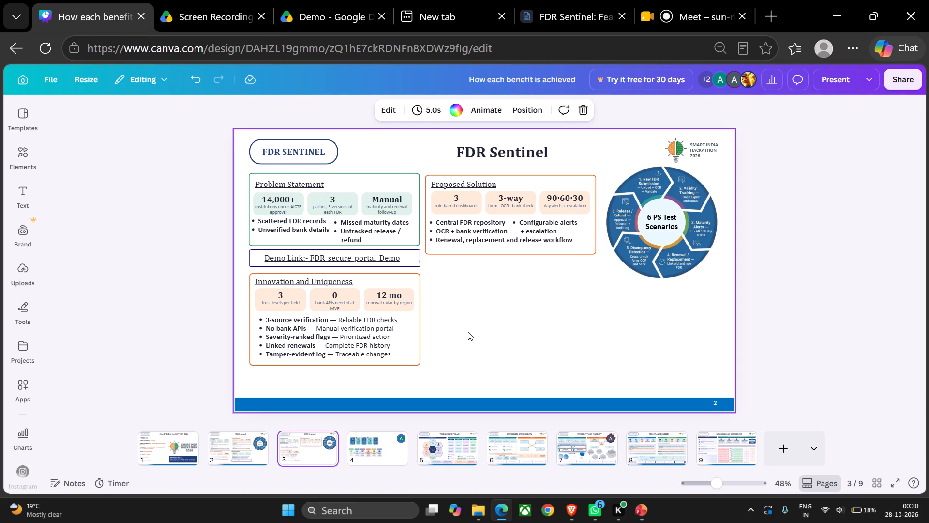
click(388, 463)
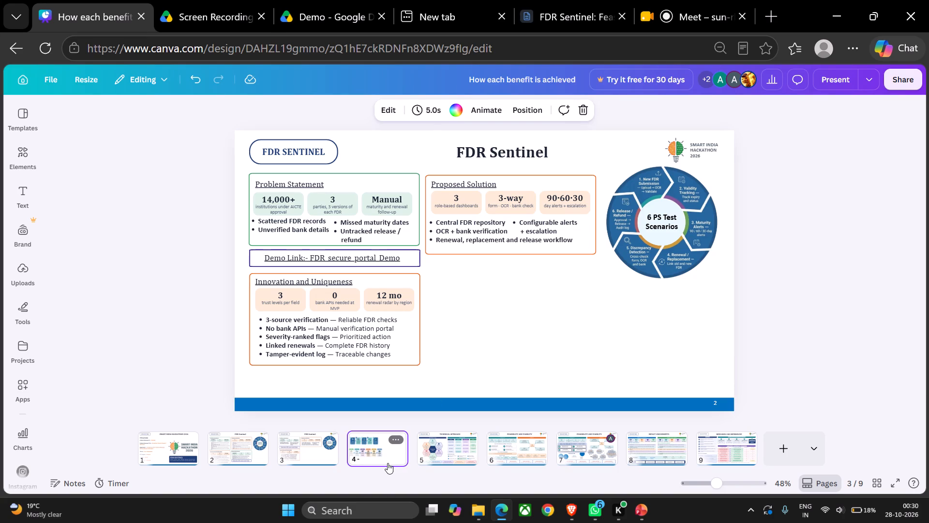
click(332, 459)
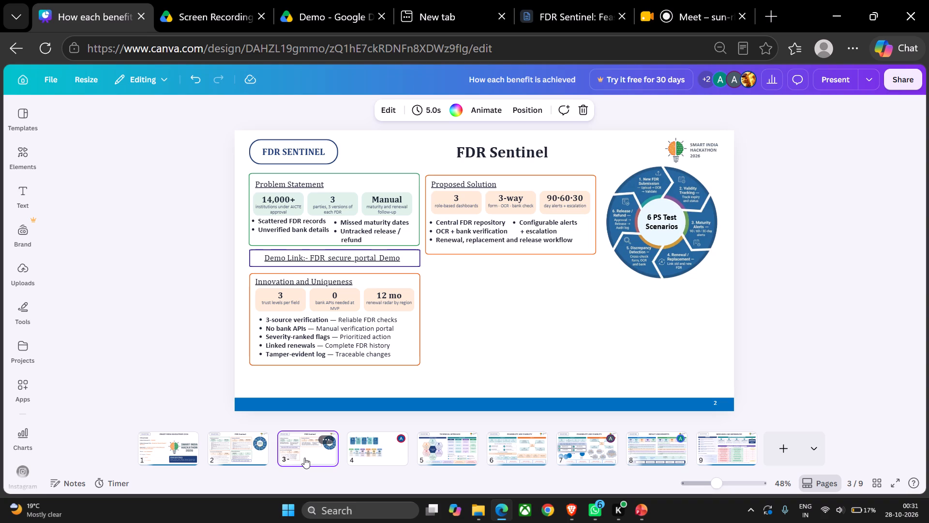
click(374, 469)
Open page 5 and examine the Technical Approach slide's technology stack hexagons, architecture table and verification flow boxes.
click(444, 453)
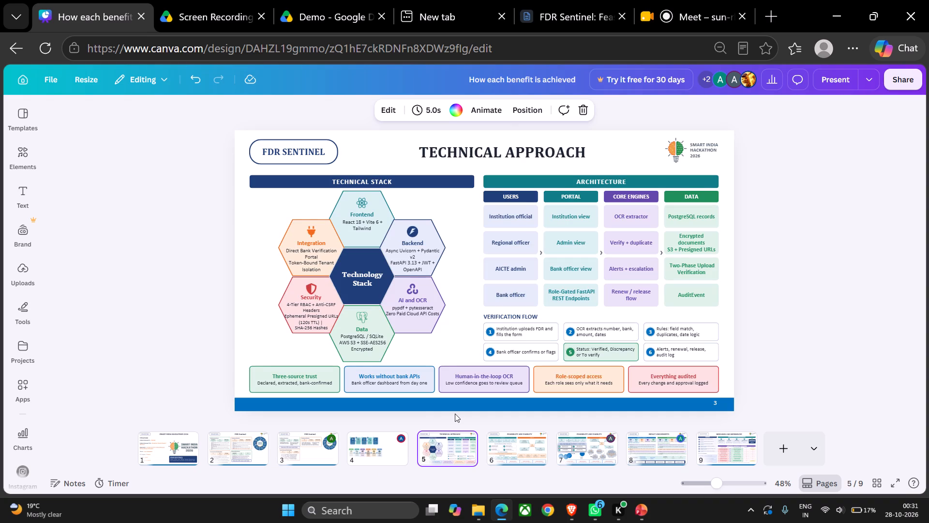
scroll(455, 414, up, 1)
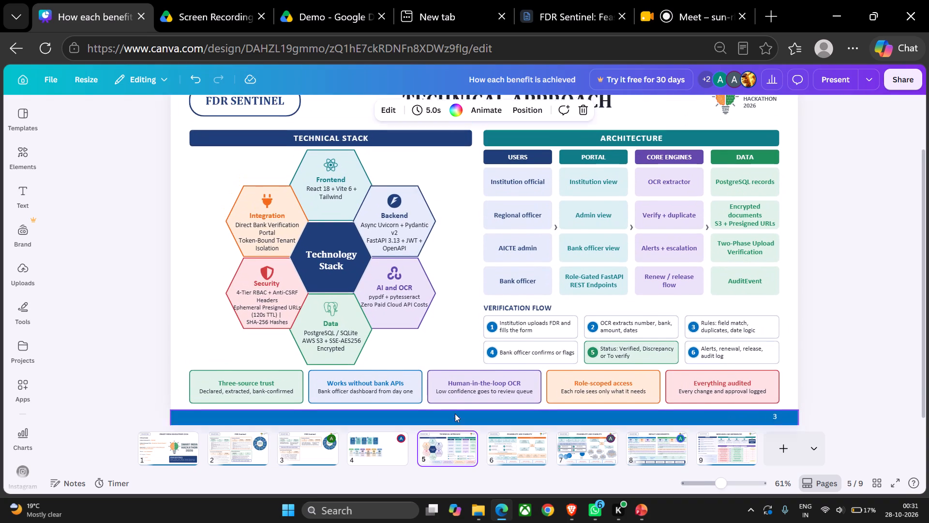
scroll(455, 414, up, 1)
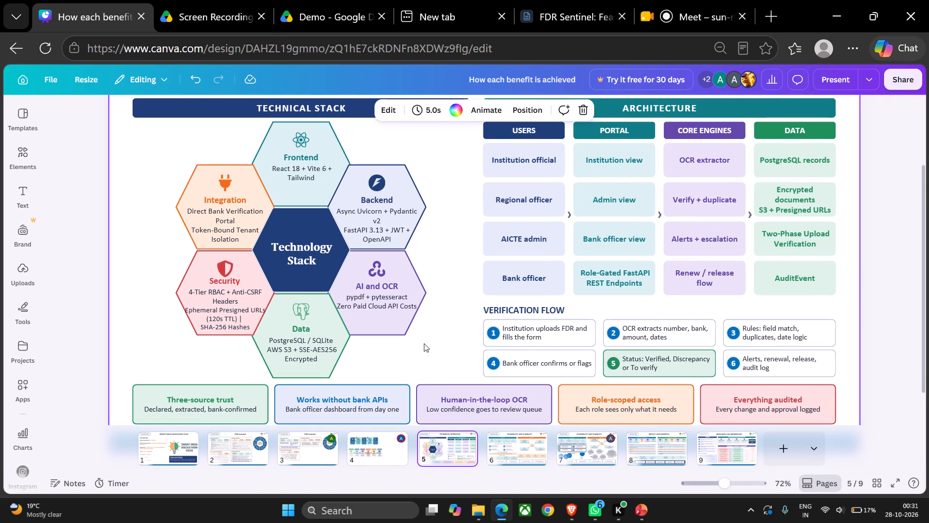
drag(456, 302, 570, 369)
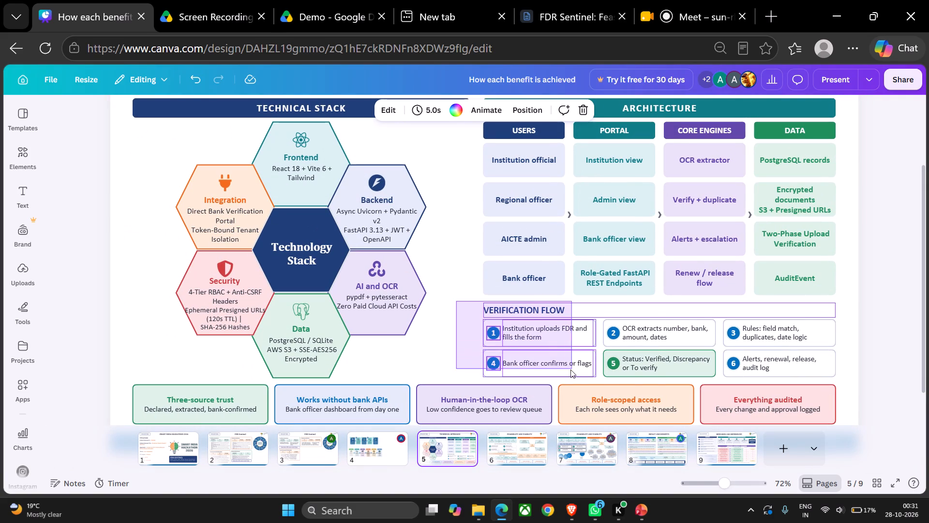
drag(570, 369, 495, 361)
scroll(623, 374, left, 1)
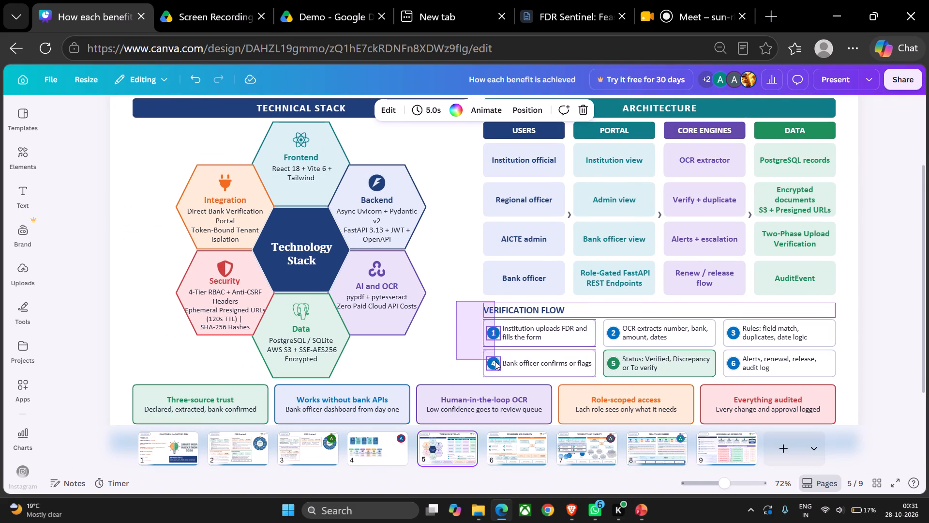
drag(495, 361, 465, 337)
scroll(495, 361, left, 1)
click(465, 337)
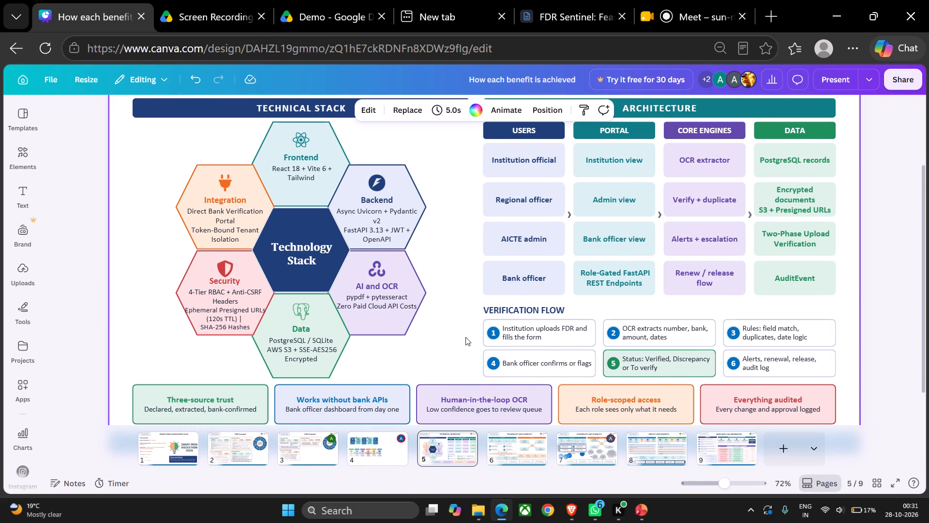
scroll(465, 337, up, 2)
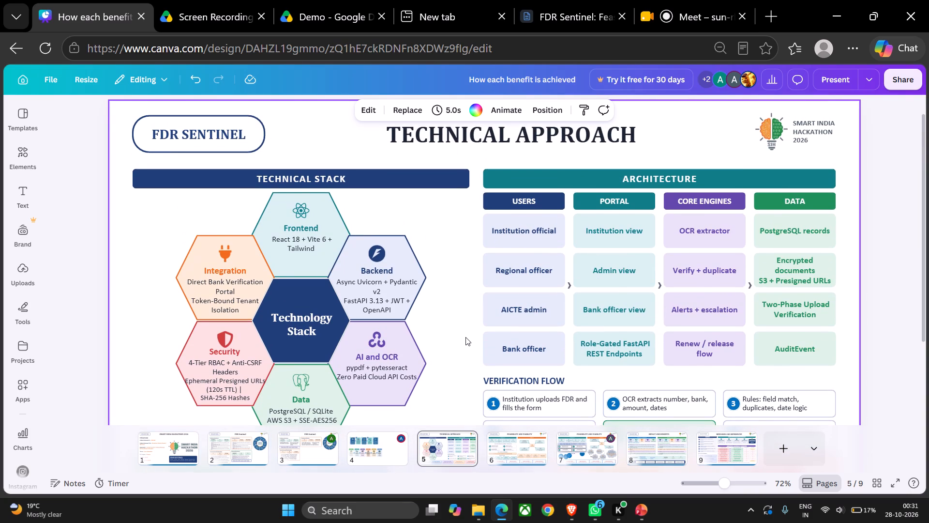
scroll(465, 337, up, 1)
scroll(465, 337, down, 1)
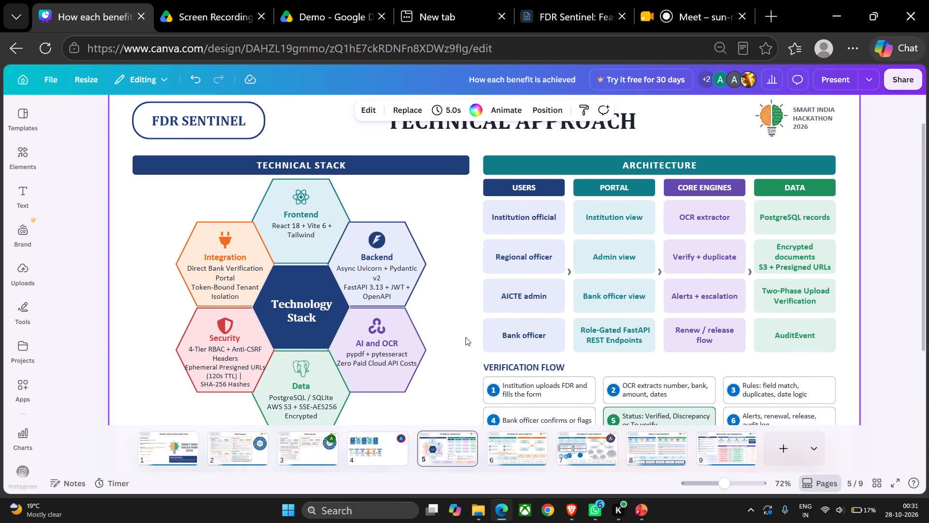
scroll(465, 337, down, 2)
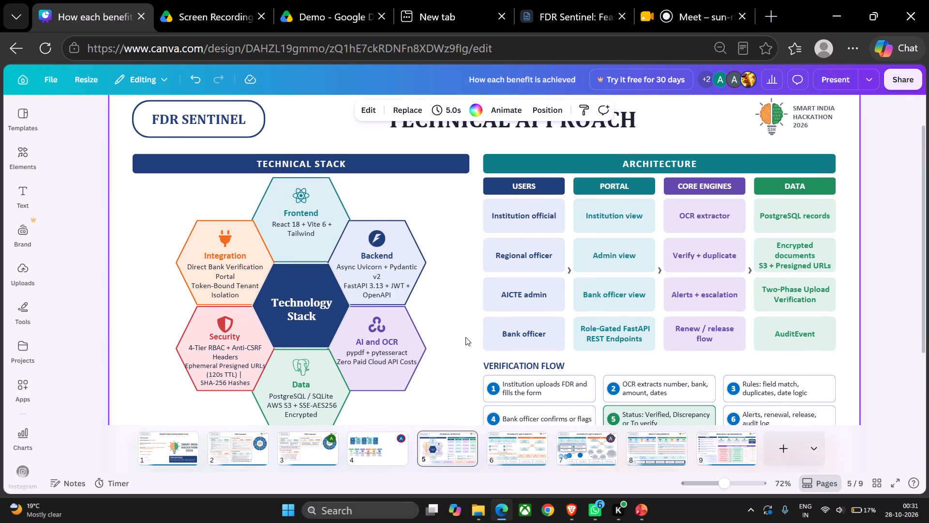
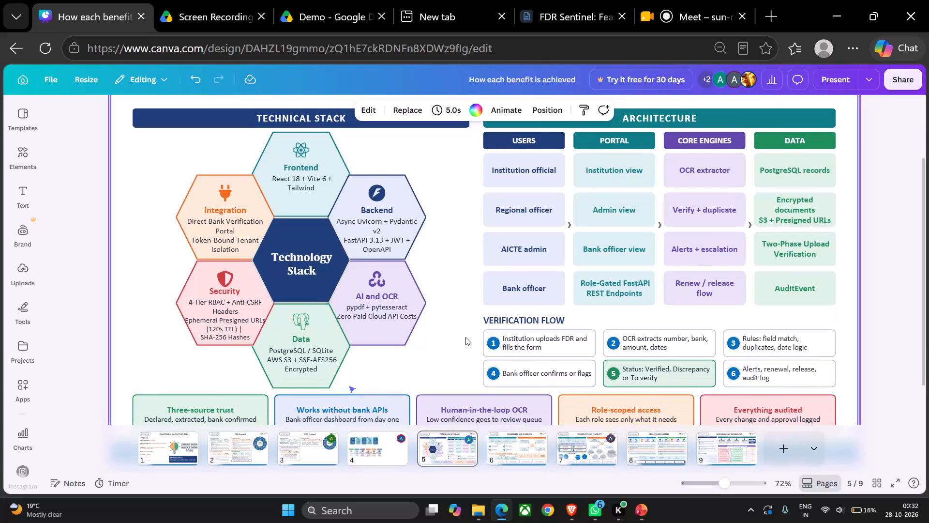
Examine the Users column of the Architecture table and the Verification Flow boxes, including the status box, on the Technical Approach slide.
scroll(465, 337, down, 1)
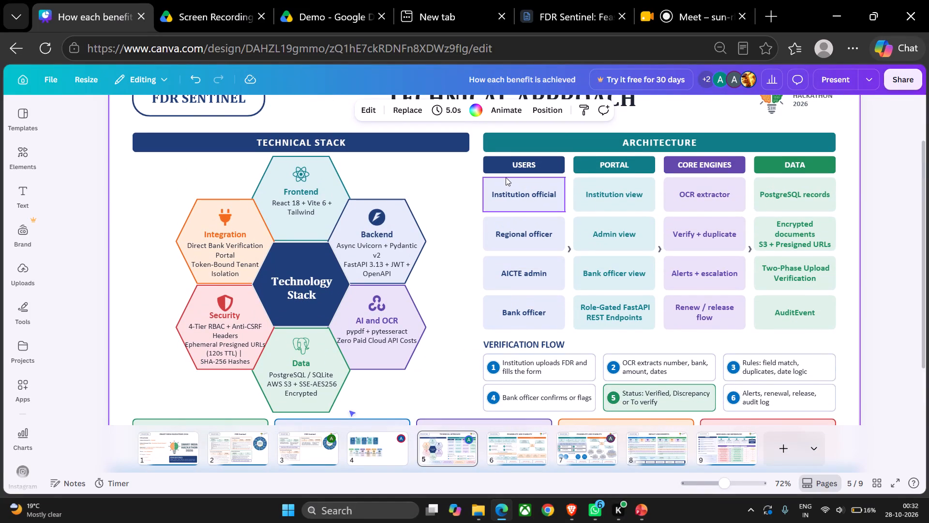
drag(473, 161, 524, 245)
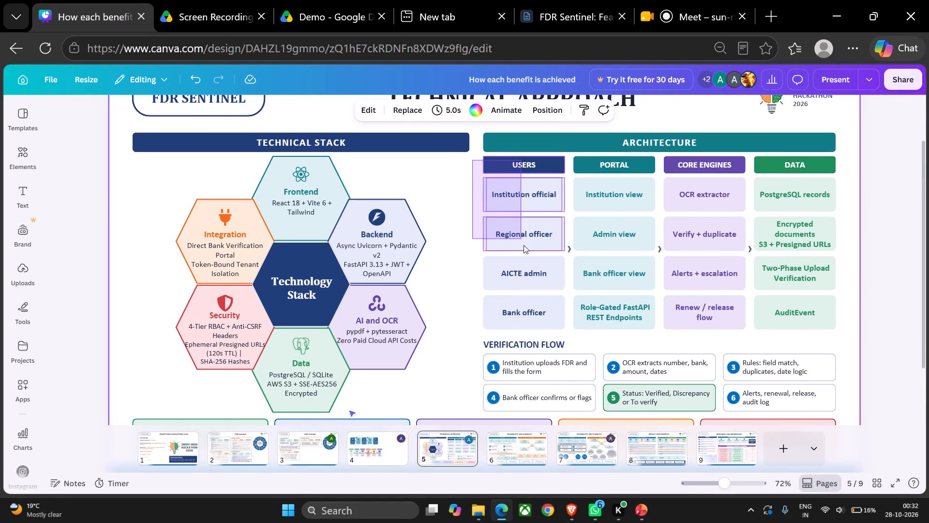
drag(524, 245, 544, 314)
scroll(693, 407, down, 1)
scroll(564, 321, left, 1)
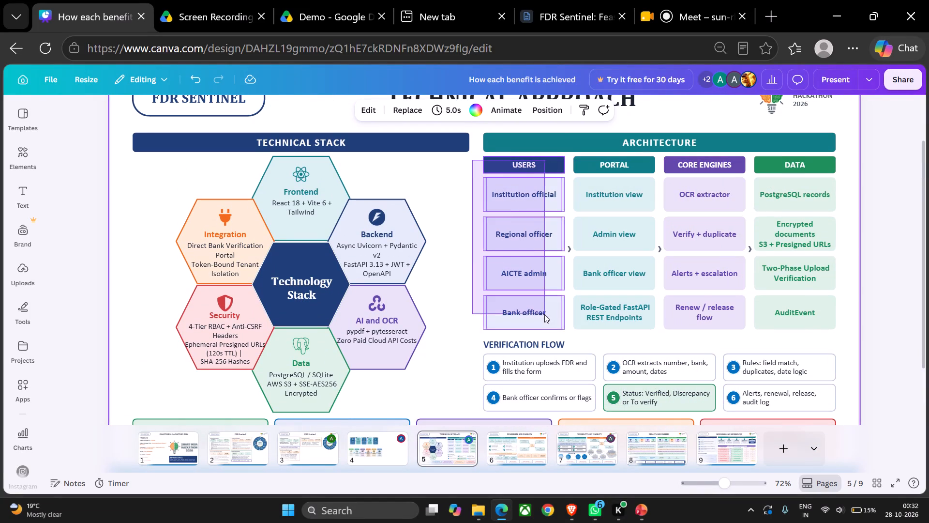
scroll(544, 314, left, 1)
drag(544, 314, 470, 281)
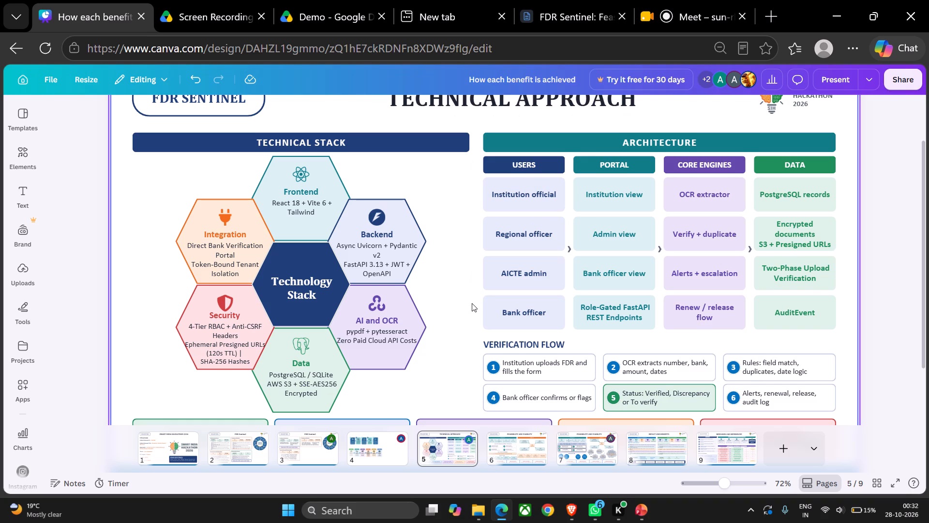
scroll(472, 303, down, 1)
drag(464, 309, 519, 344)
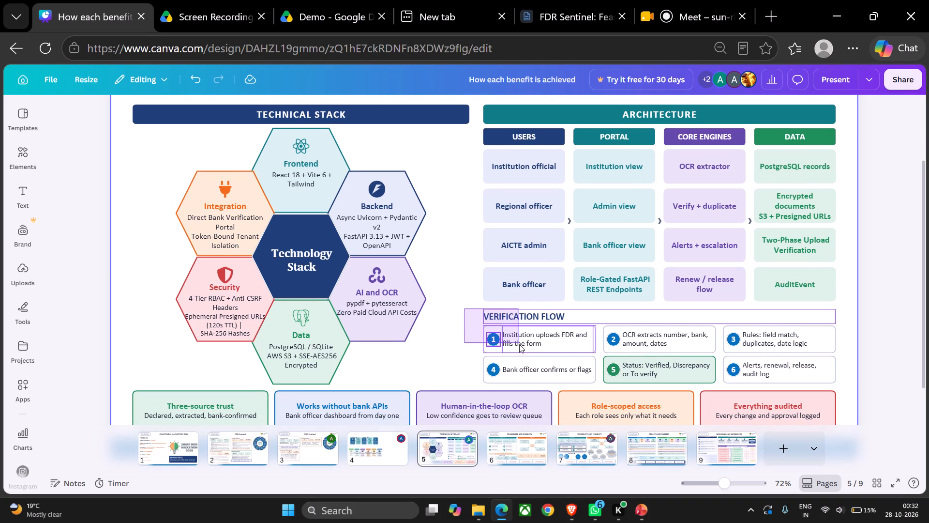
drag(519, 344, 703, 420)
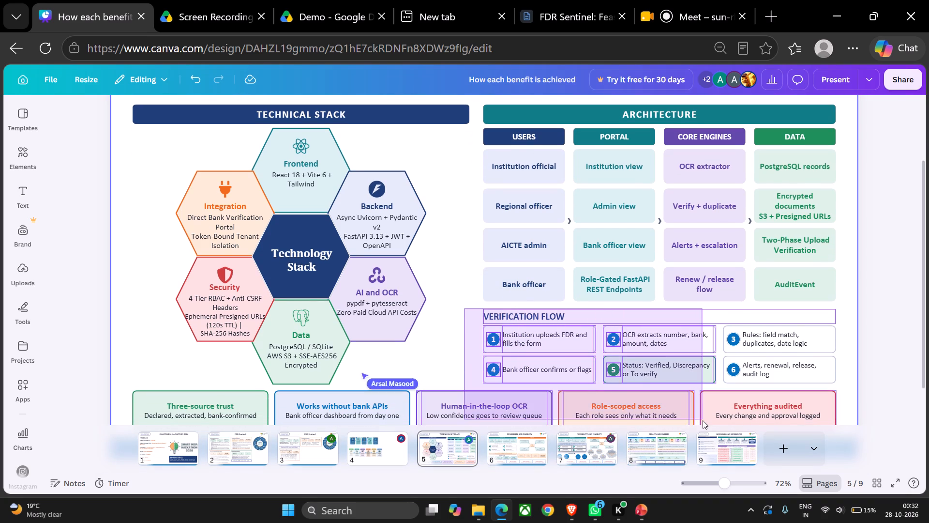
drag(703, 420, 464, 316)
scroll(464, 318, left, 1)
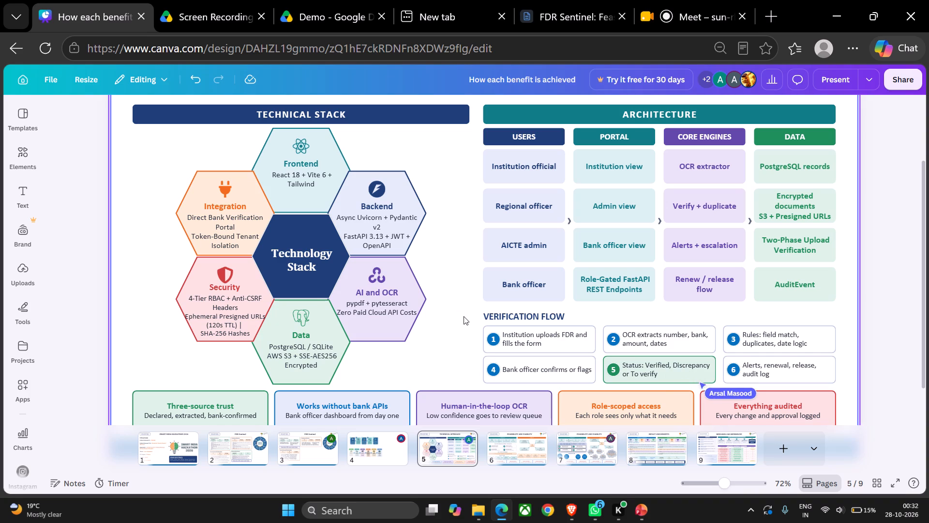
click(644, 383)
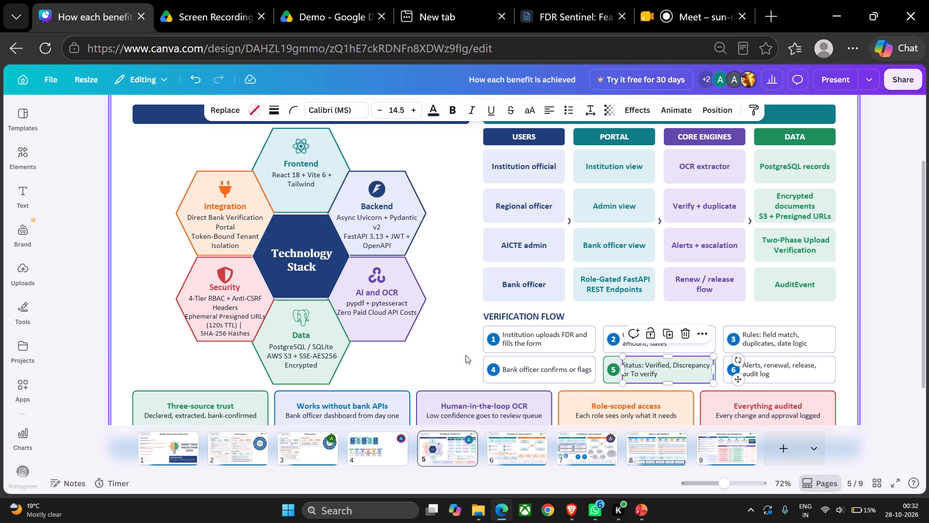
click(458, 355)
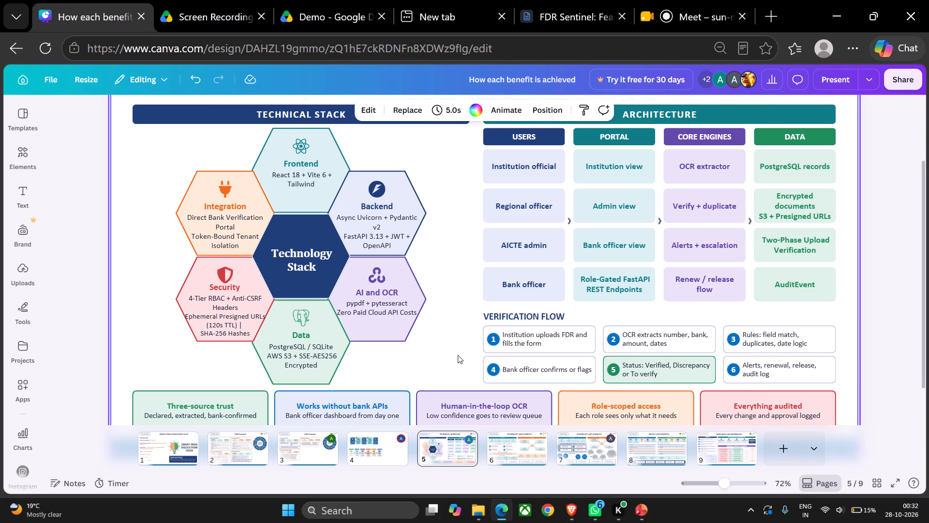
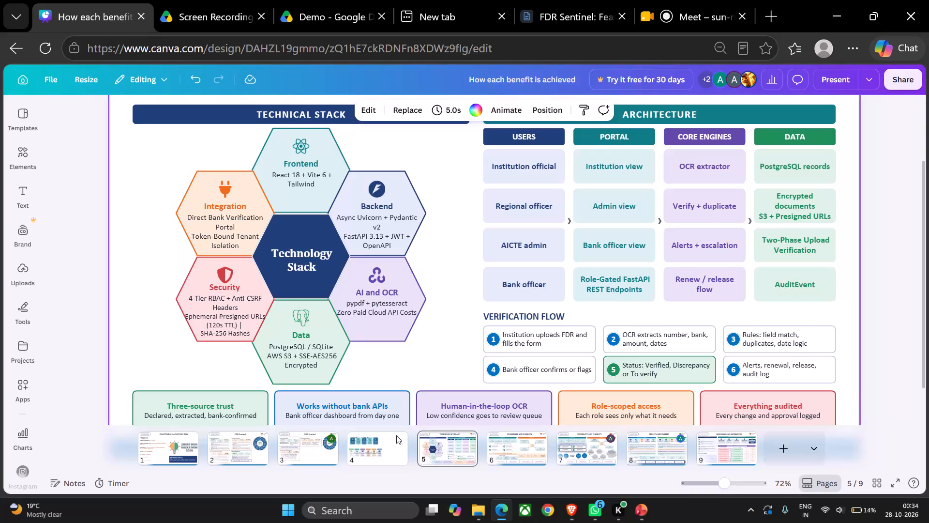
Look through pages 4 to 8, from the process graphics page to the impact and benefits slide.
click(384, 442)
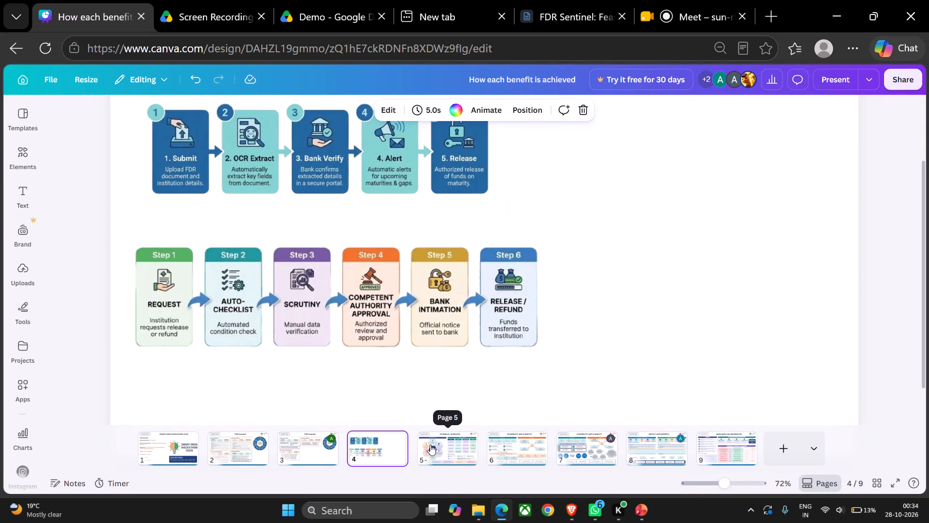
click(451, 457)
click(511, 466)
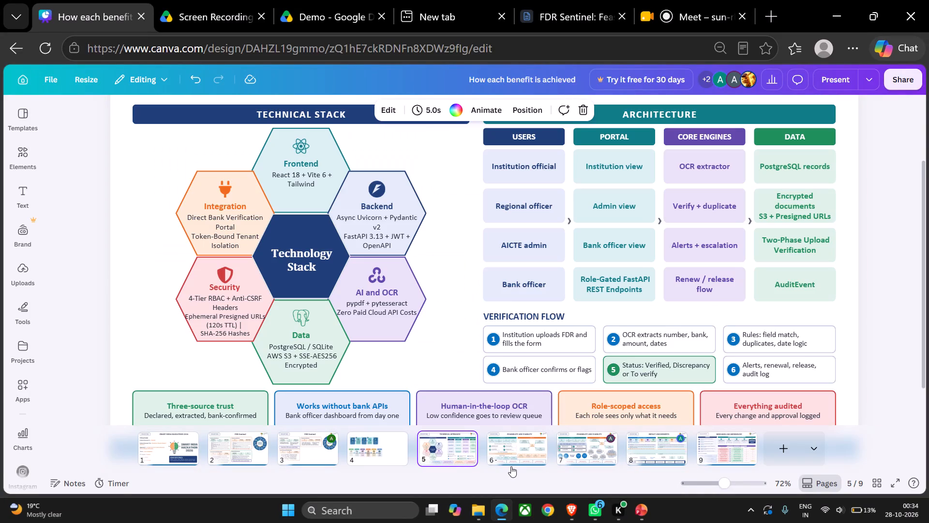
click(526, 454)
click(567, 454)
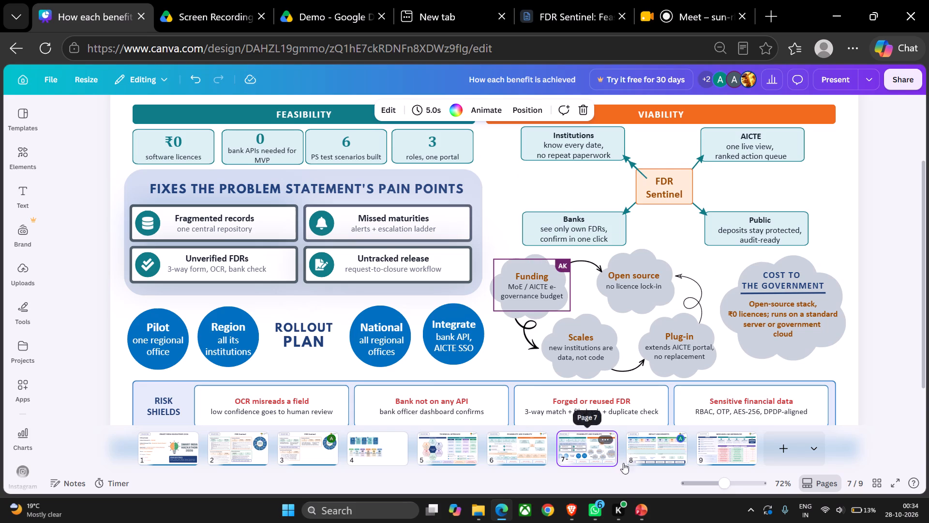
click(651, 463)
Compare the two Feasibility and Viability slides on pages 6 and 7, alternating between their layouts.
click(537, 449)
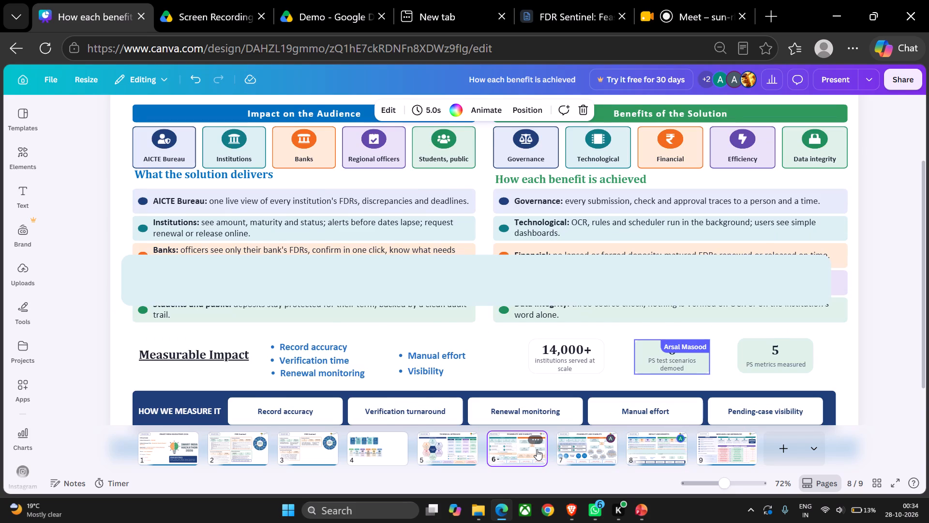
click(567, 458)
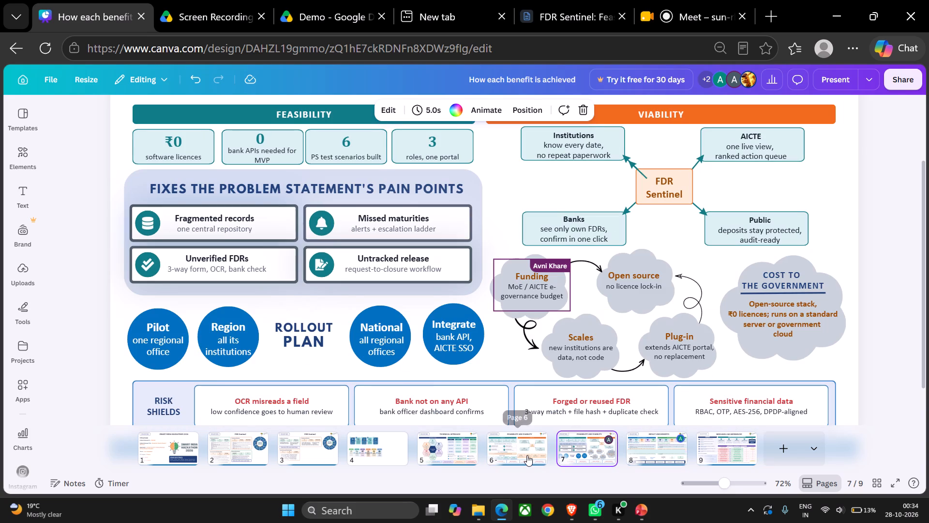
click(527, 455)
click(582, 450)
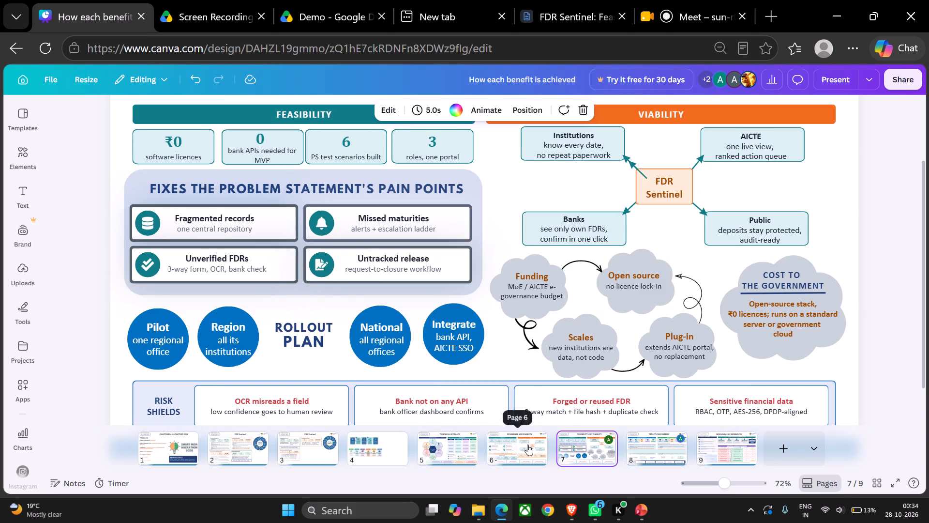
click(527, 445)
click(580, 448)
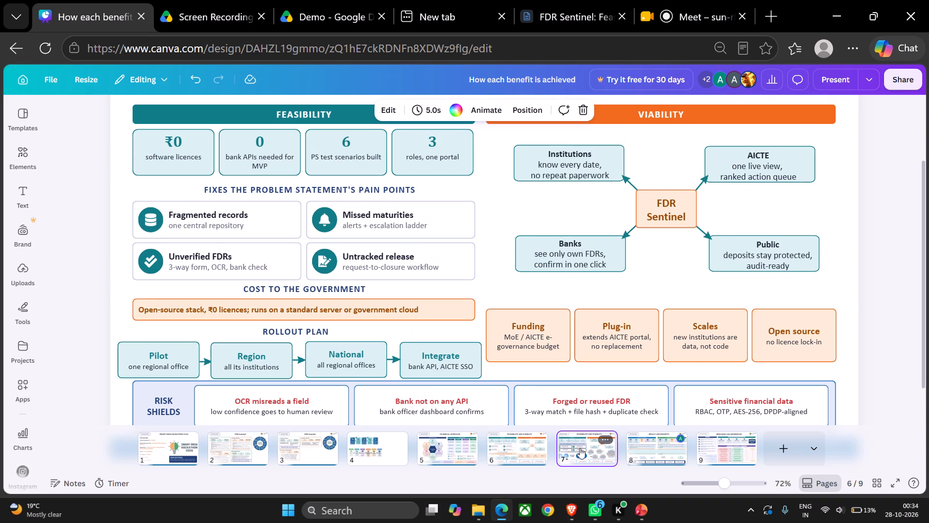
click(544, 445)
click(587, 453)
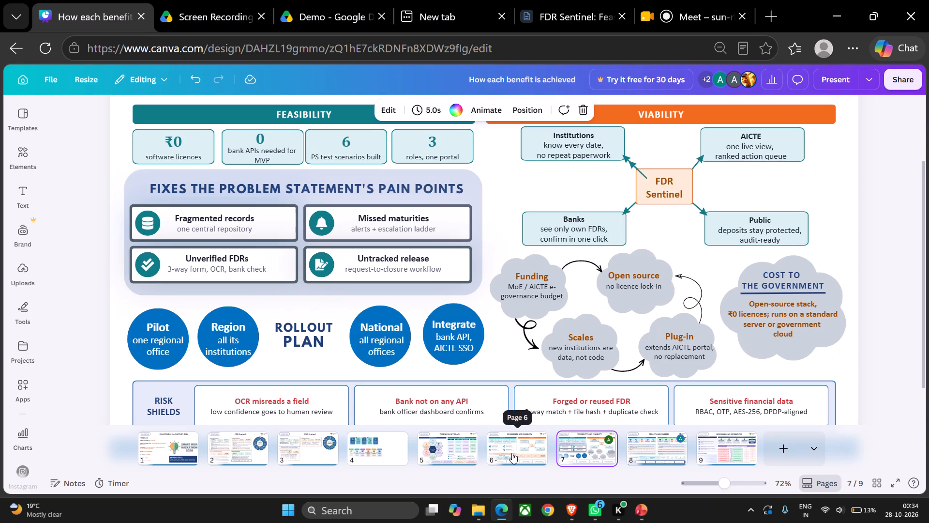
click(512, 453)
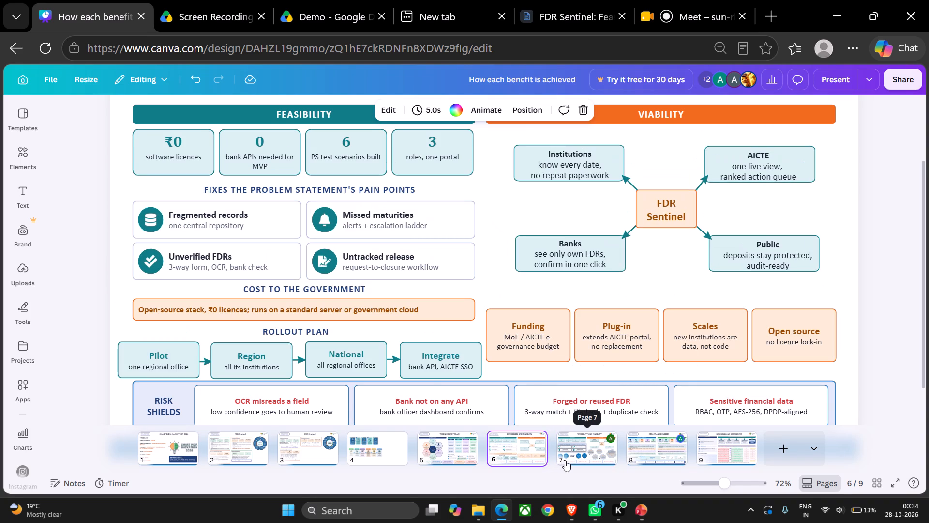
click(565, 461)
click(512, 454)
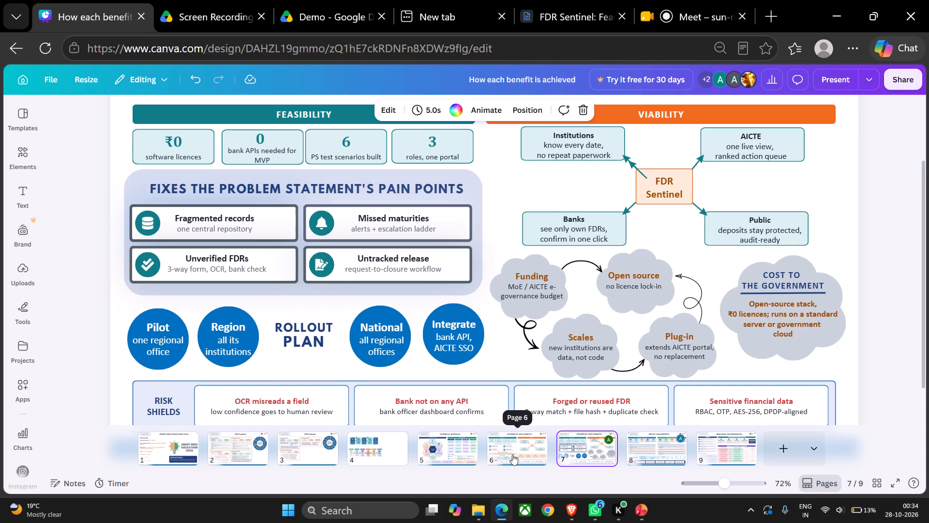
click(565, 456)
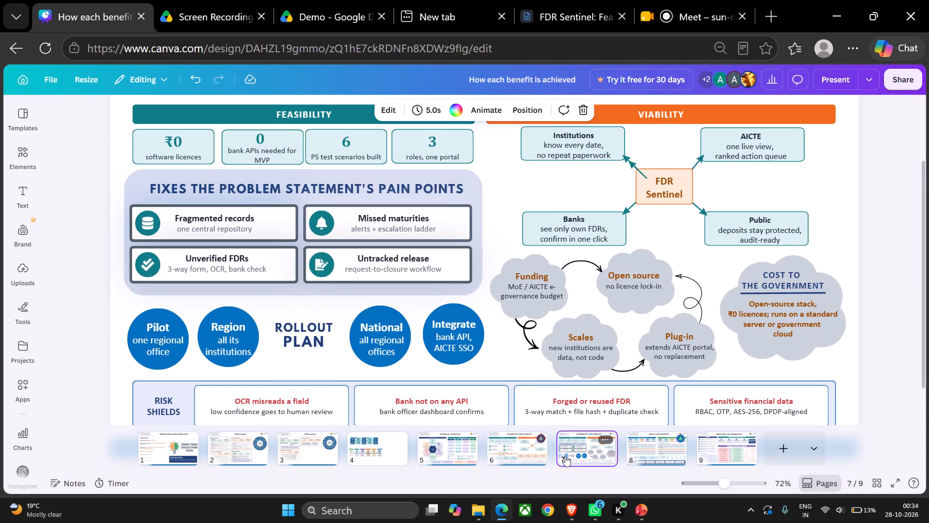
click(512, 455)
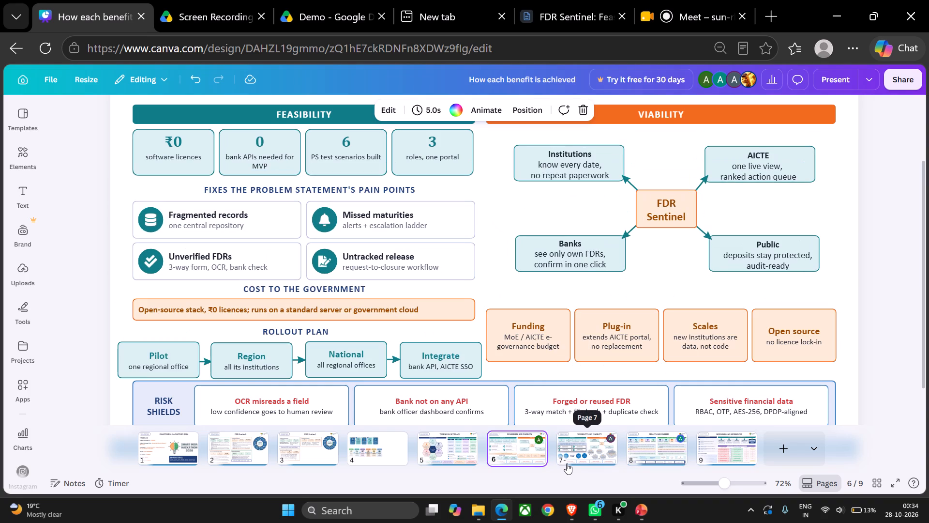
Compare pages 6 and 7 at about 61% zoom, including the Rollout Plan, the funding-to-open-source items and the Risk Shields row.
scroll(568, 463, down, 1)
scroll(590, 334, down, 1)
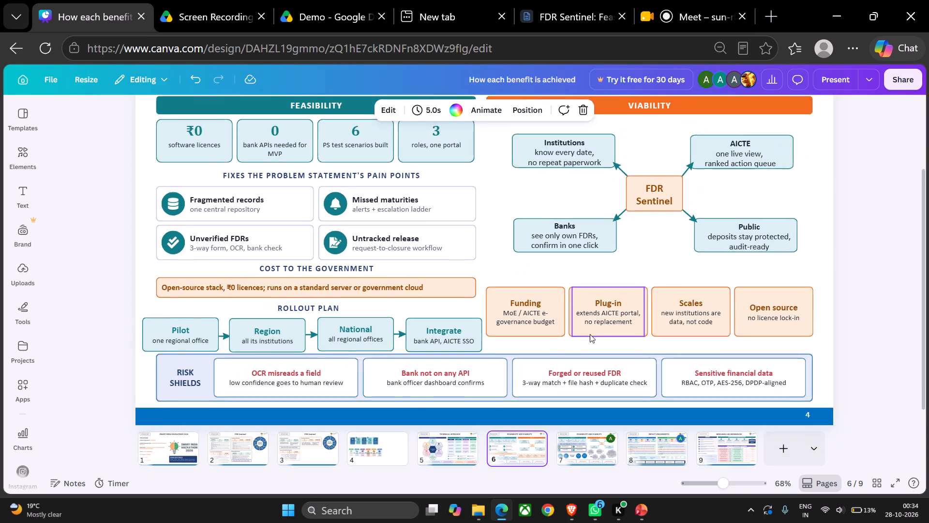
click(510, 452)
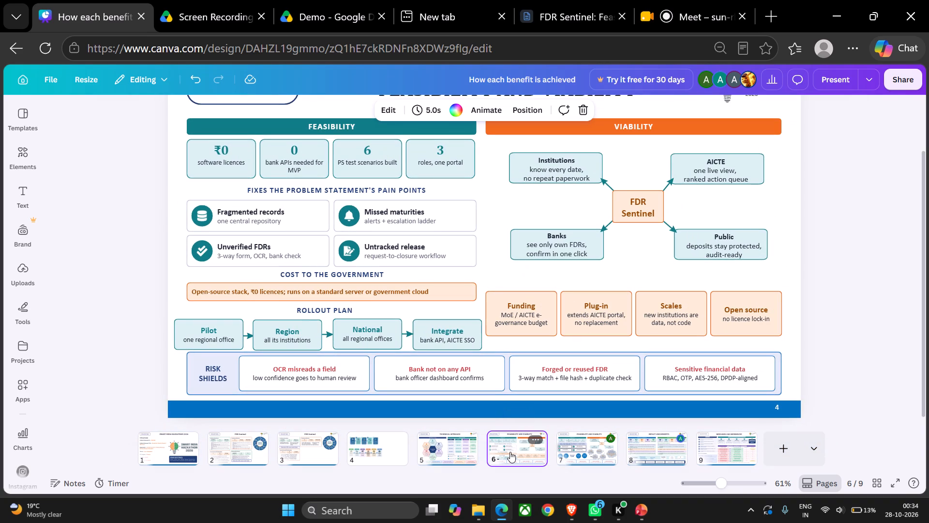
click(567, 455)
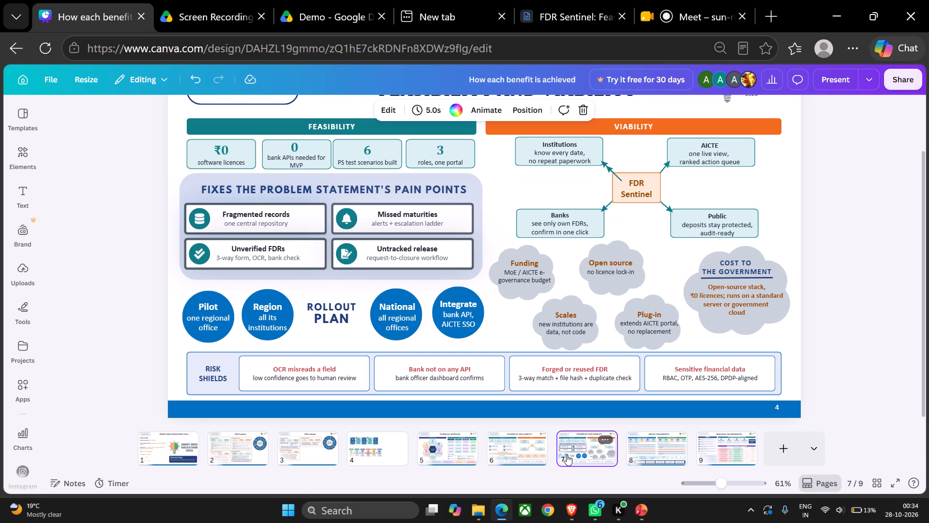
key(Left)
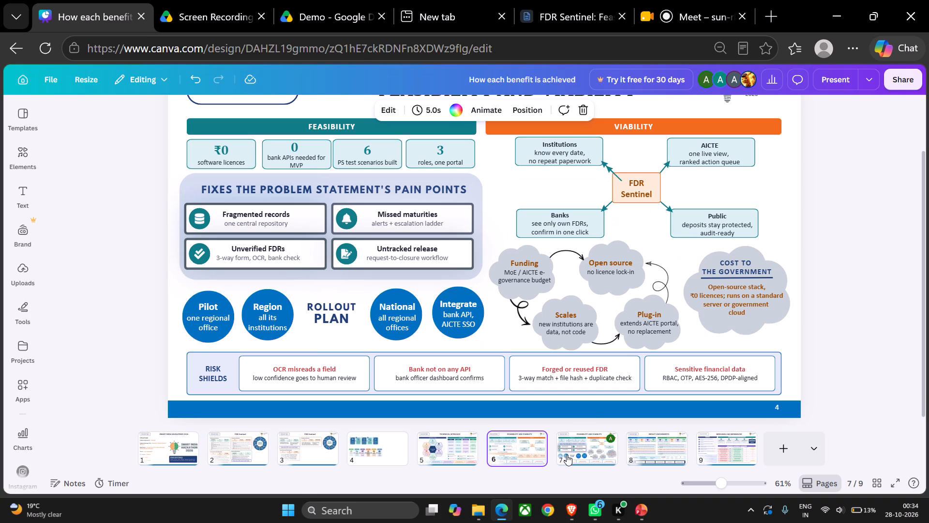
key(Right)
key(Left)
key(Right)
key(Left)
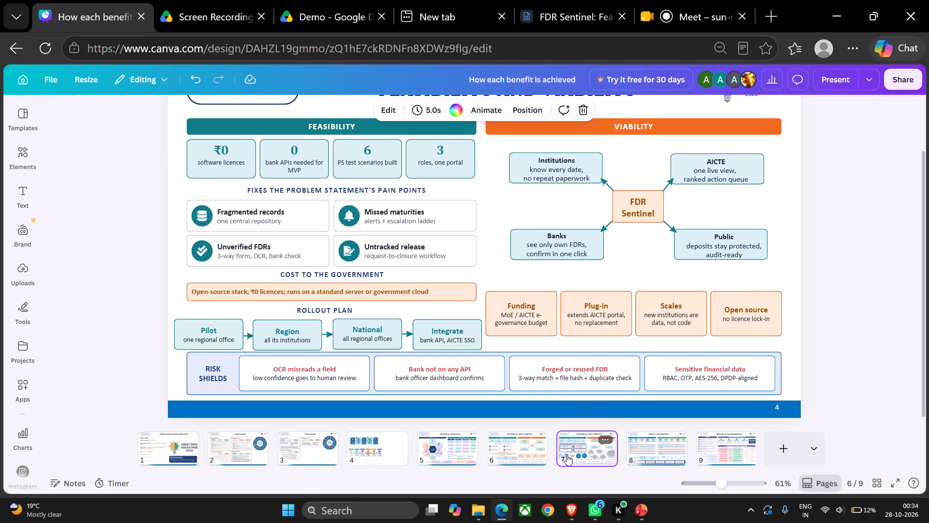
key(Right)
key(Left)
key(Right)
key(Left)
key(Left)
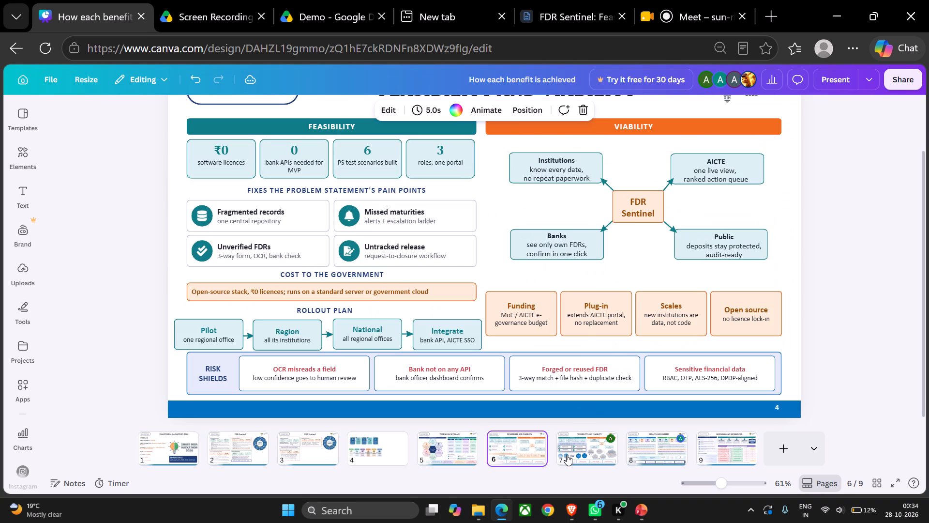
key(Right)
key(Left)
key(Right)
key(Left)
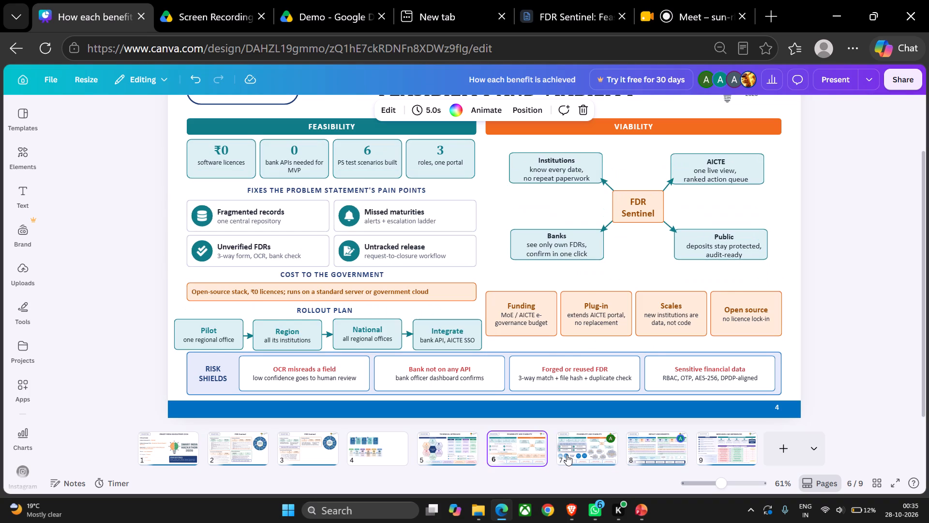
key(Right)
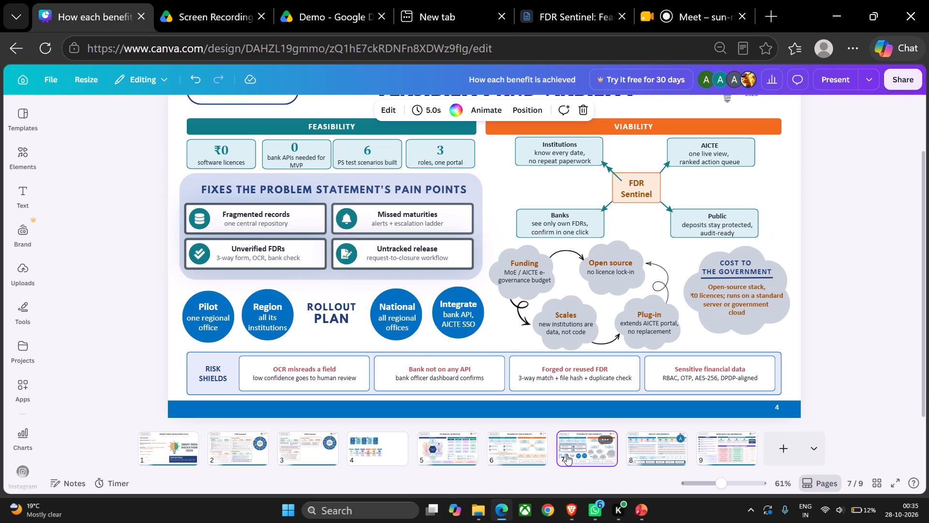
key(Left)
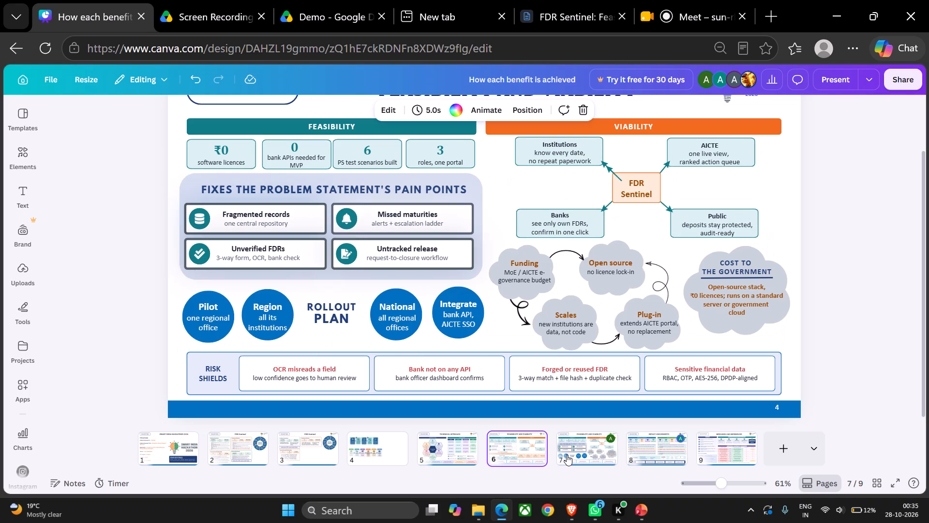
key(Right)
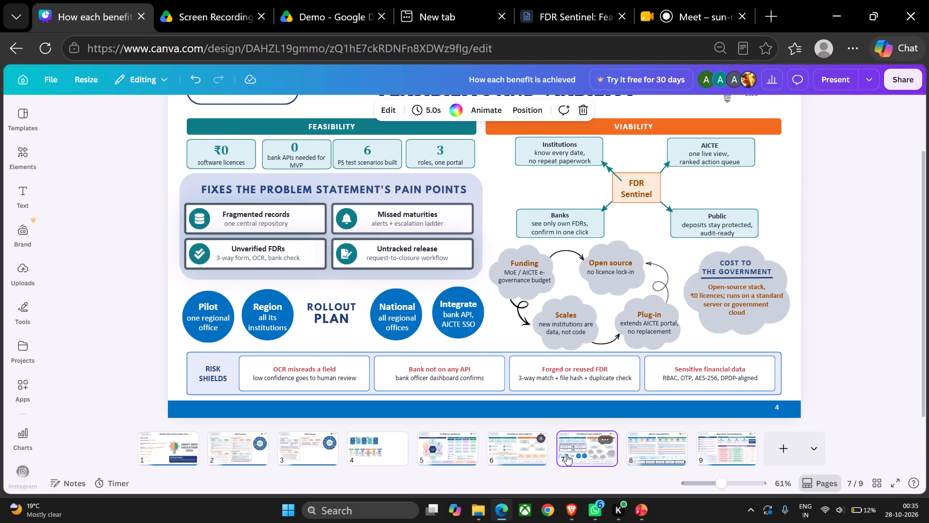
key(Left)
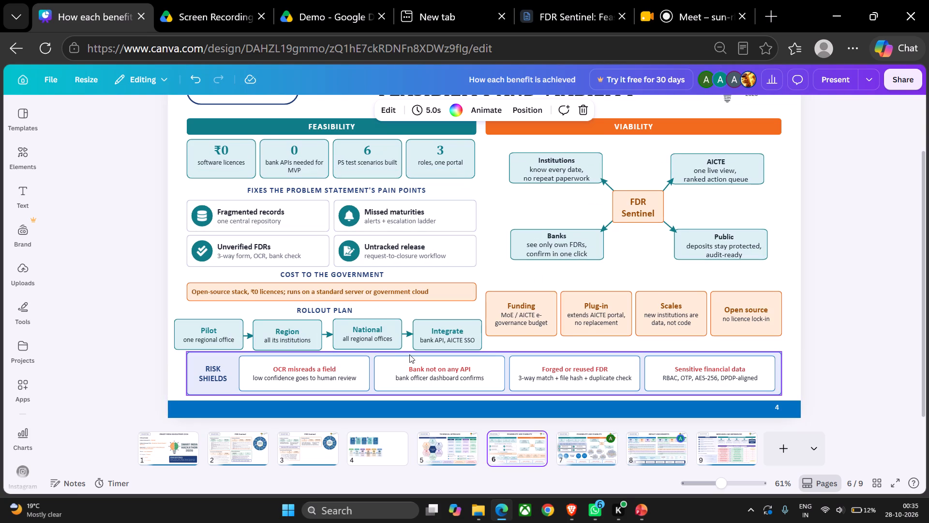
click(569, 453)
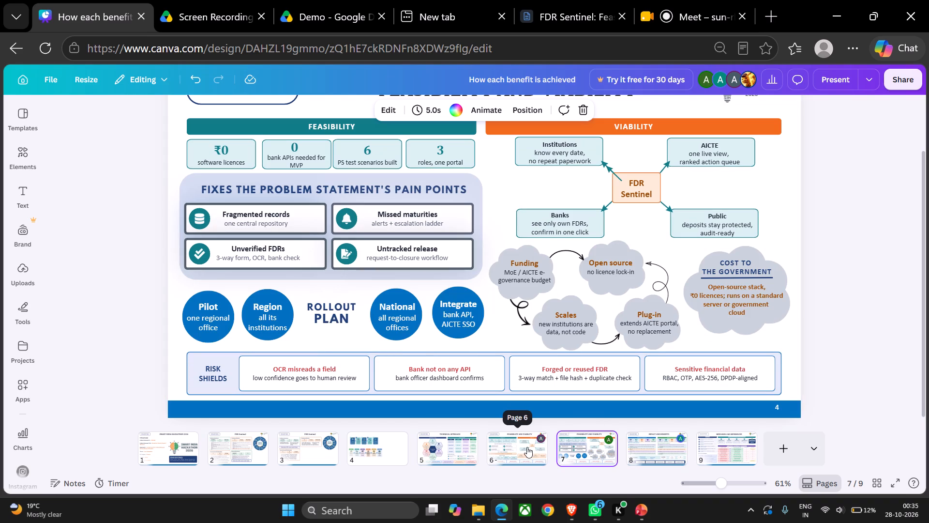
click(527, 447)
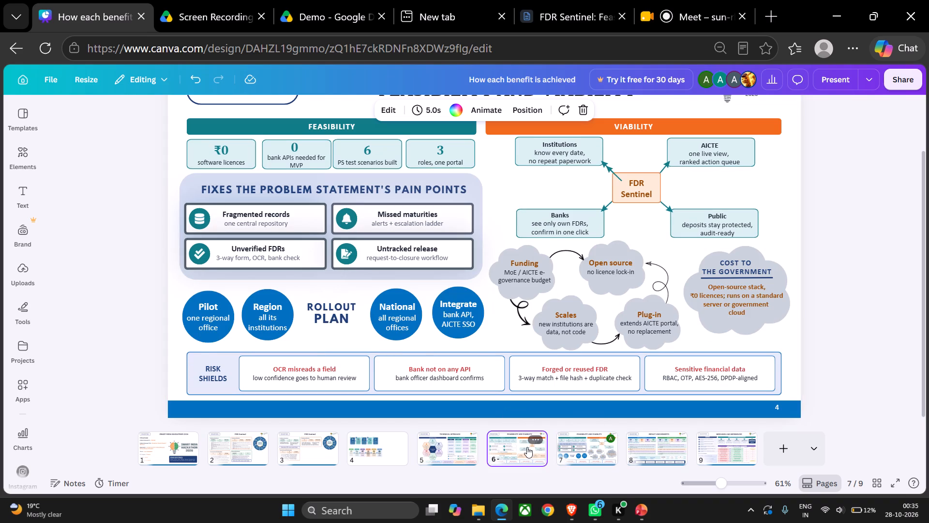
key(Right)
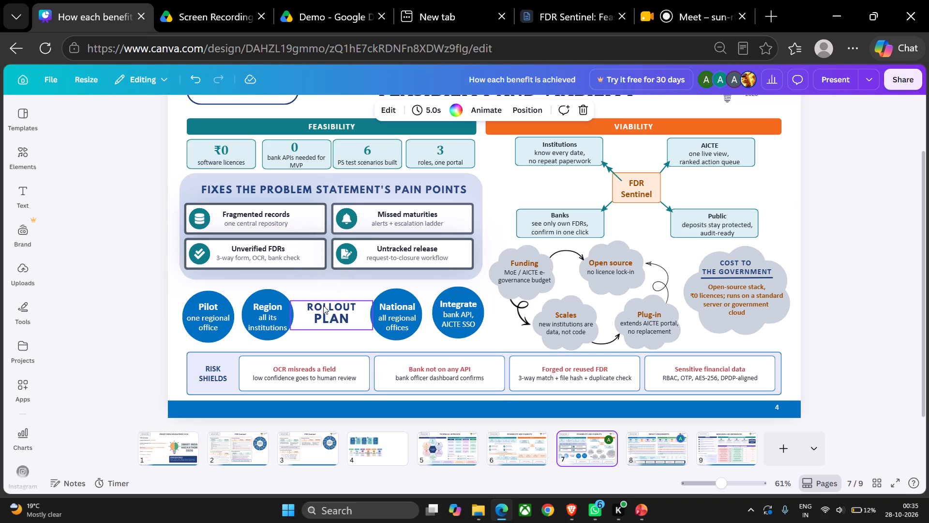
Compare pages 6 and 7 again with the slide header in view, checking the Feasibility and Viability sections of both versions.
click(508, 336)
scroll(508, 336, up, 1)
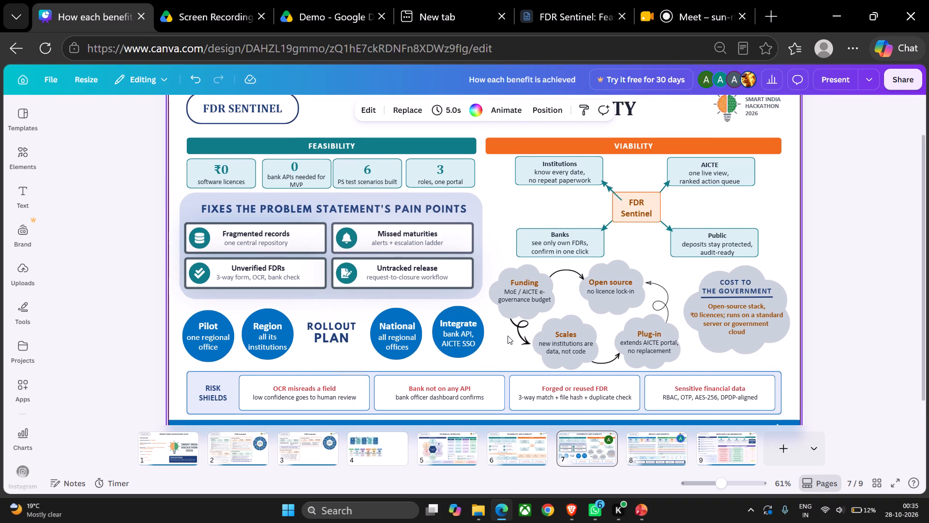
scroll(508, 336, up, 1)
click(530, 445)
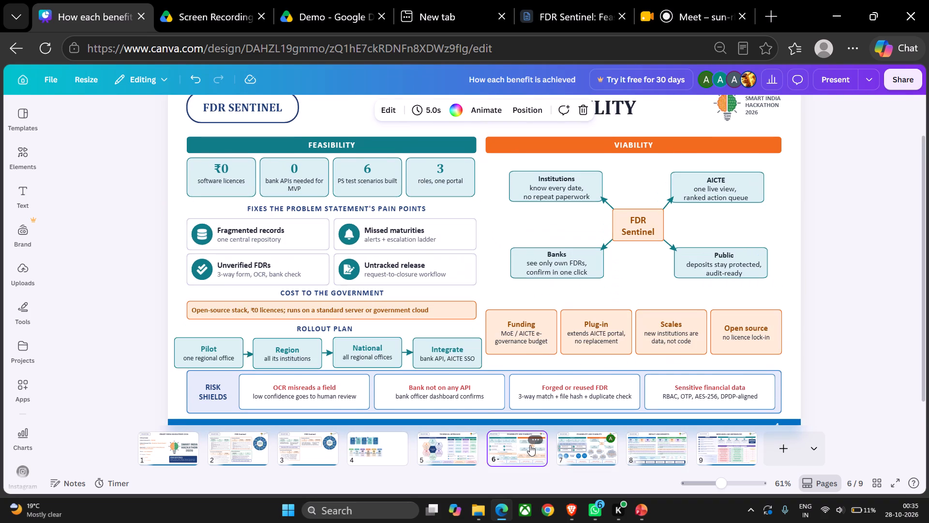
key(Right)
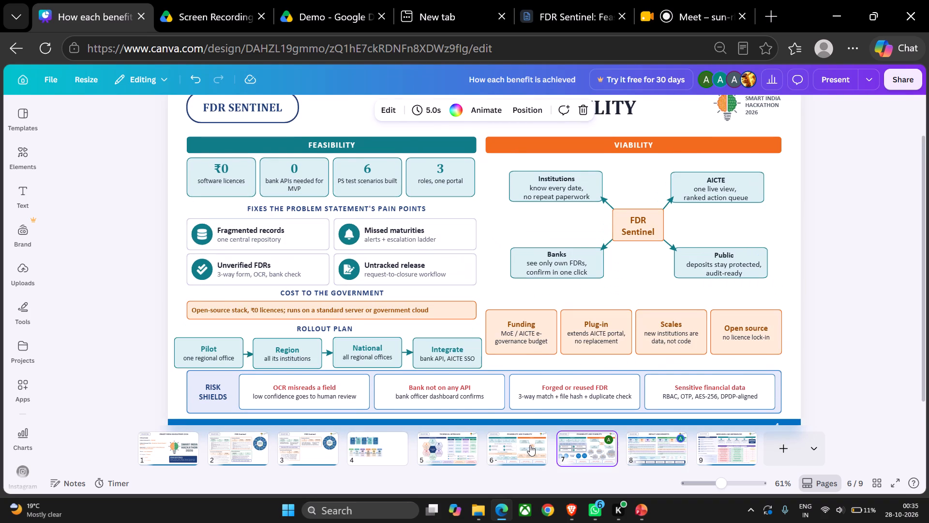
key(Left)
key(Right)
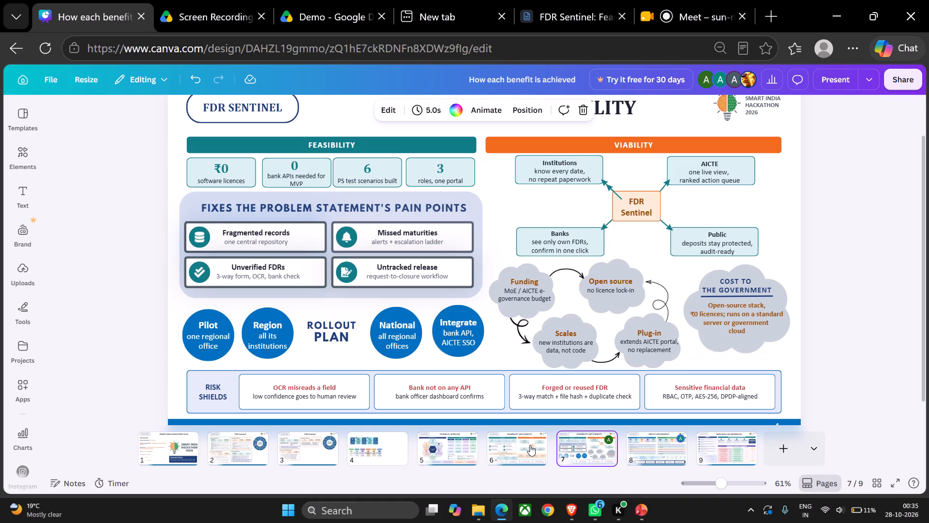
key(Left)
key(Right)
key(Left)
key(Right)
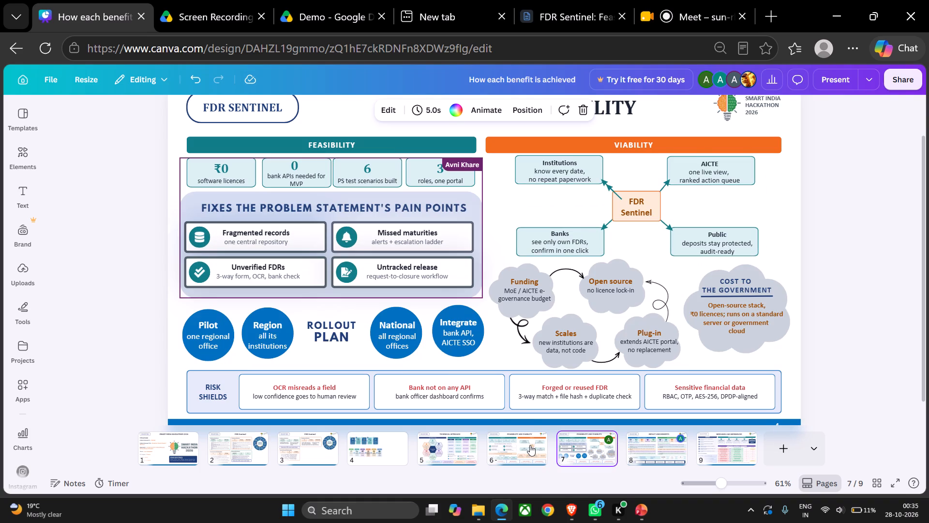
key(Left)
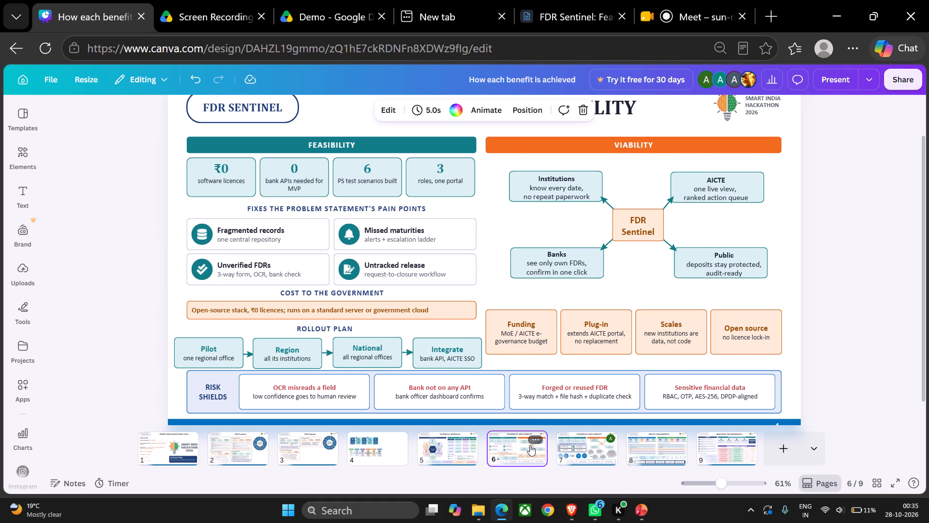
Duplicate the page 7 version of the Feasibility and Viability slide, the one with the cloud graphics.
key(Left)
key(Right)
key(Right)
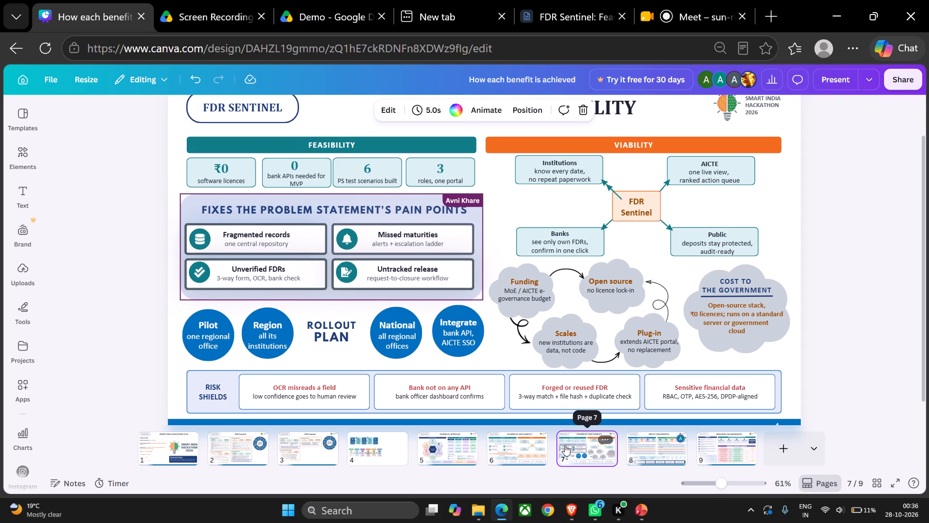
click(591, 450)
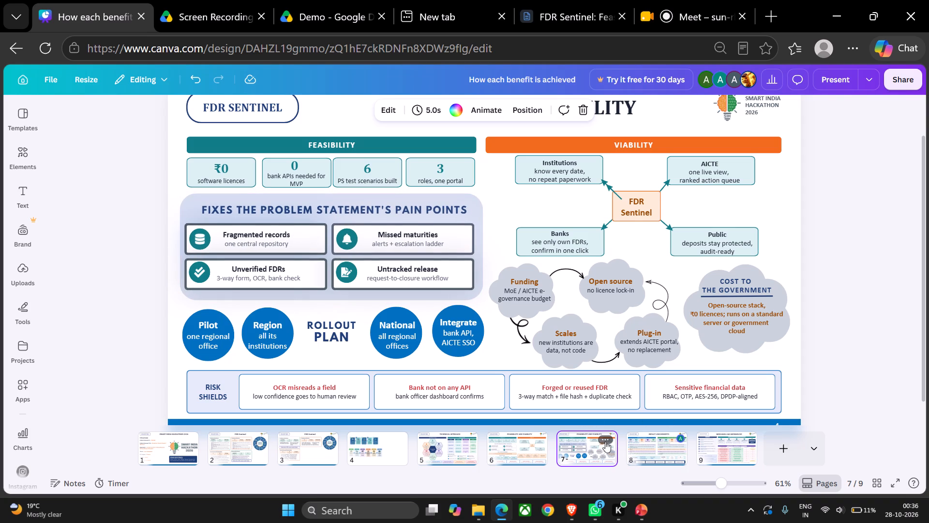
click(608, 438)
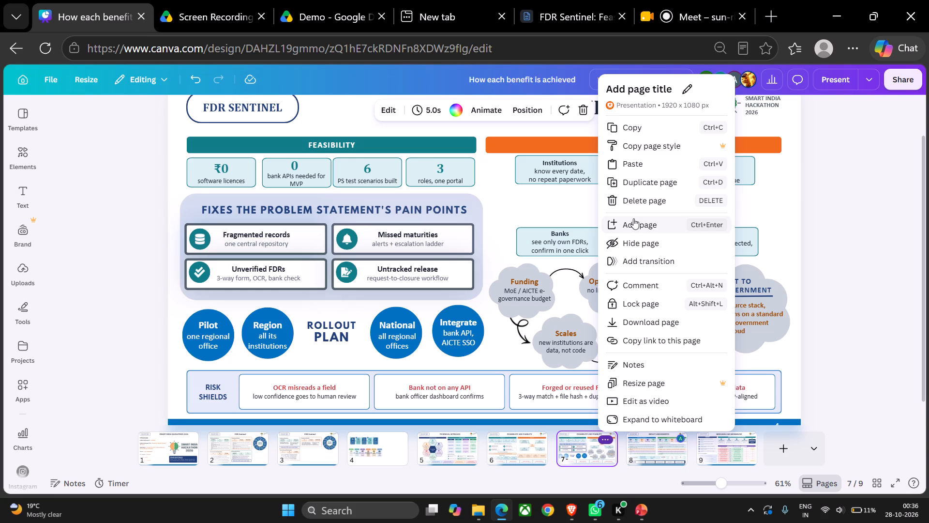
click(645, 178)
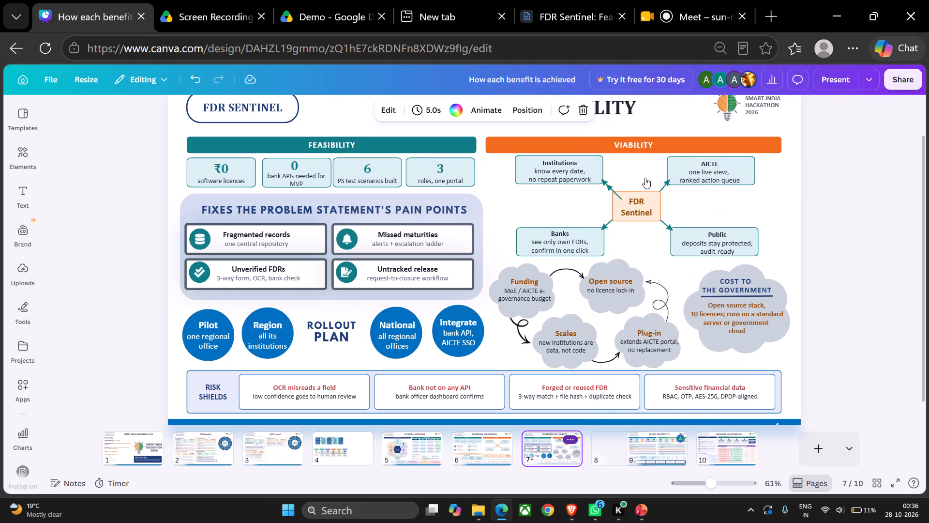
Copy the Funding, Plug-in, Scales and Open source boxes from the Viability section of page 6.
click(496, 453)
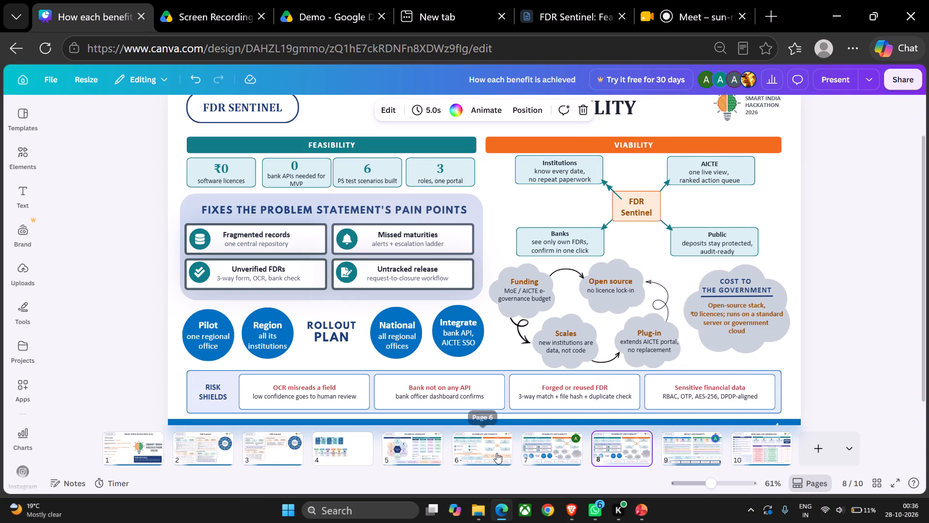
drag(479, 301, 488, 303)
drag(488, 303, 697, 337)
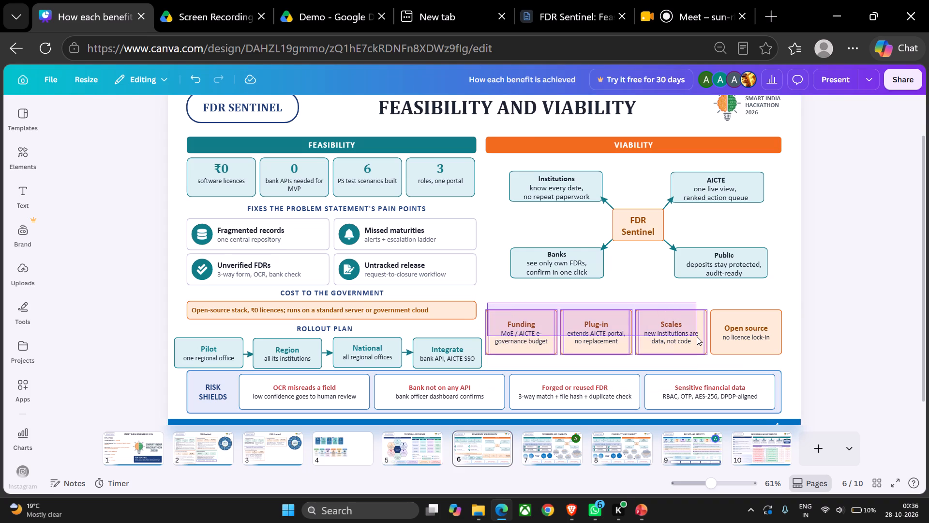
drag(697, 337, 748, 362)
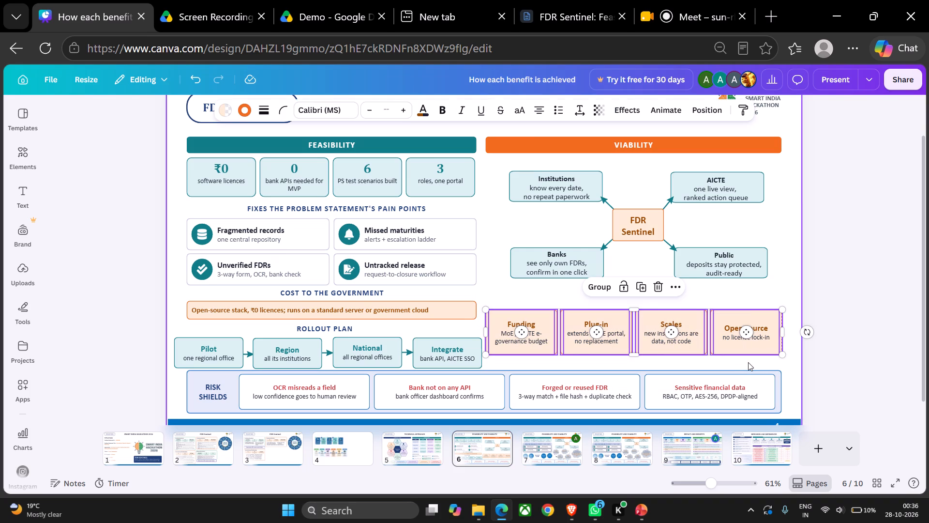
key(ctrl+c)
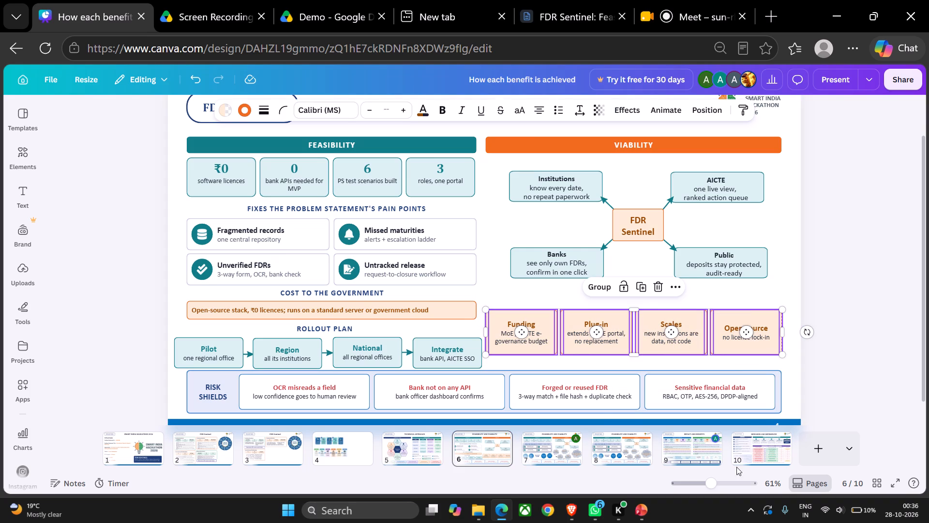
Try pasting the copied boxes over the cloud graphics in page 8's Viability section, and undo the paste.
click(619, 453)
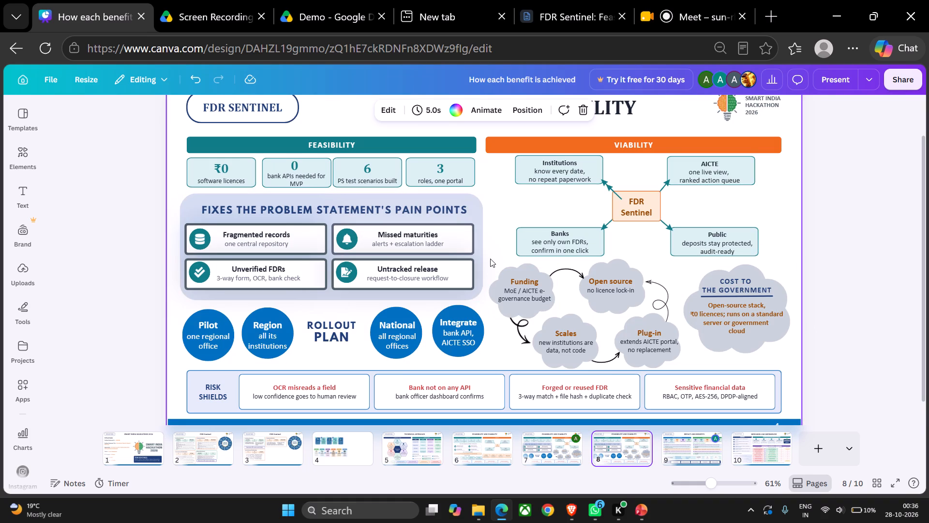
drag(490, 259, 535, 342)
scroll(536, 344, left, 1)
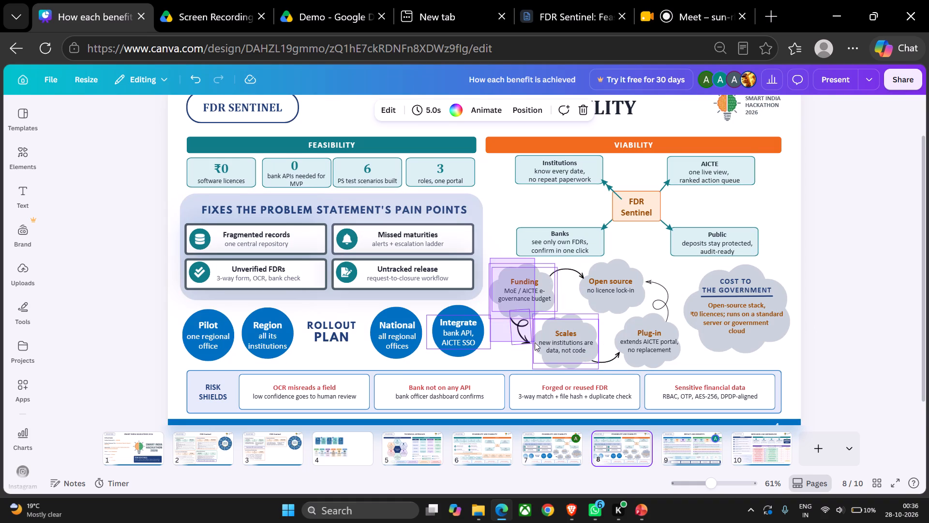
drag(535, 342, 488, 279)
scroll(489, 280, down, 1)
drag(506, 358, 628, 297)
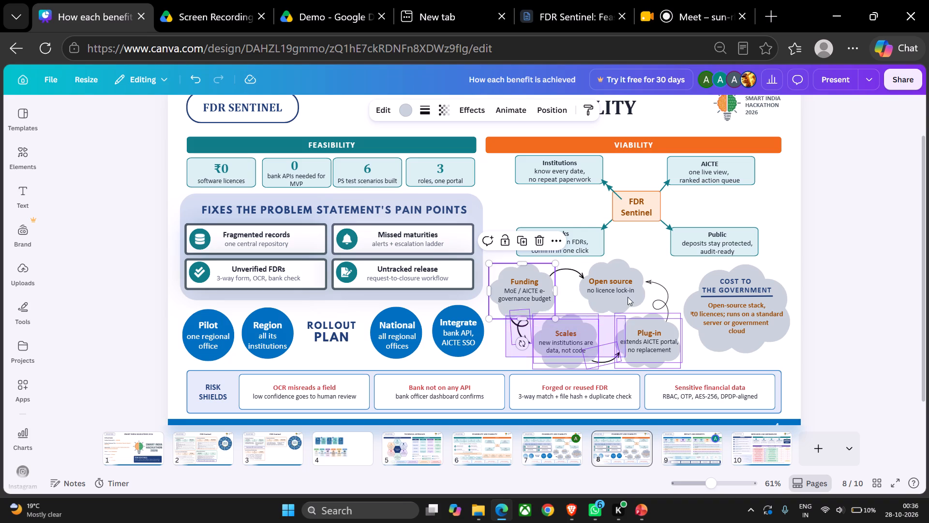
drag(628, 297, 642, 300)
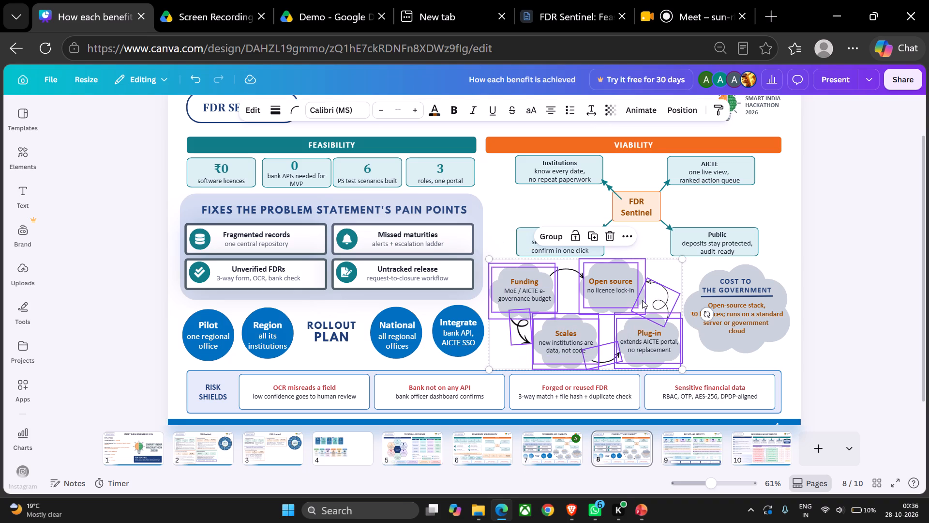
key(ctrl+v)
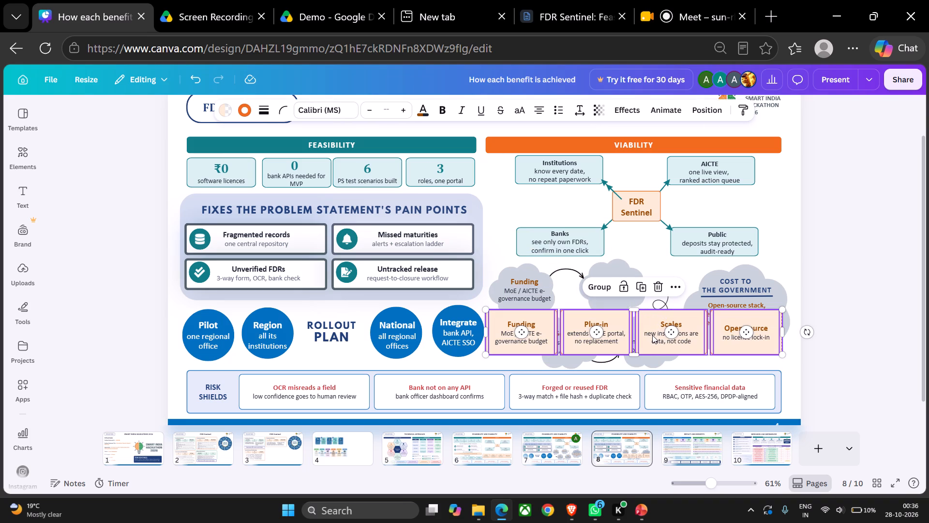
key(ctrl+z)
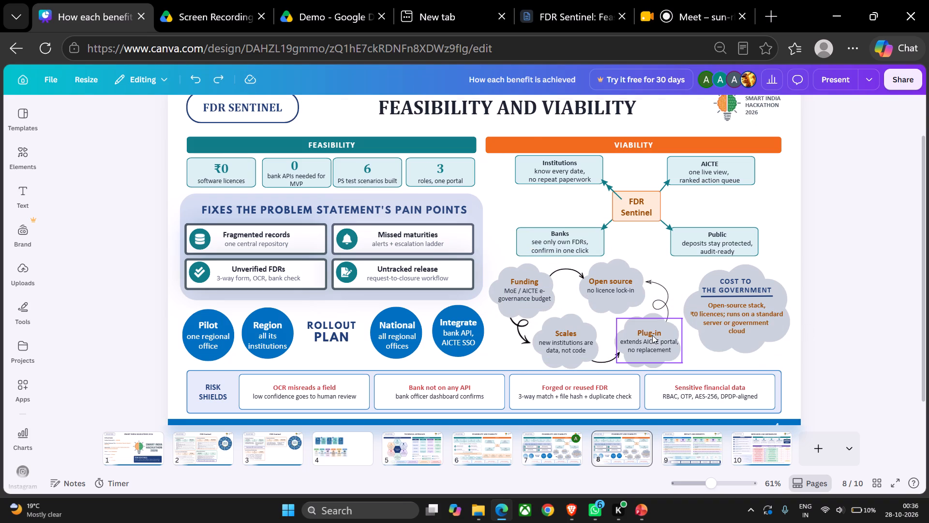
Delete the Funding, Open source, Scales and Plug-in clouds and their connecting arrows from page 8.
drag(496, 262, 567, 342)
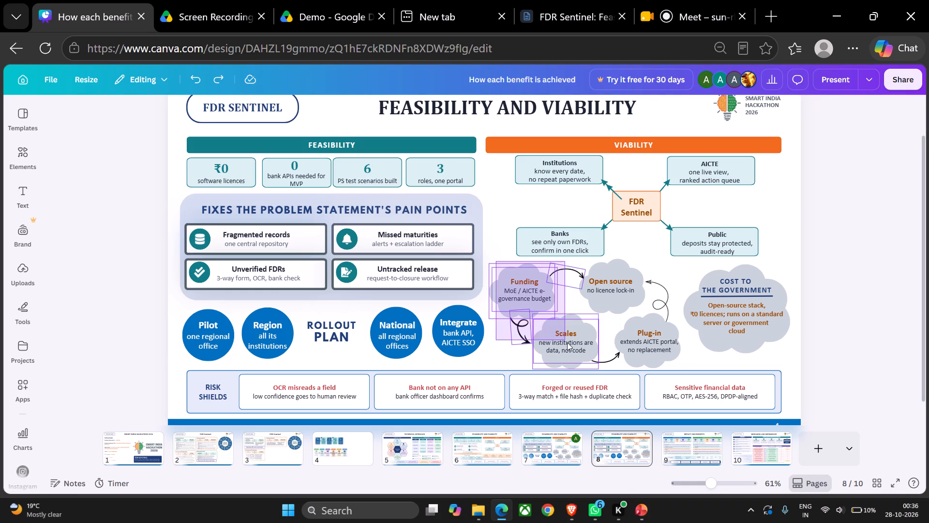
drag(567, 342, 640, 364)
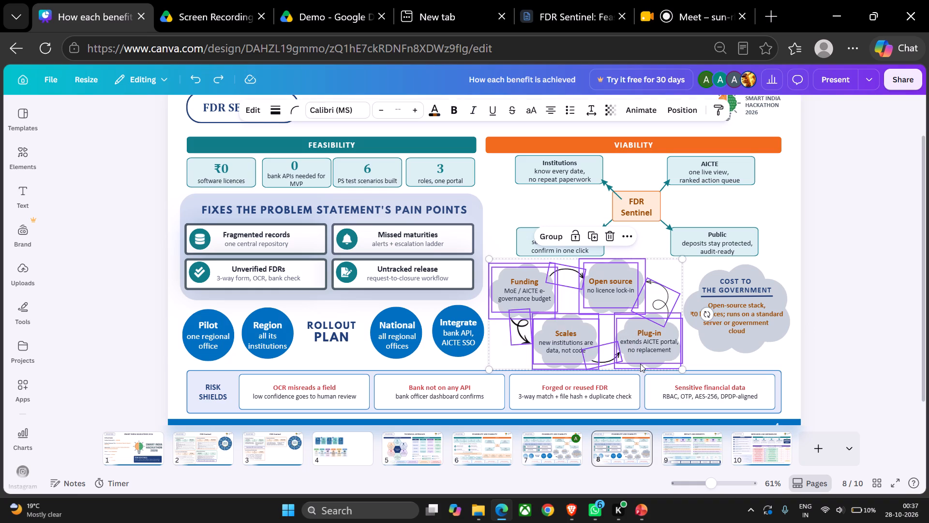
key(Delete)
click(599, 326)
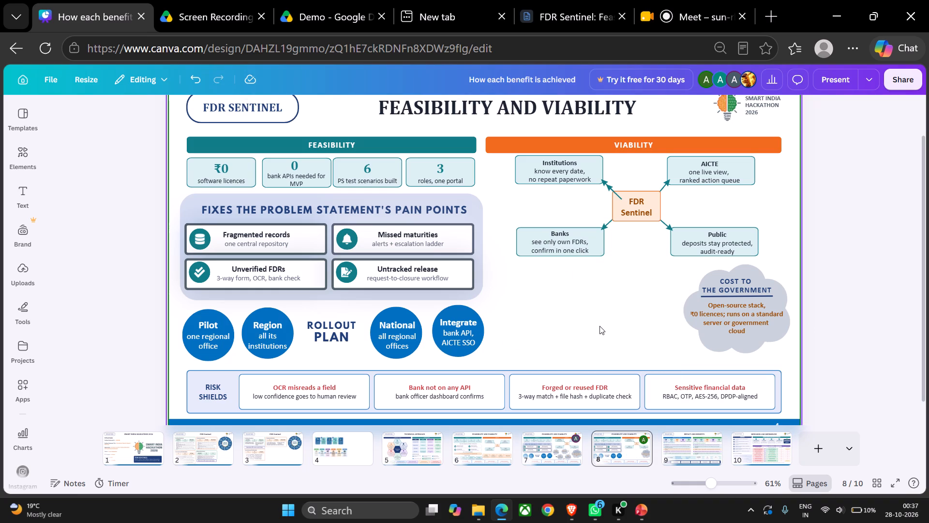
Paste the Funding, Plug-in, Scales and Open source boxes into page 8's Viability section.
key(ctrl+v)
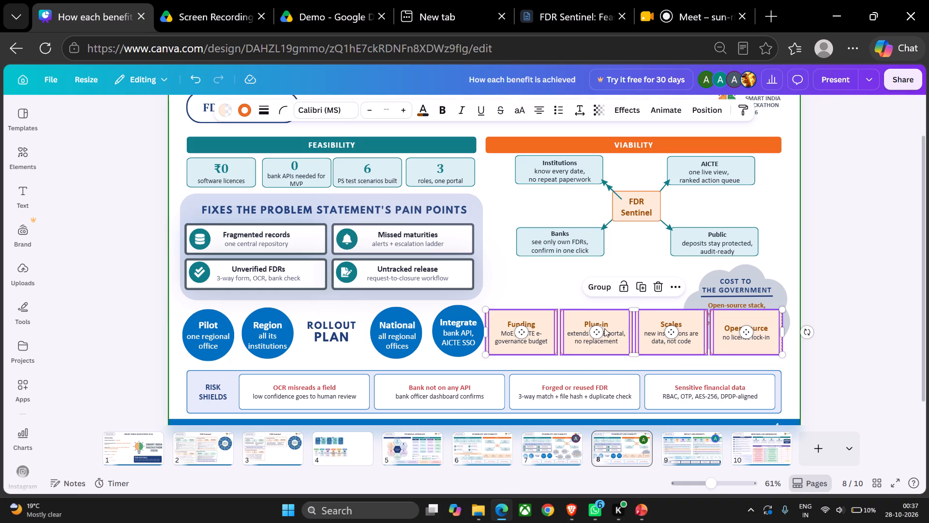
click(578, 292)
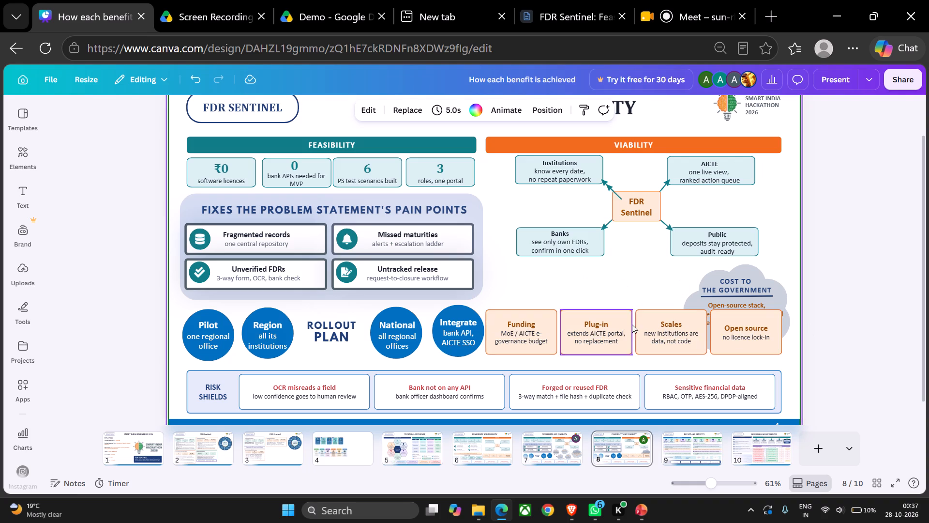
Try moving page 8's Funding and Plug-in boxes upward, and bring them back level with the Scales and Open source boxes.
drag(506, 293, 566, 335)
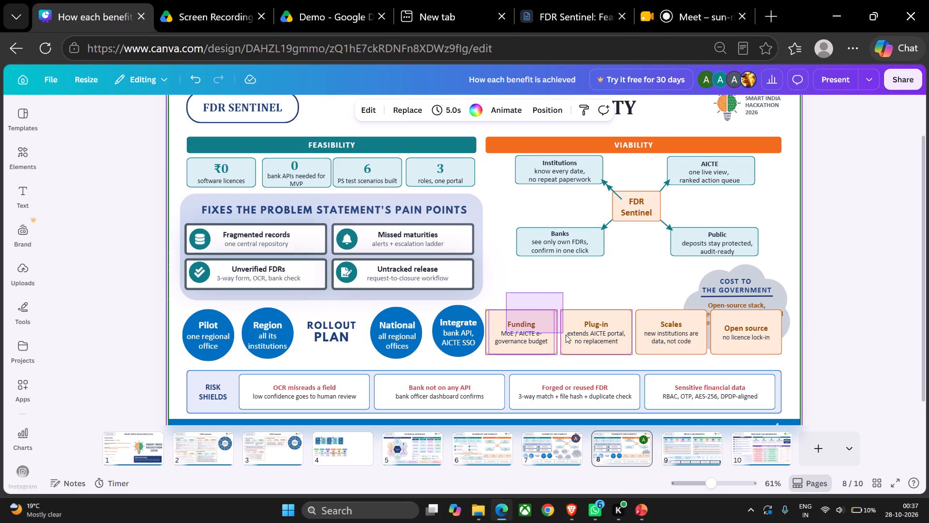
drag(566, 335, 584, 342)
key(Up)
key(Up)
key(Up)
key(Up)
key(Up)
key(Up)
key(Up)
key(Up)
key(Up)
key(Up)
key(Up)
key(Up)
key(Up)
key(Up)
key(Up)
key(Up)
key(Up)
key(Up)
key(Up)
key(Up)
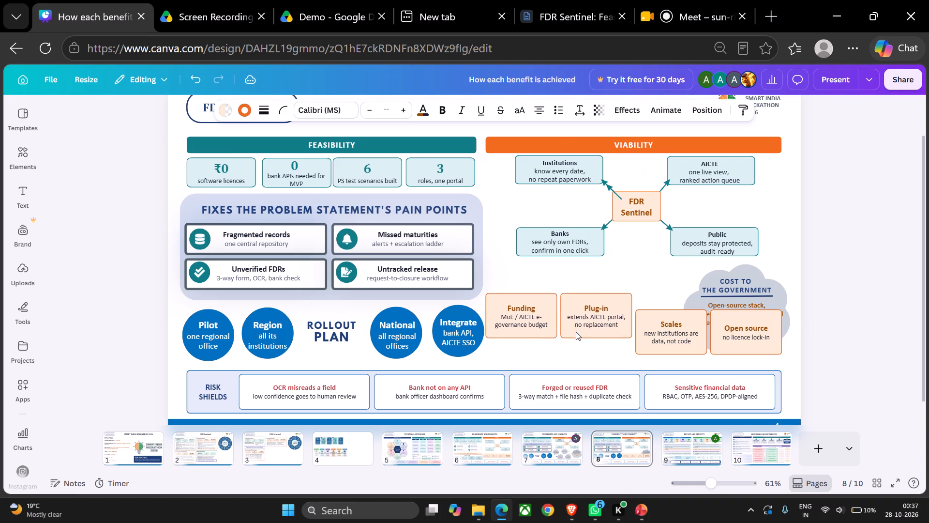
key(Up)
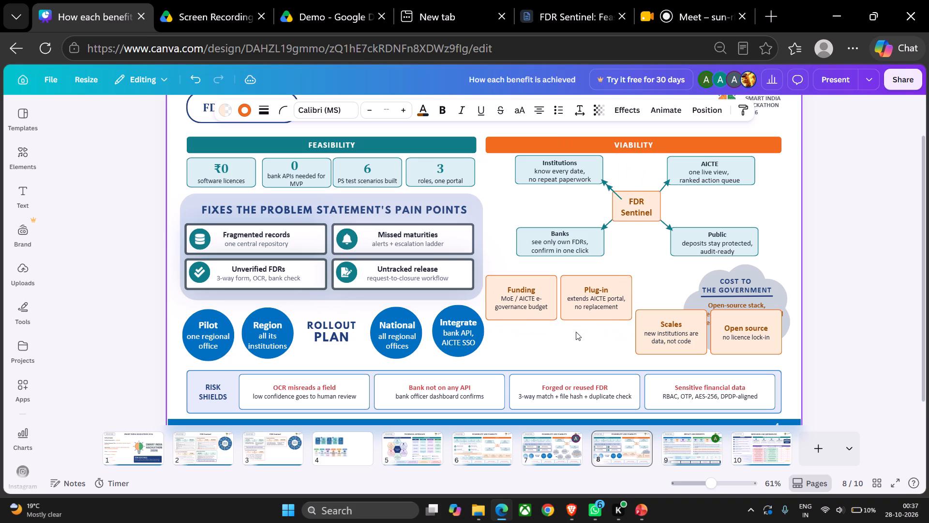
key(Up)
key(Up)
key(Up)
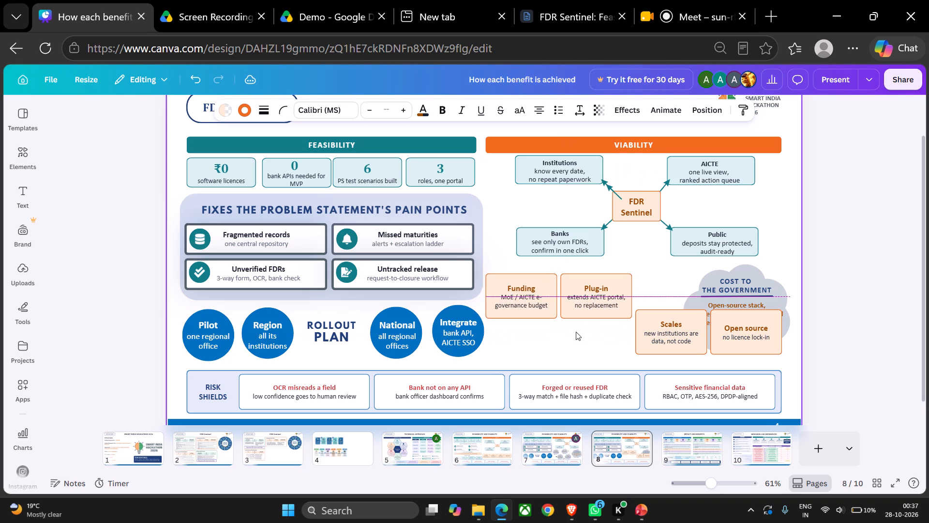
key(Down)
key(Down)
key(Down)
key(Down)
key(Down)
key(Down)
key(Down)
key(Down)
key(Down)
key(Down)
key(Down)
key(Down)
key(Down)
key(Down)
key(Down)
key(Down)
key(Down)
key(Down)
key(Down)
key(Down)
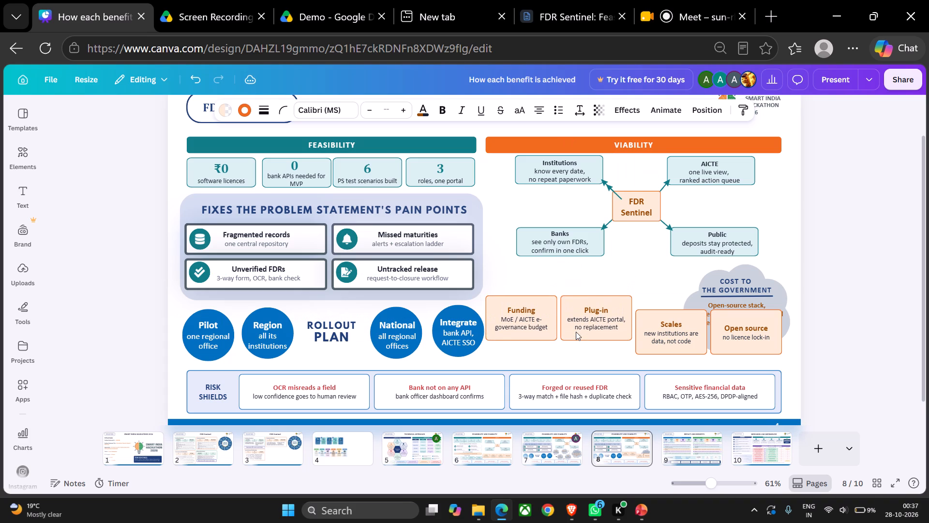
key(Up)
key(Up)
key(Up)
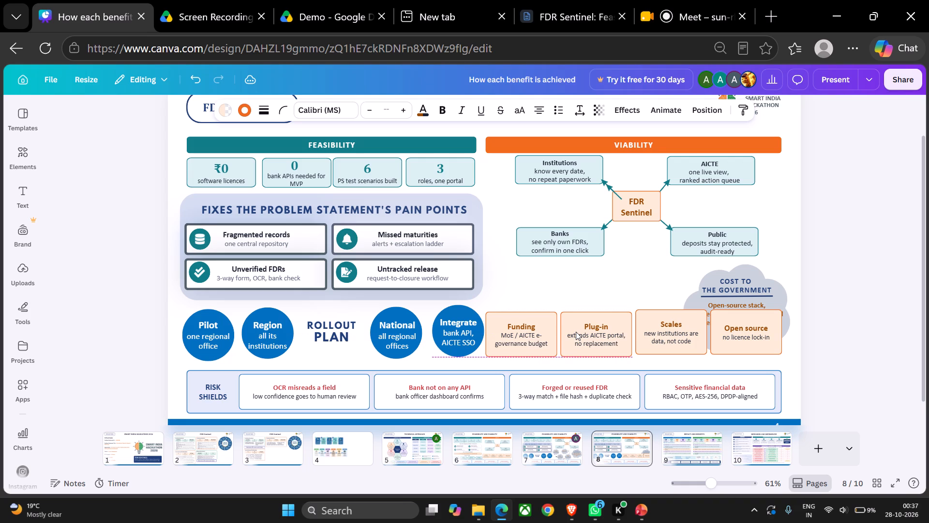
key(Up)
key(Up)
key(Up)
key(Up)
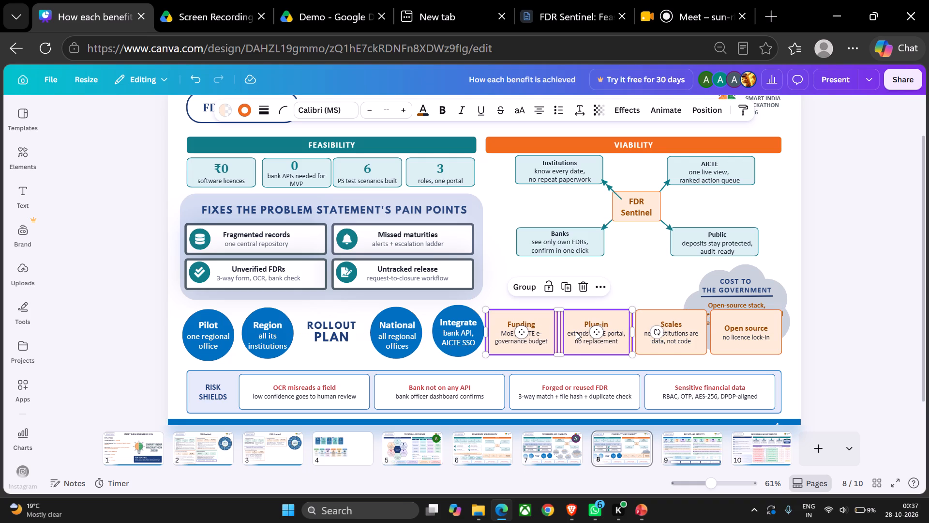
Copy the Cost to the Government heading and its open-source stack bar from page 6.
click(549, 458)
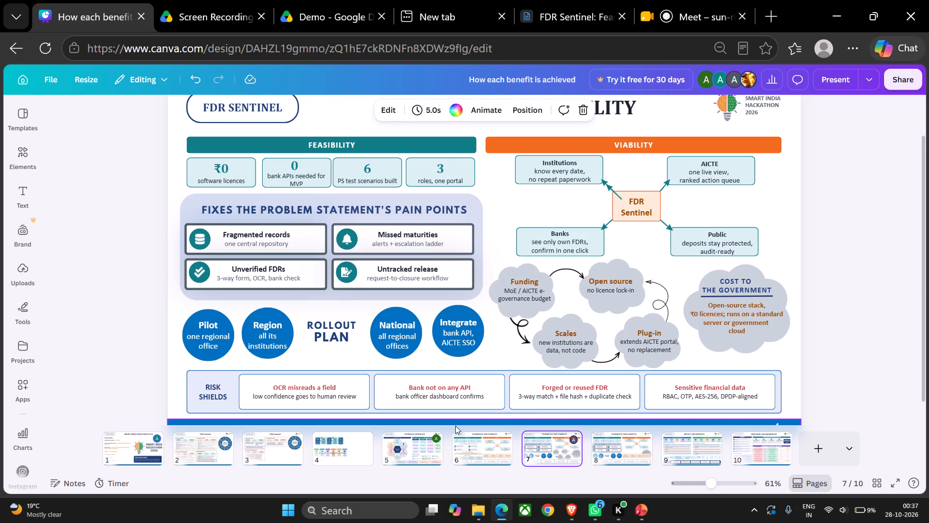
click(470, 443)
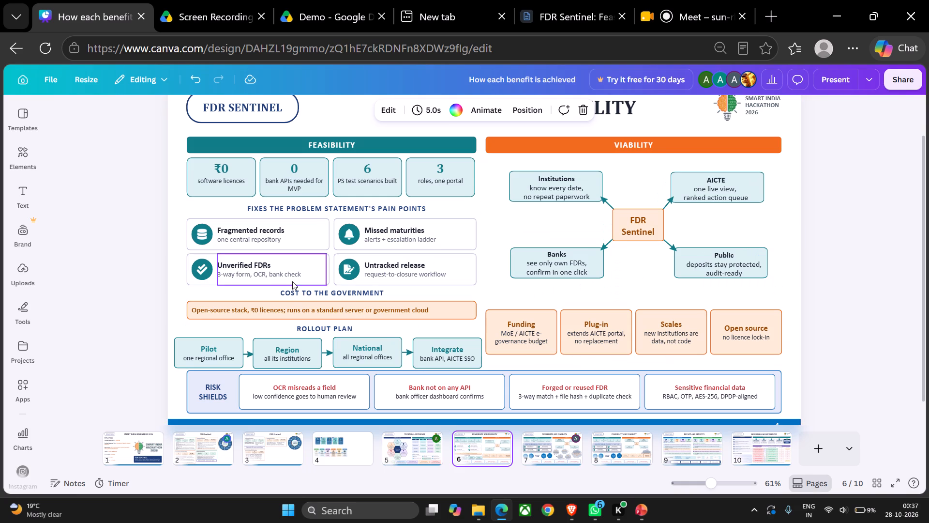
drag(190, 297, 325, 320)
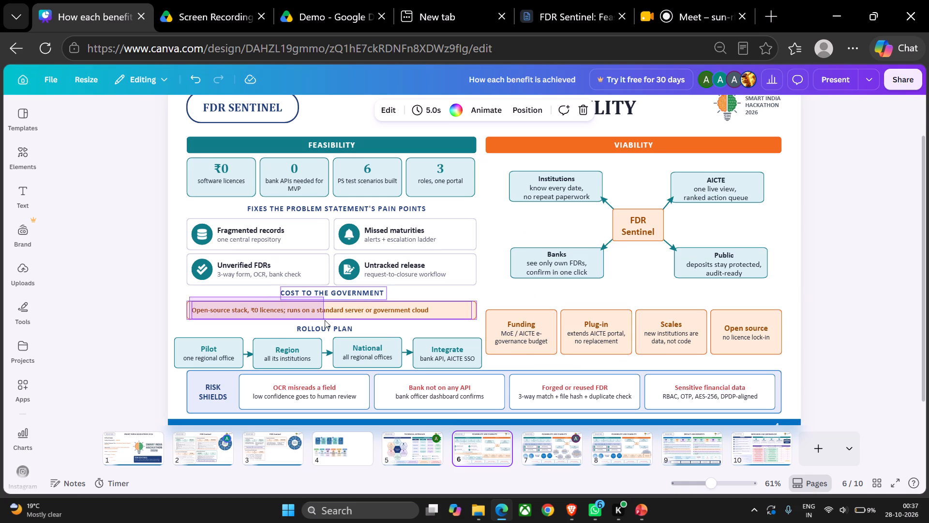
drag(325, 320, 457, 321)
key(ctrl+c)
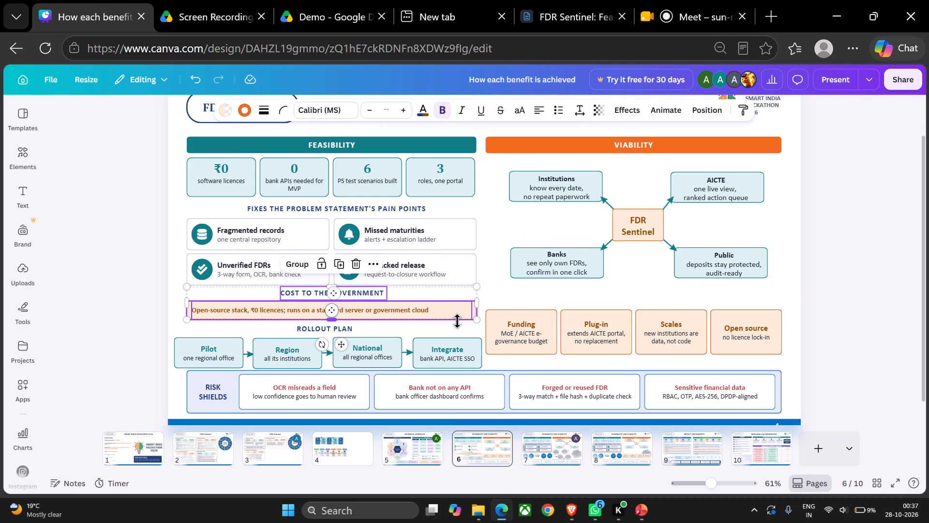
Delete the Cost to the Government cloud from page 8, including its heading, underline and open-source stack text.
click(648, 454)
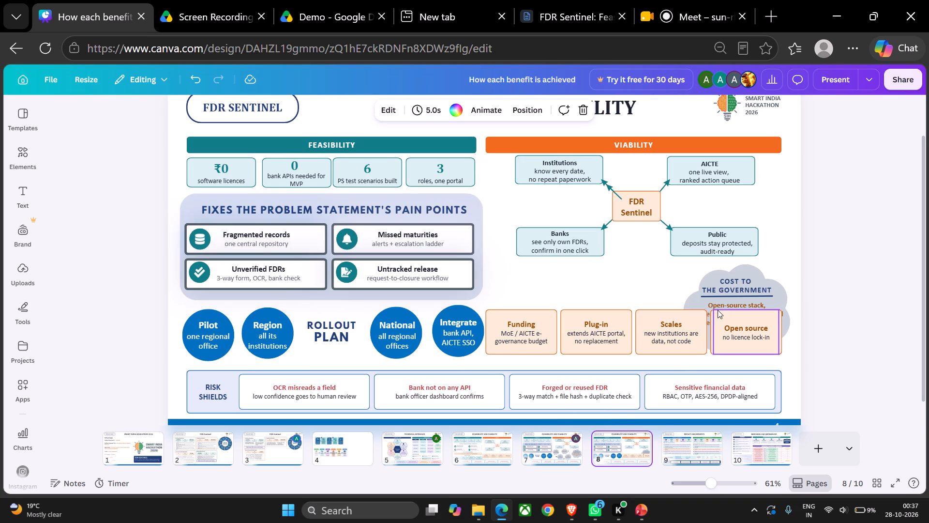
click(732, 289)
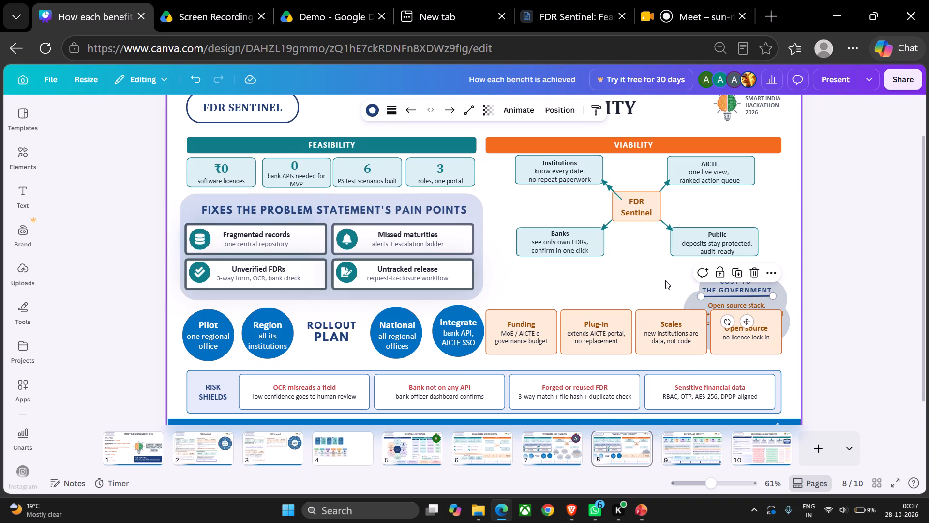
click(665, 280)
drag(665, 280, 644, 268)
drag(644, 268, 670, 280)
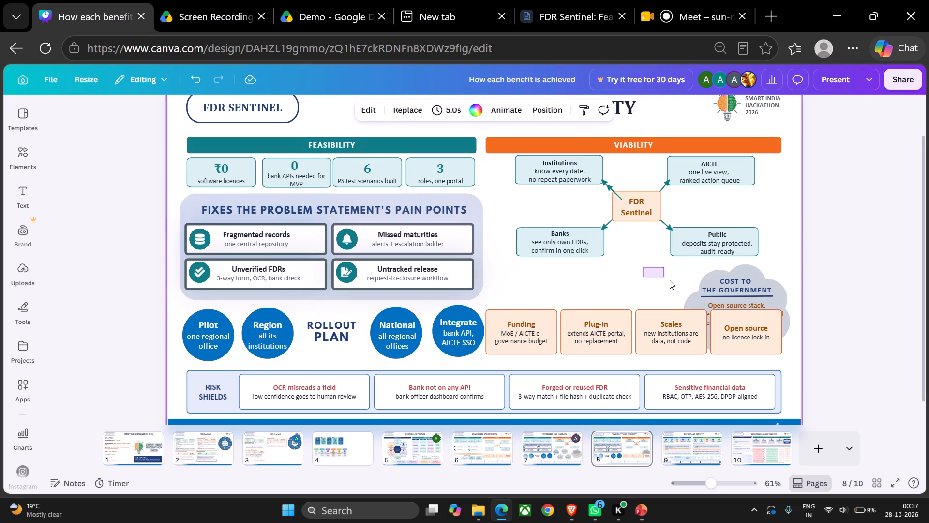
drag(670, 280, 726, 300)
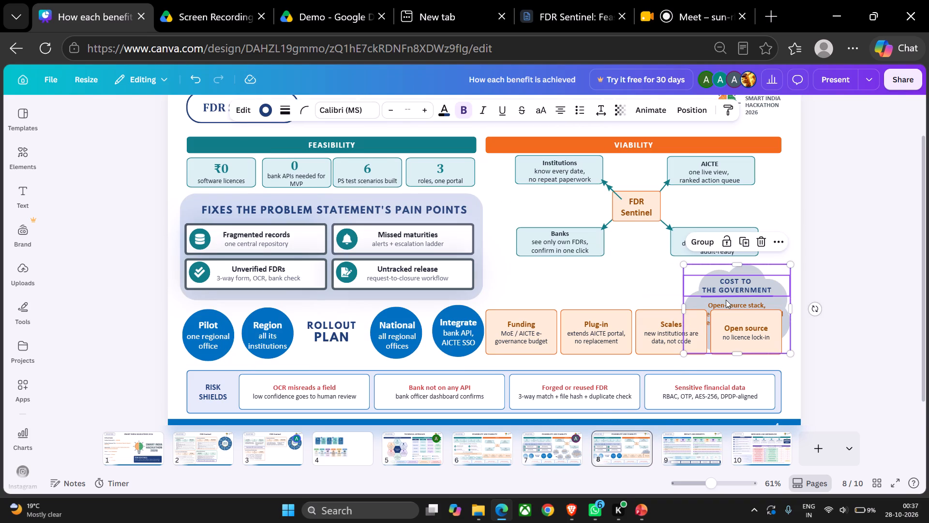
key(Delete)
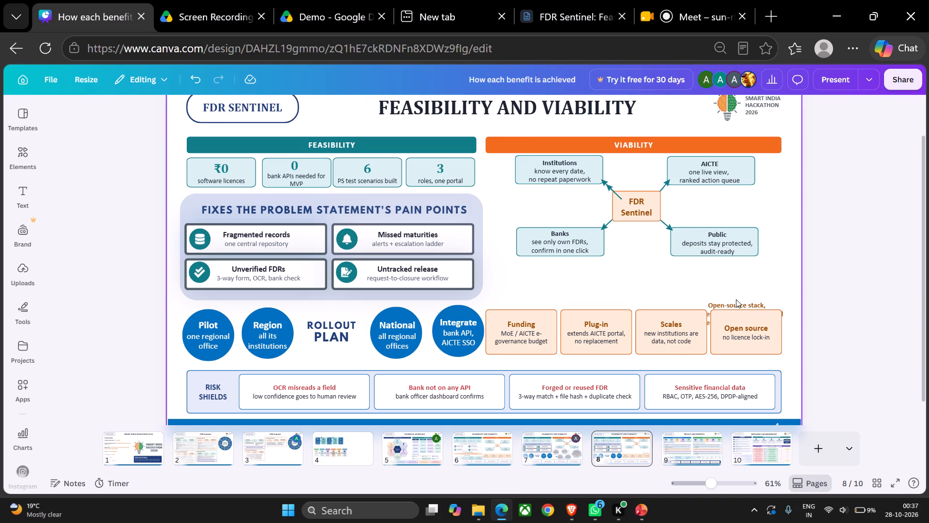
click(737, 304)
key(Delete)
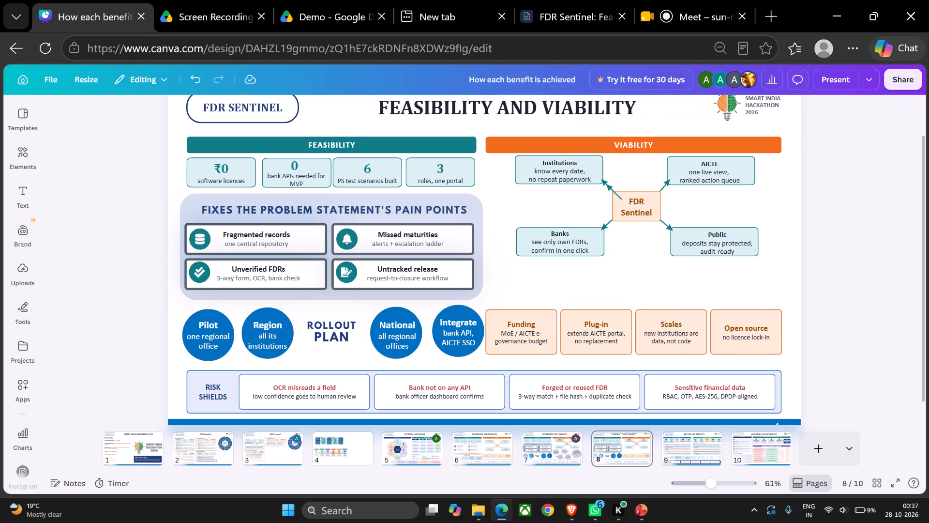
Paste the Cost to the Government heading and bar into page 8's Viability section, centred just above the Funding to Open source boxes.
click(655, 297)
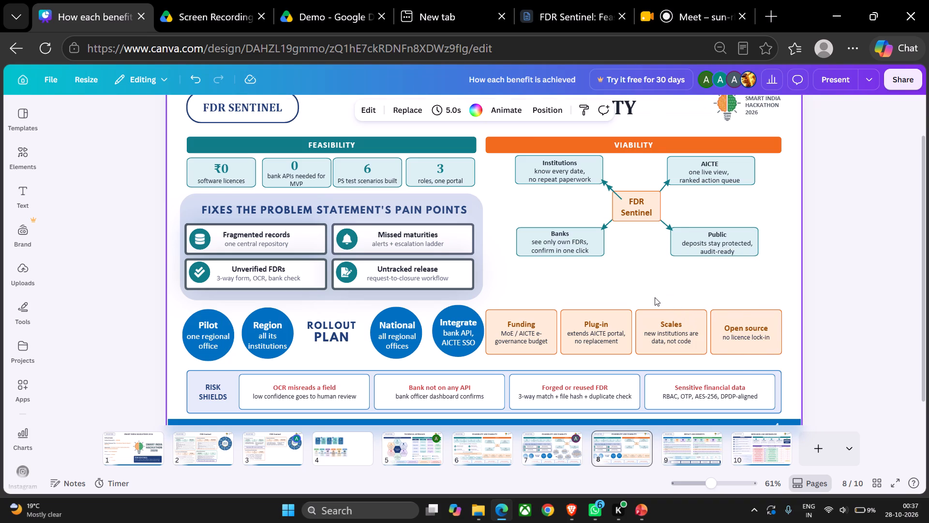
key(ctrl+v)
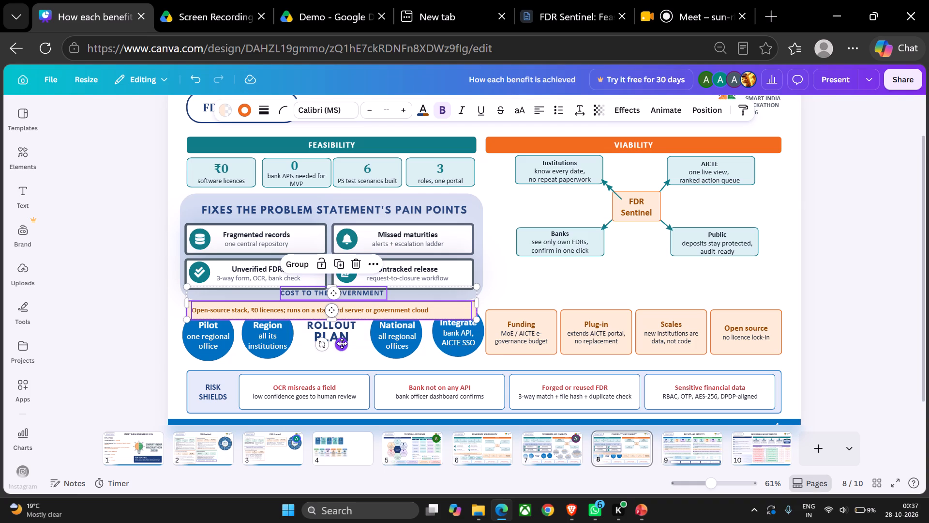
drag(342, 343, 640, 326)
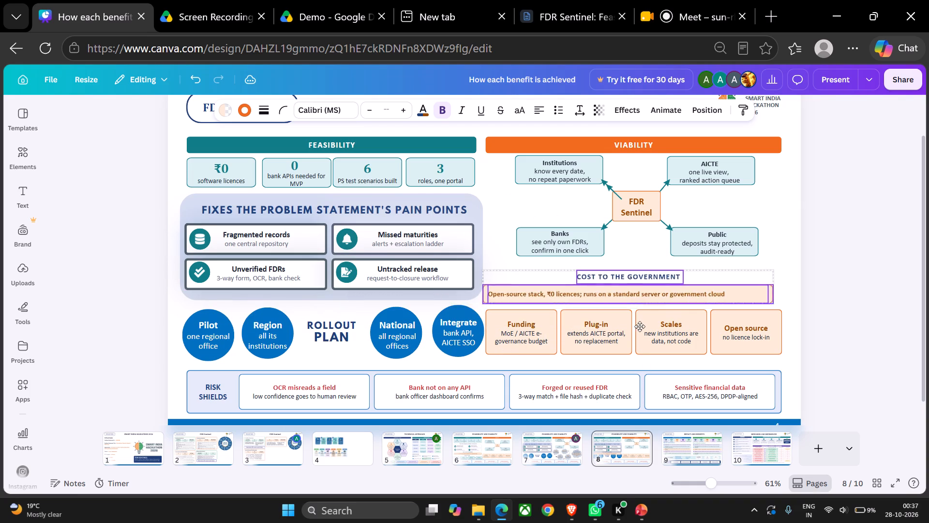
drag(640, 326, 644, 327)
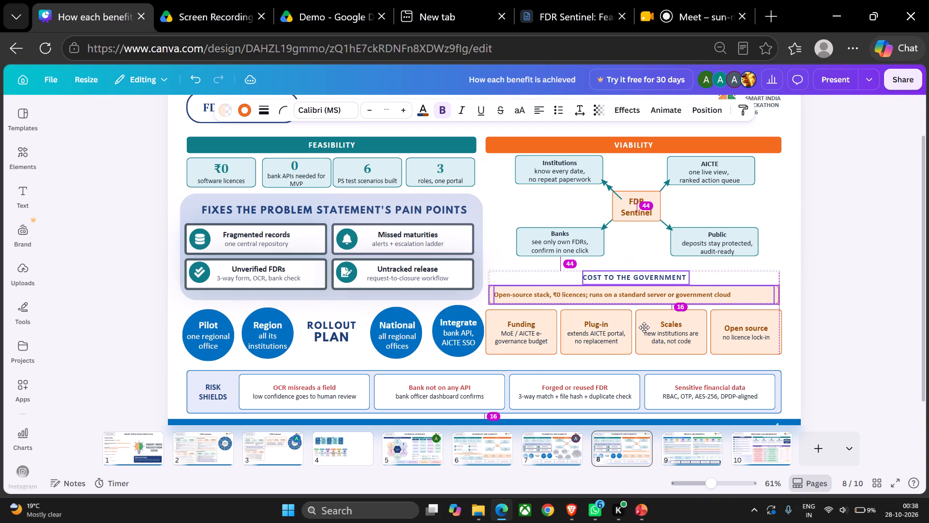
drag(644, 327, 643, 327)
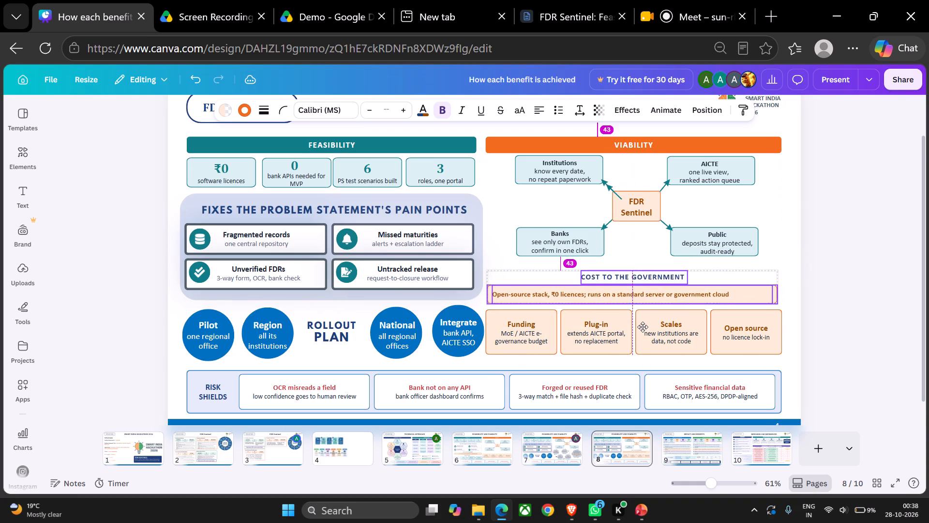
drag(643, 327, 644, 325)
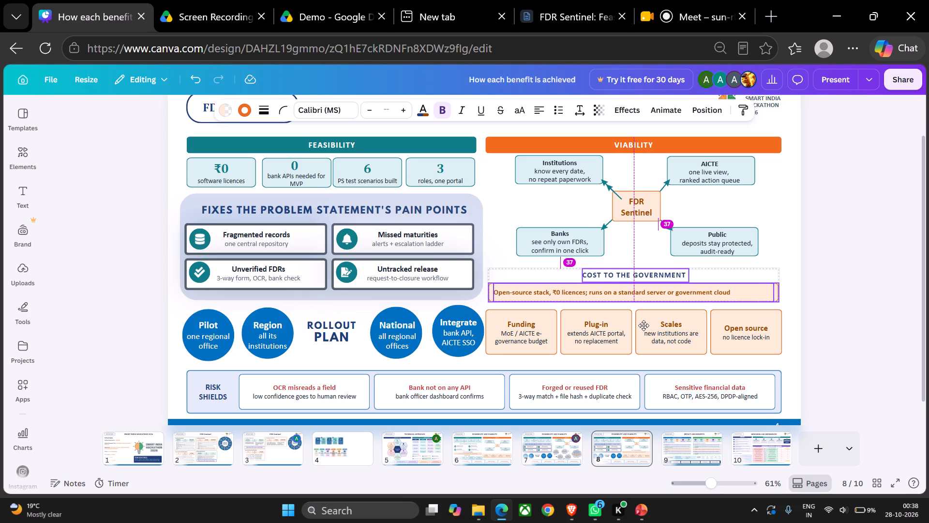
drag(644, 325, 644, 325)
Nudge page 8's Funding, Plug-in, Scales and Open source boxes together slightly down and right, clear of the Integrate circle.
drag(494, 357, 723, 325)
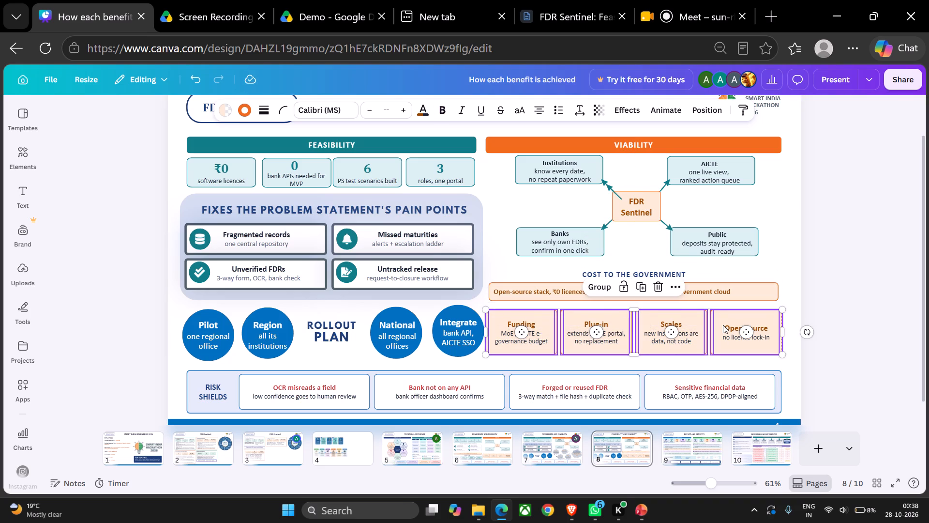
key(Down)
key(Down)
key(Down)
key(Down)
key(Down)
key(Down)
key(Down)
key(Down)
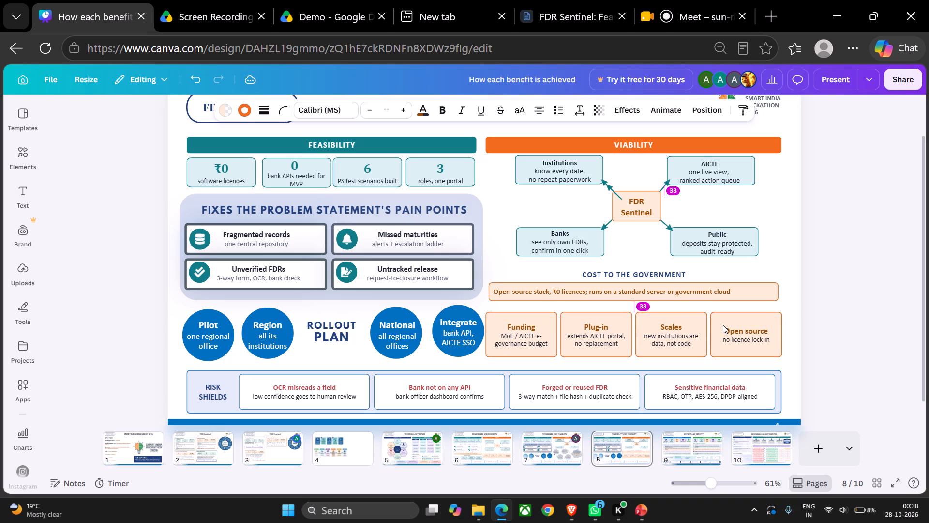
key(Right)
key(Right)
key(Right)
key(Right)
key(Right)
key(Right)
key(Right)
key(Right)
key(Right)
key(Right)
key(Up)
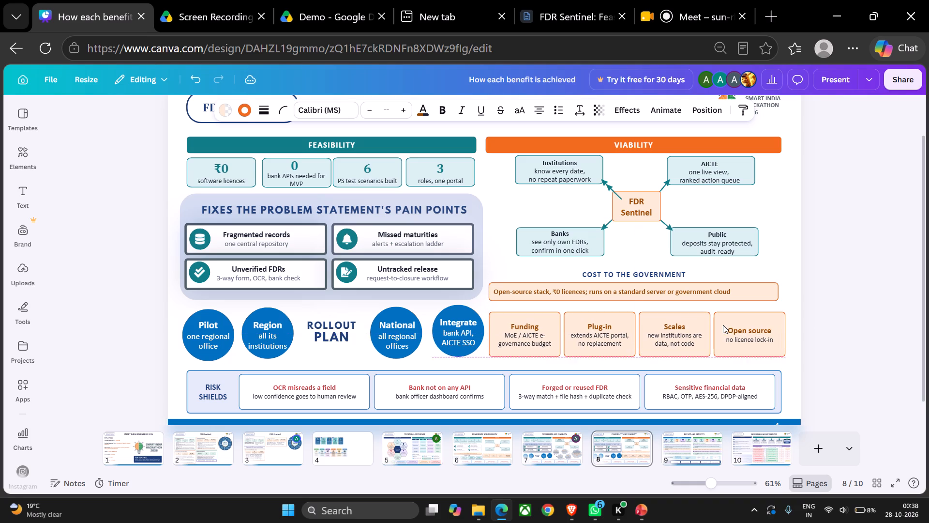
key(Up)
key(Right)
key(Right)
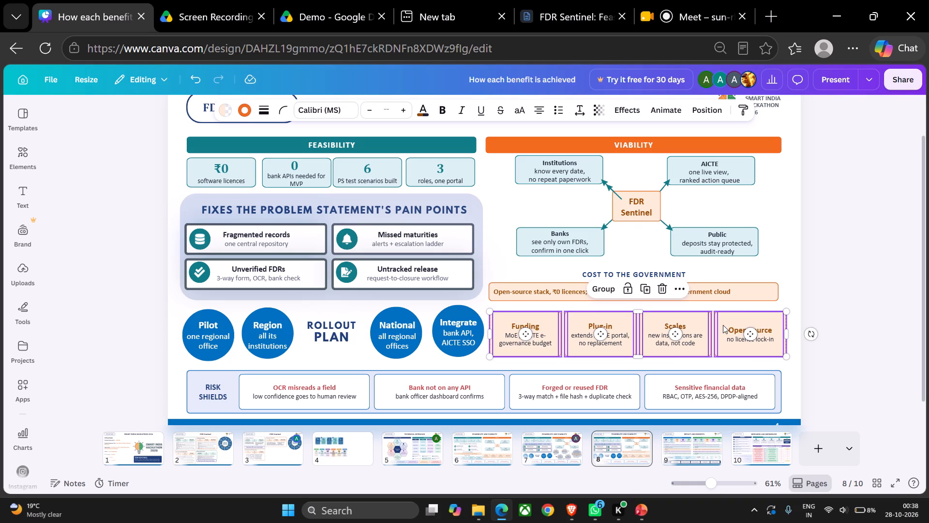
key(Right)
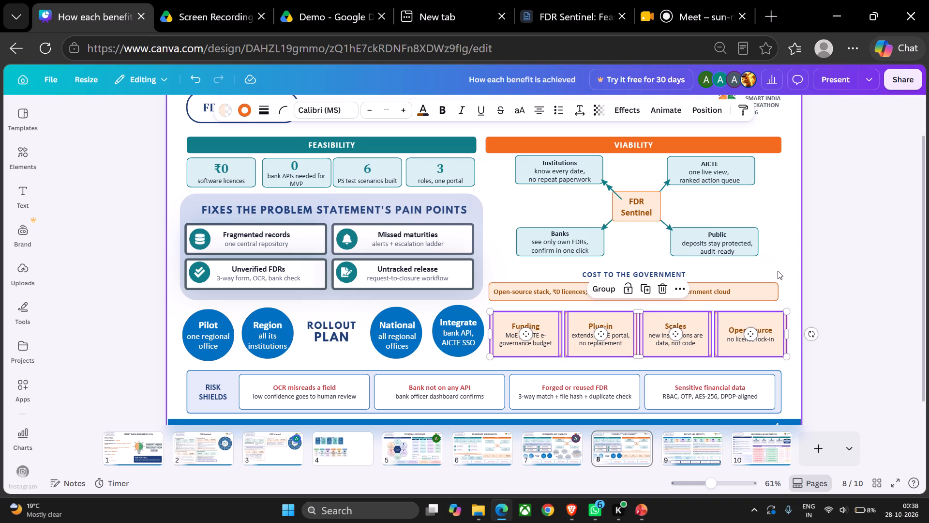
Nudge the Cost to the Government heading and bar slightly right, lining the bar up with the Viability banner's right edge.
drag(778, 271, 624, 292)
key(Right)
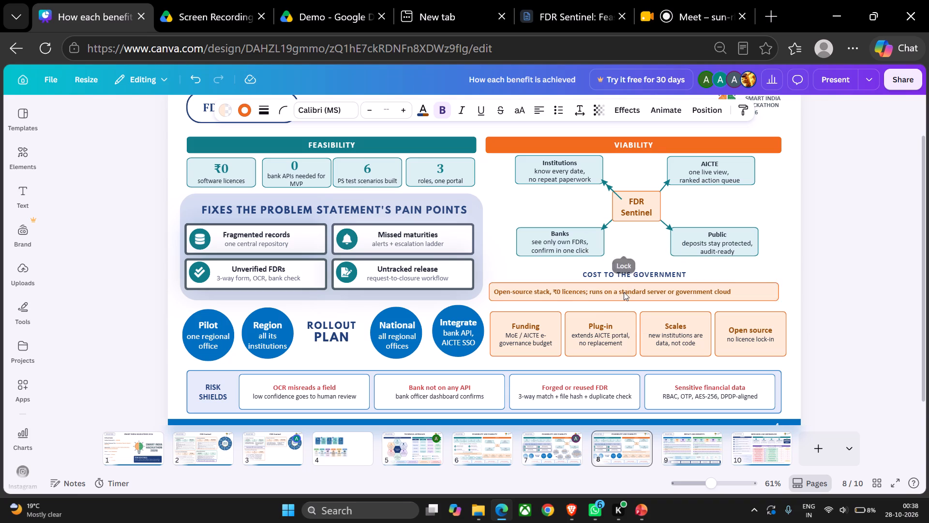
key(Right)
key(Right)
key(Right)
key(Right)
key(Right)
key(Right)
key(Right)
key(Right)
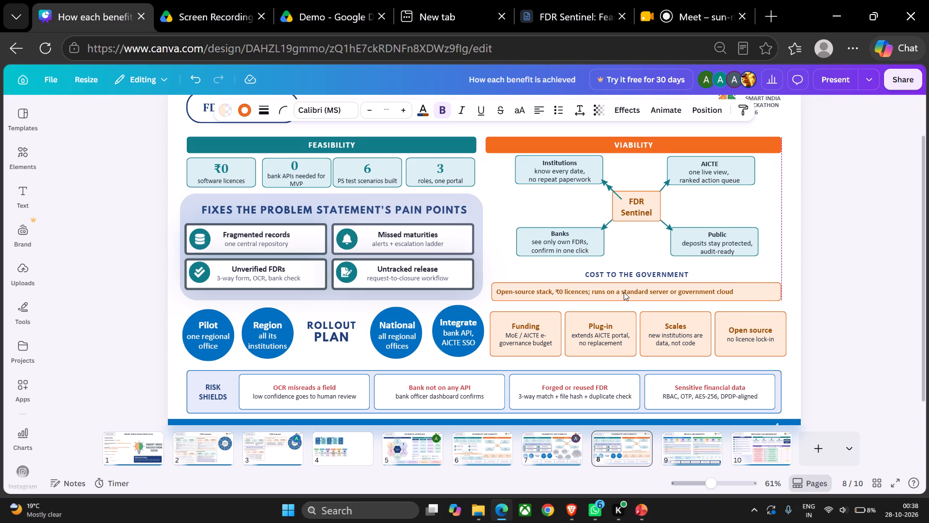
key(Left)
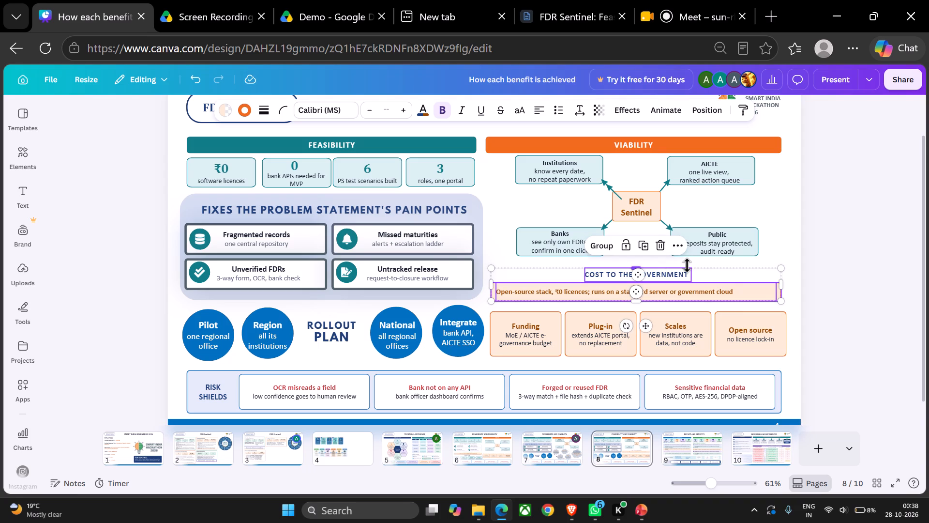
click(732, 274)
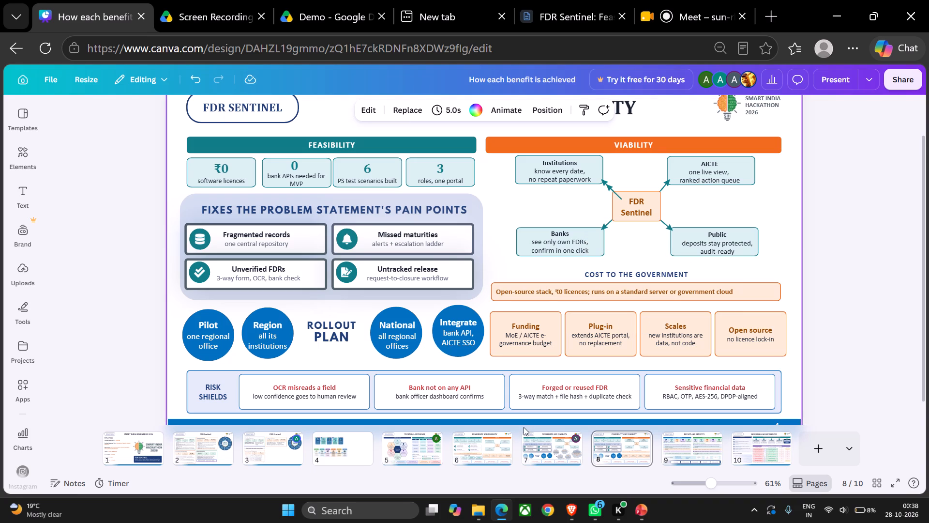
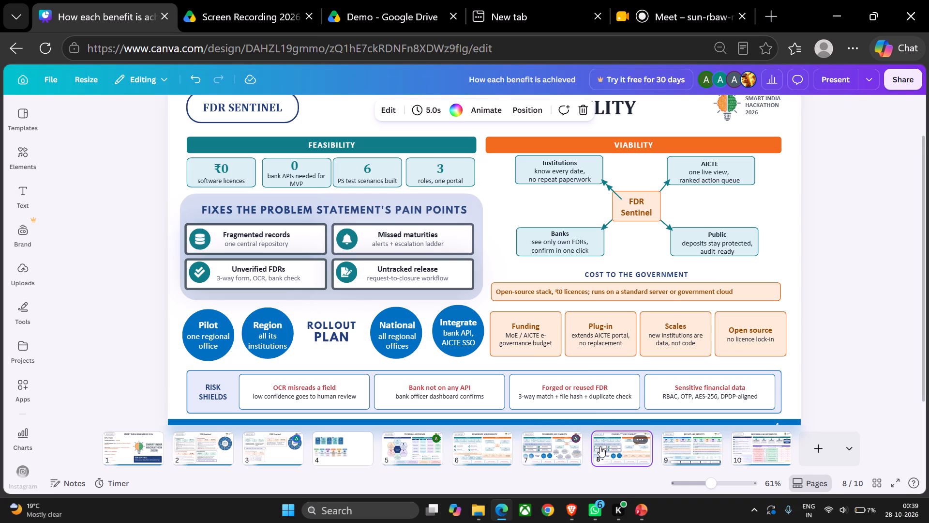
Compare page 8's boxed Viability layout with page 7's cloud version, also revisiting page 6.
click(502, 452)
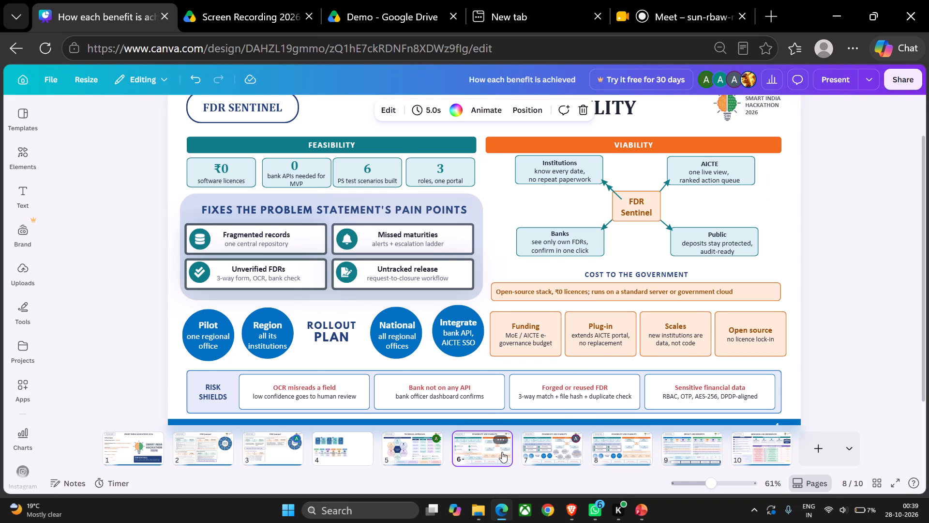
click(551, 448)
click(596, 448)
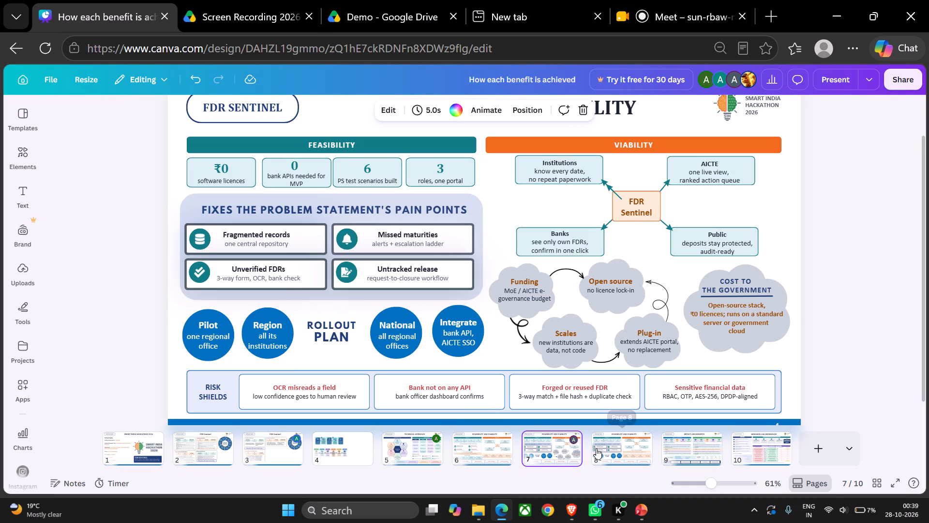
click(571, 451)
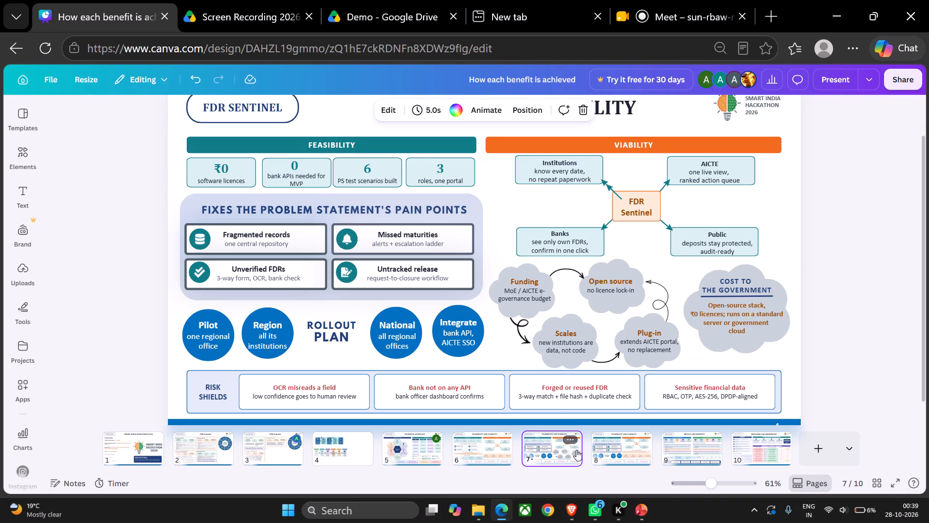
click(605, 447)
click(493, 283)
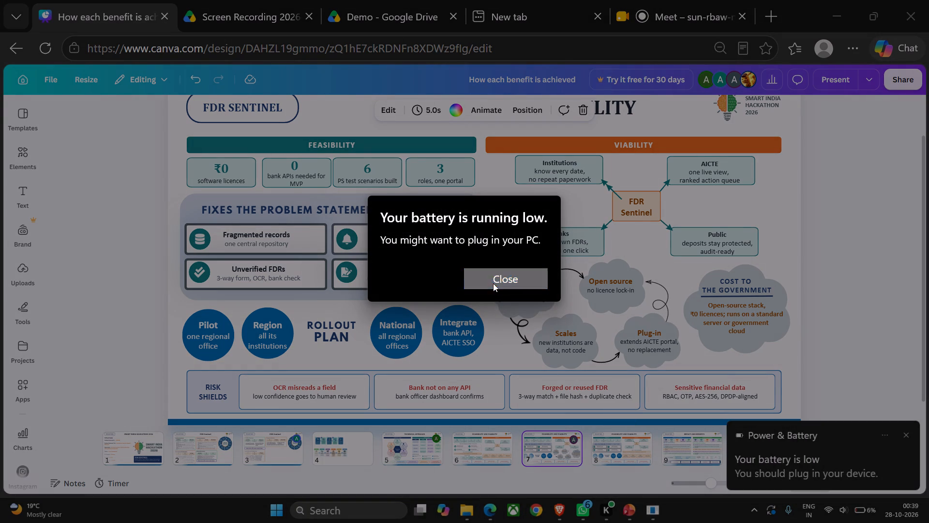
click(617, 453)
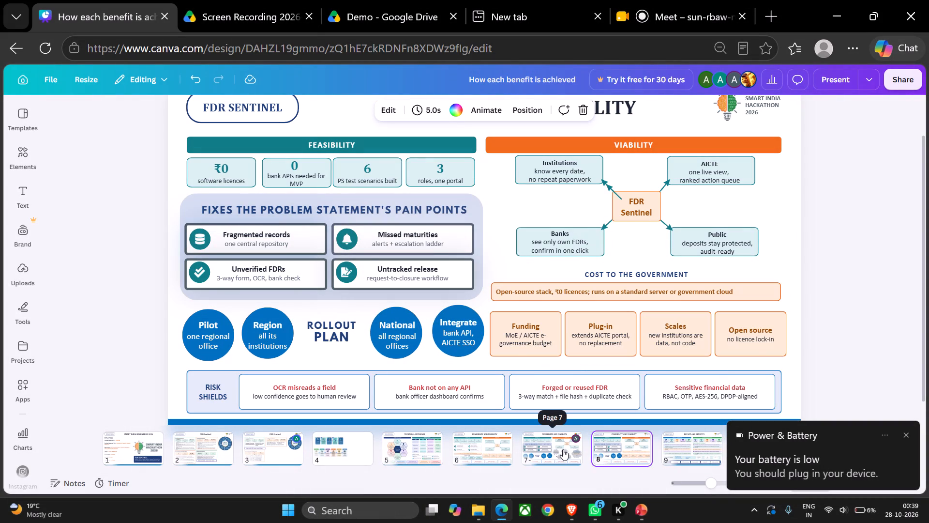
click(563, 449)
click(595, 446)
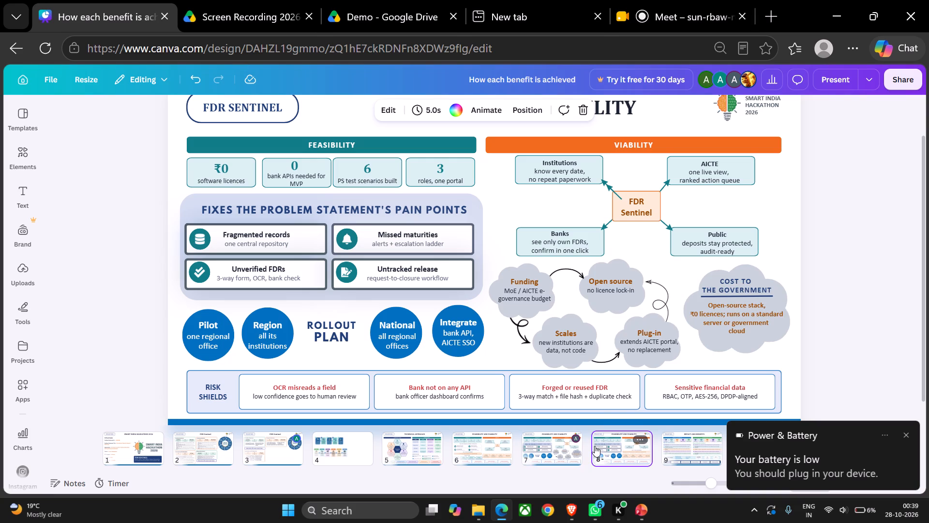
click(578, 446)
click(599, 443)
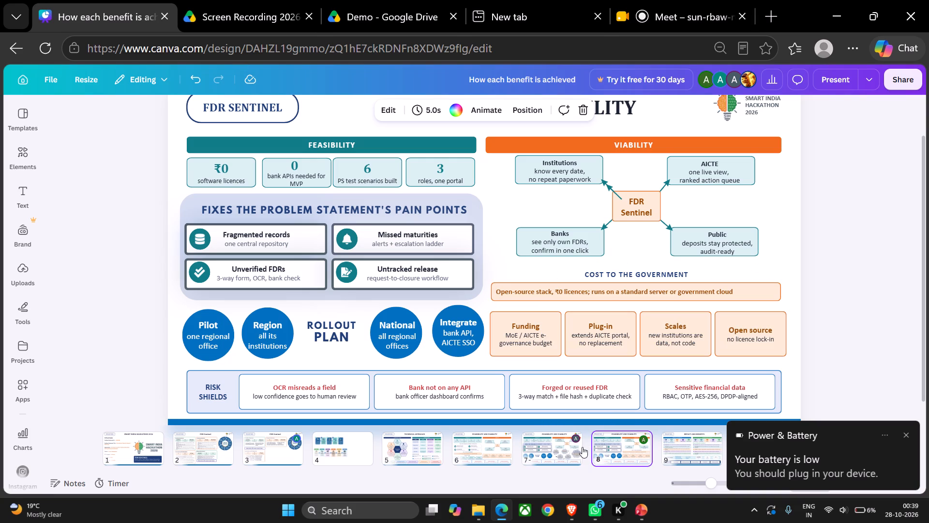
click(580, 454)
click(612, 442)
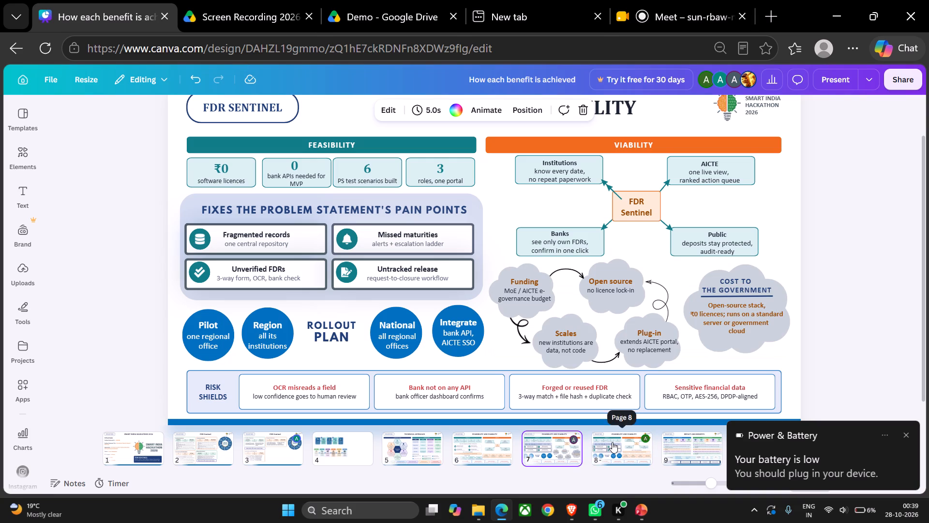
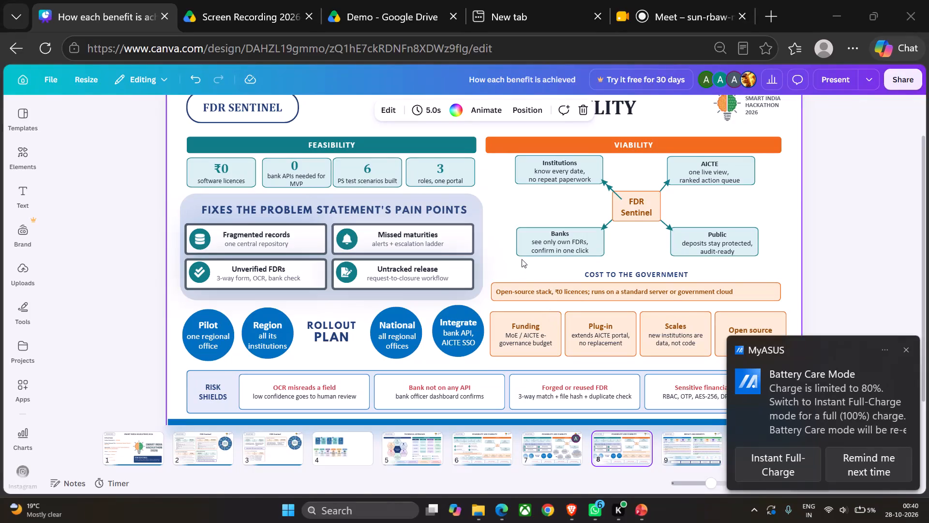
Capture a screenshot of the whole Technical Approach slide on page 5 in full-screen presentation view.
click(486, 240)
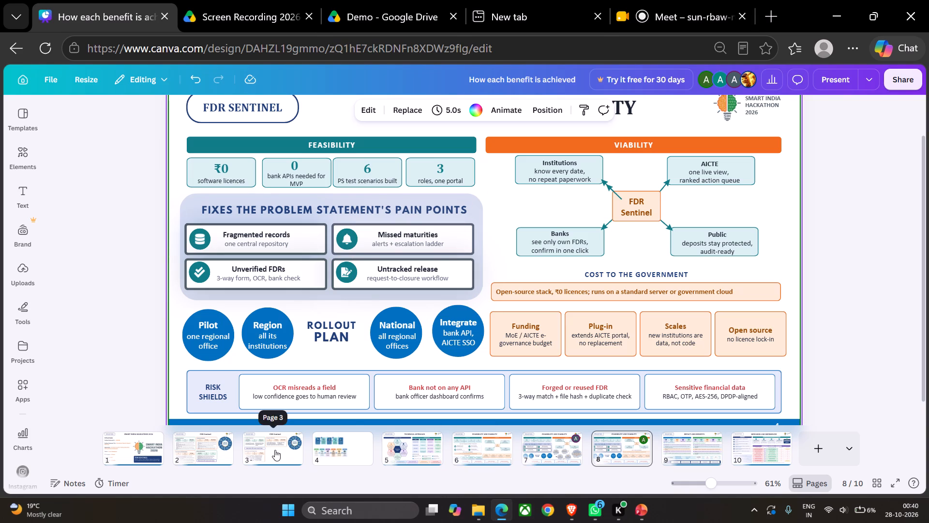
click(408, 442)
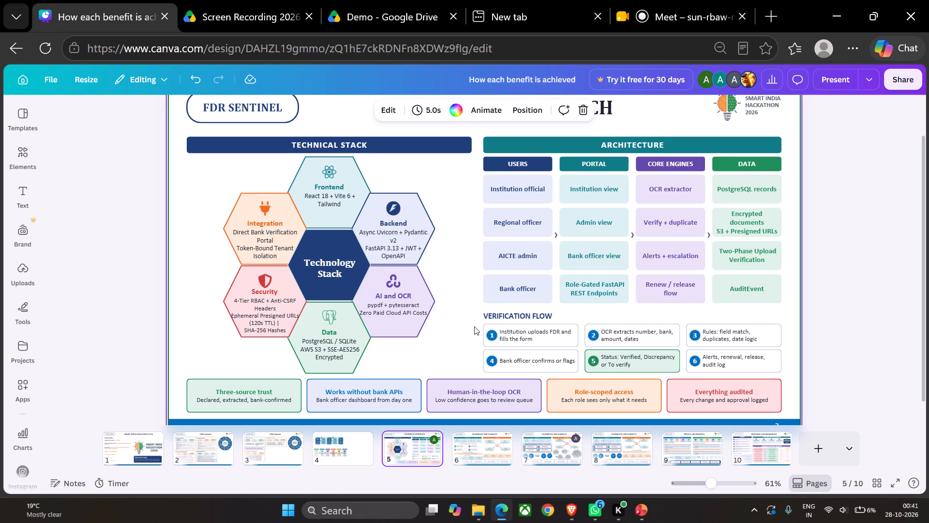
scroll(474, 326, up, 1)
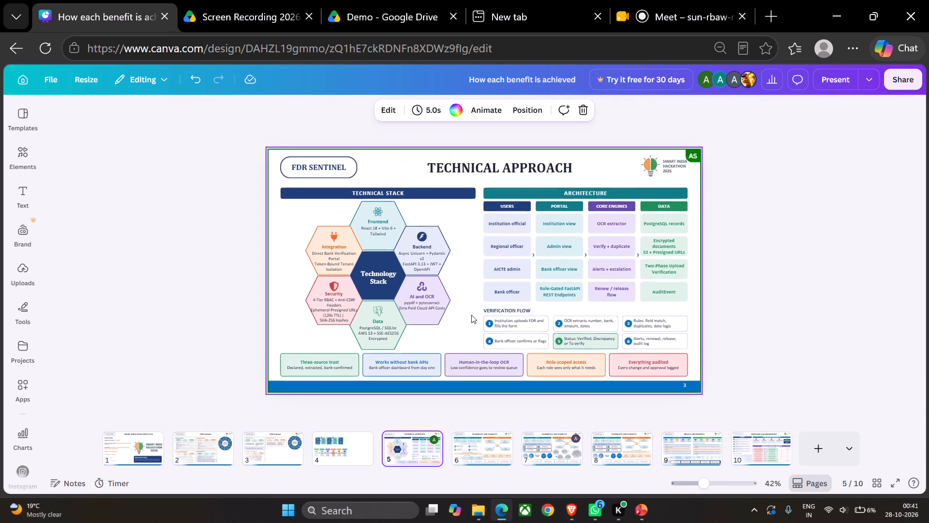
scroll(471, 315, up, 1)
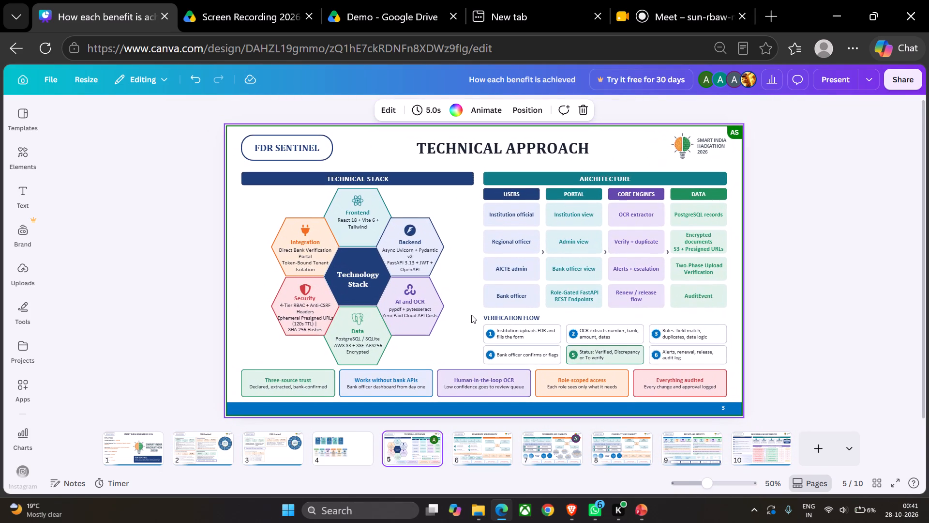
scroll(471, 315, up, 1)
click(839, 78)
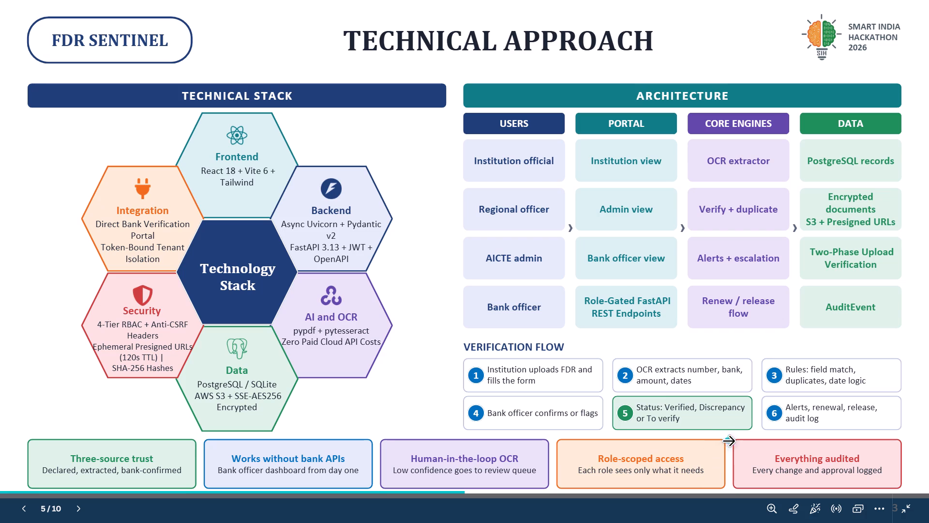
key(shift+super+s)
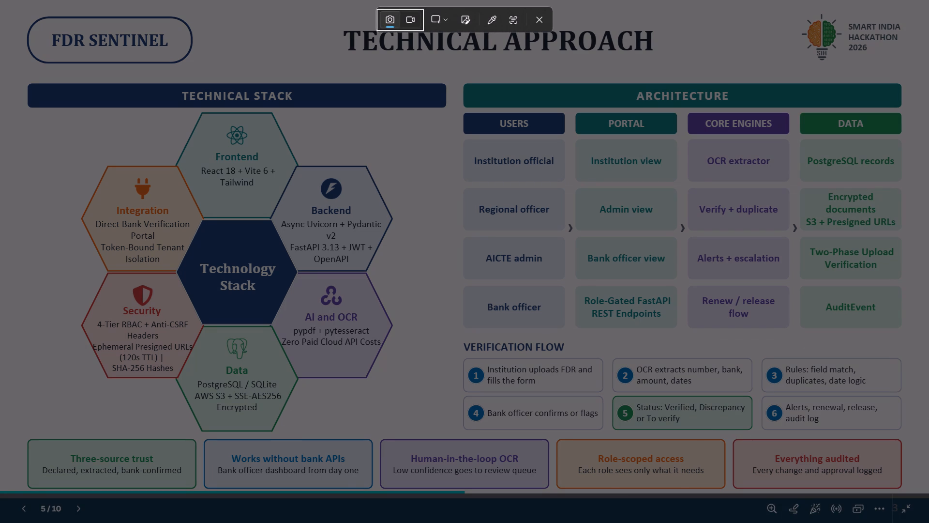
drag(9, 9, 624, 330)
scroll(67, 46, right, 2)
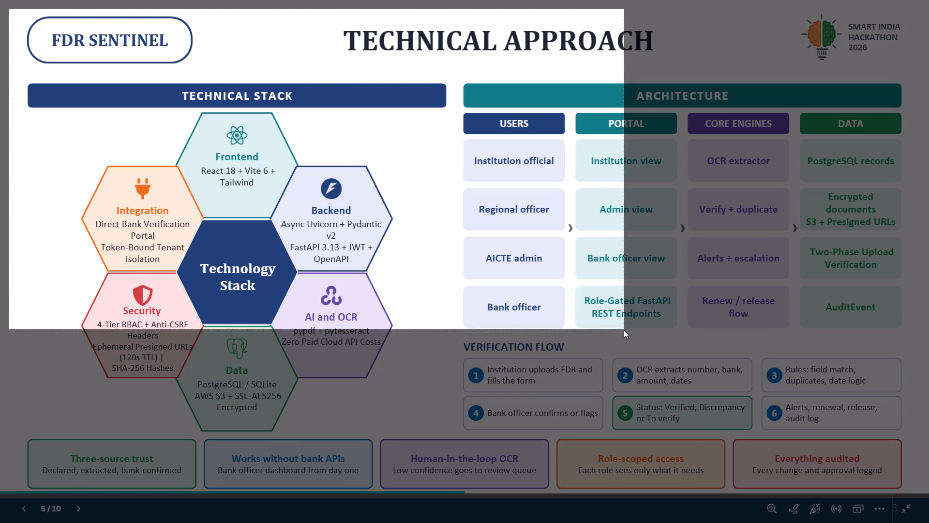
drag(624, 330, 928, 493)
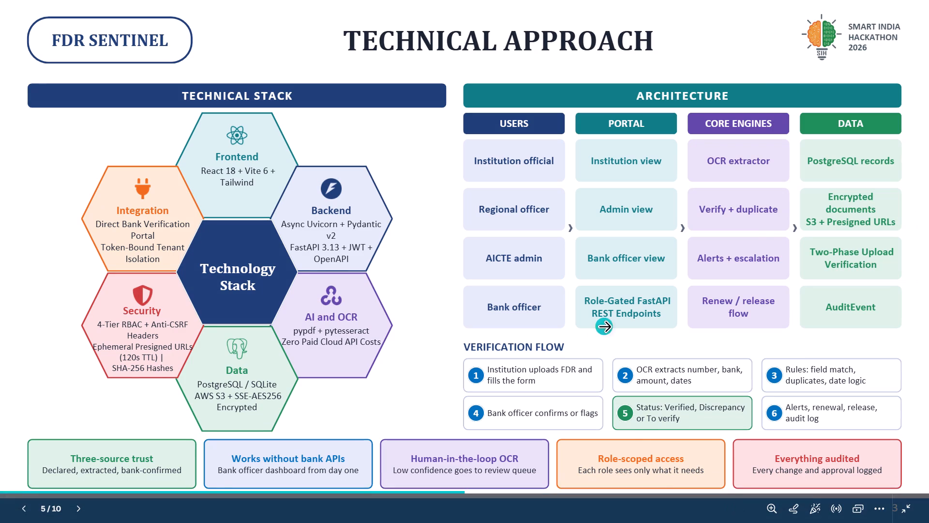
click(465, 45)
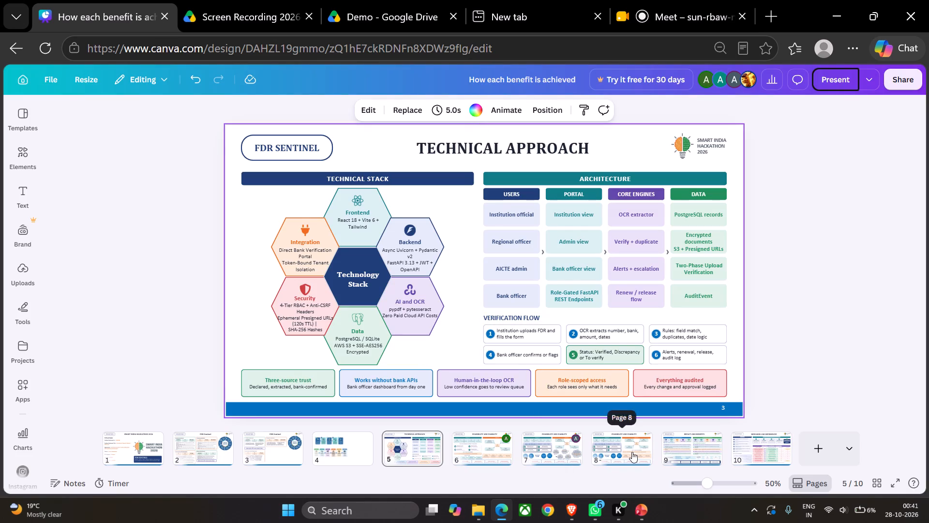
Compare the three Feasibility and Viability slide versions: the original, the cloud-shaped layout and the boxed layout.
click(632, 452)
click(551, 451)
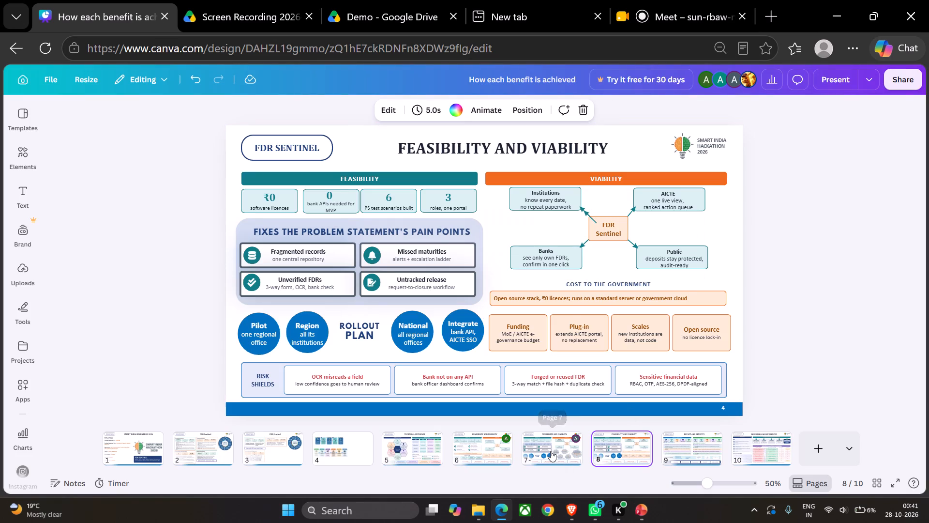
click(489, 447)
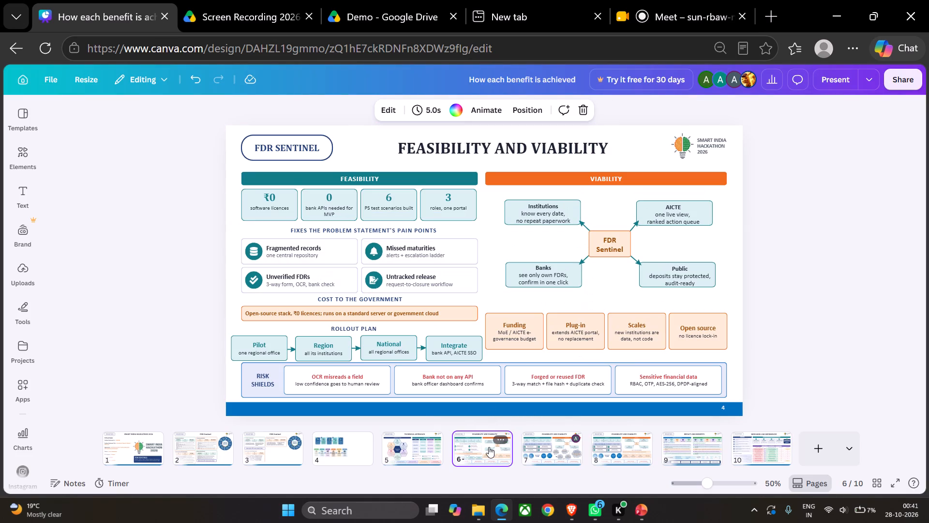
click(549, 449)
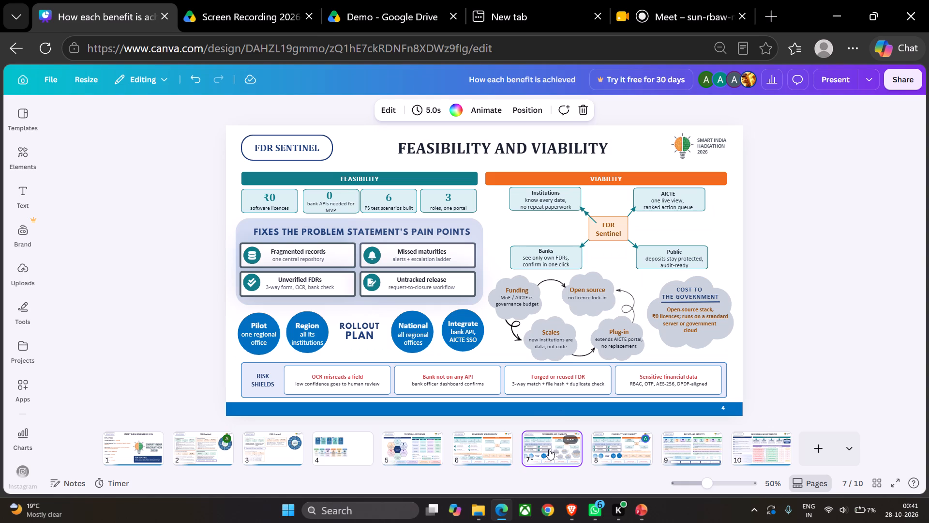
click(604, 450)
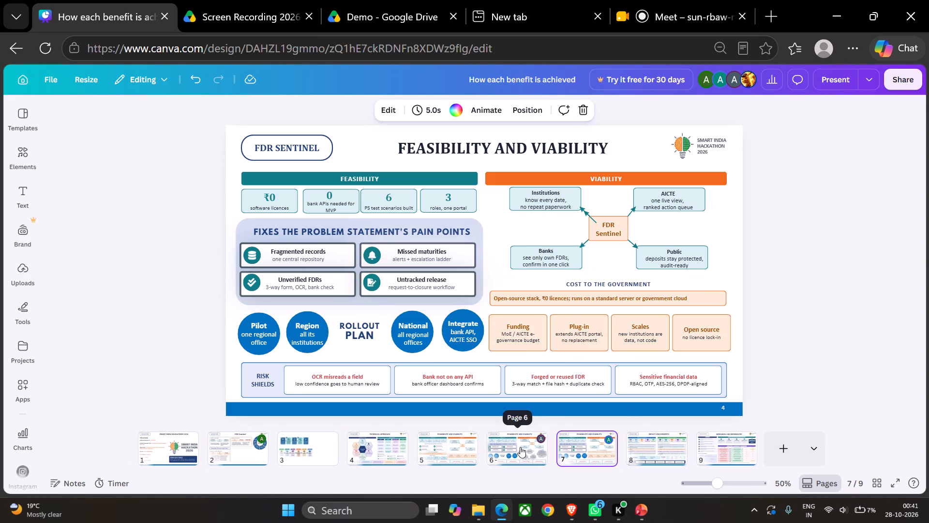
click(520, 447)
click(461, 443)
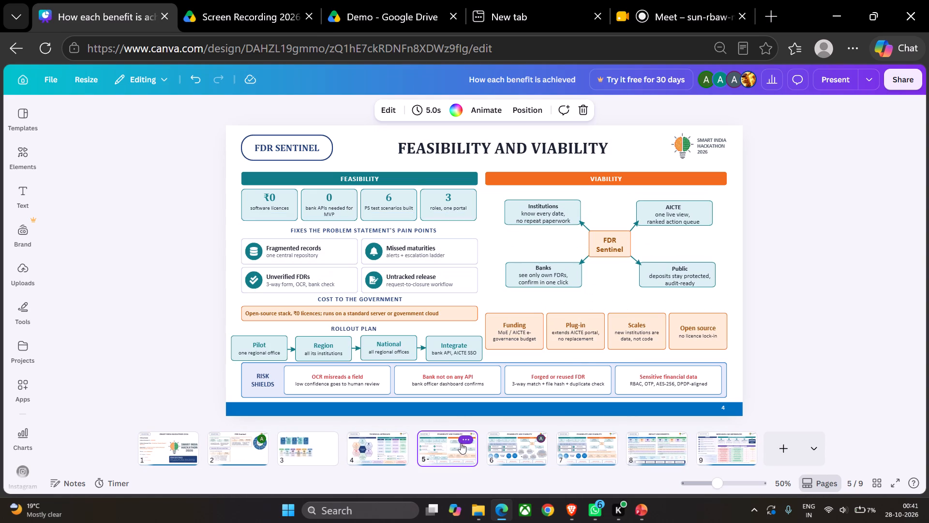
click(530, 454)
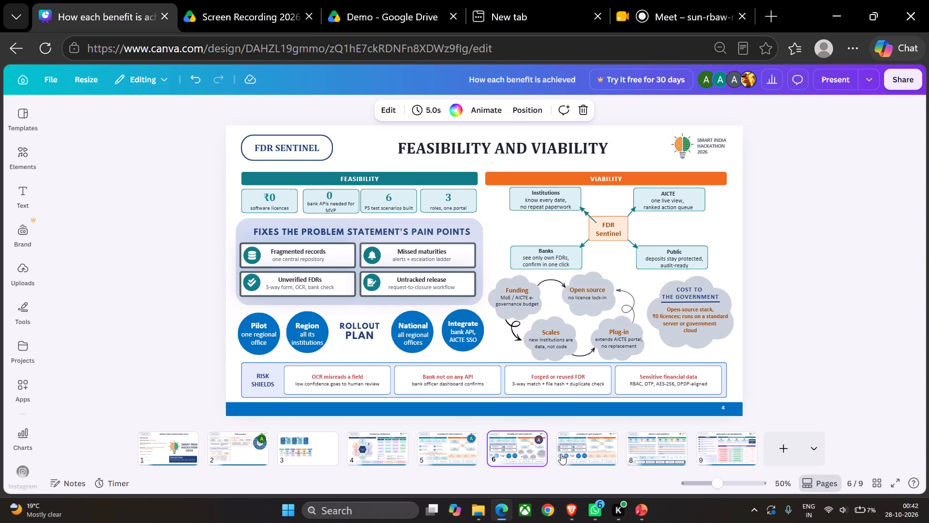
click(561, 454)
click(468, 456)
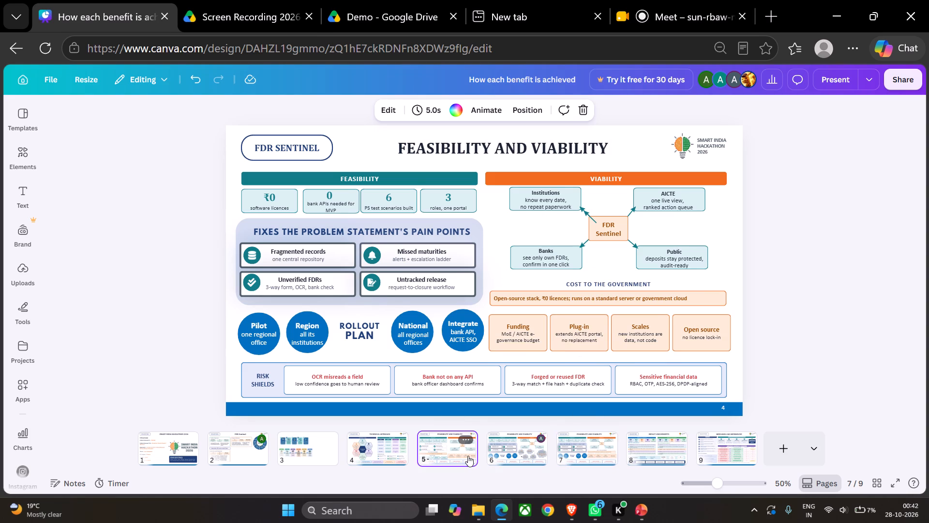
key(Right)
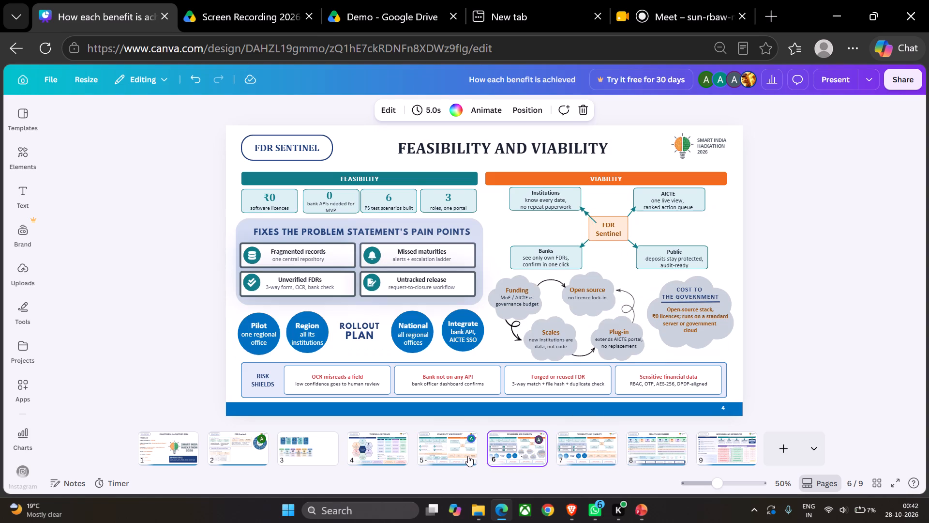
key(Right)
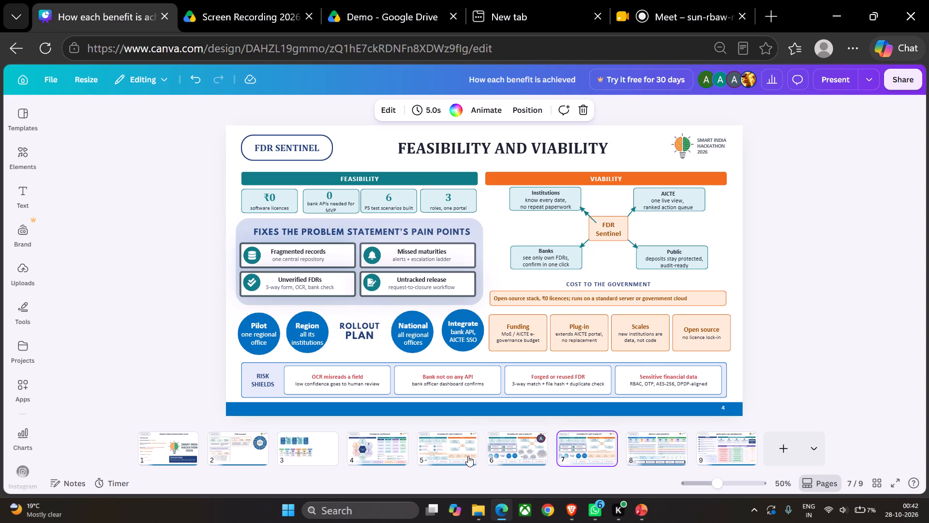
key(Left)
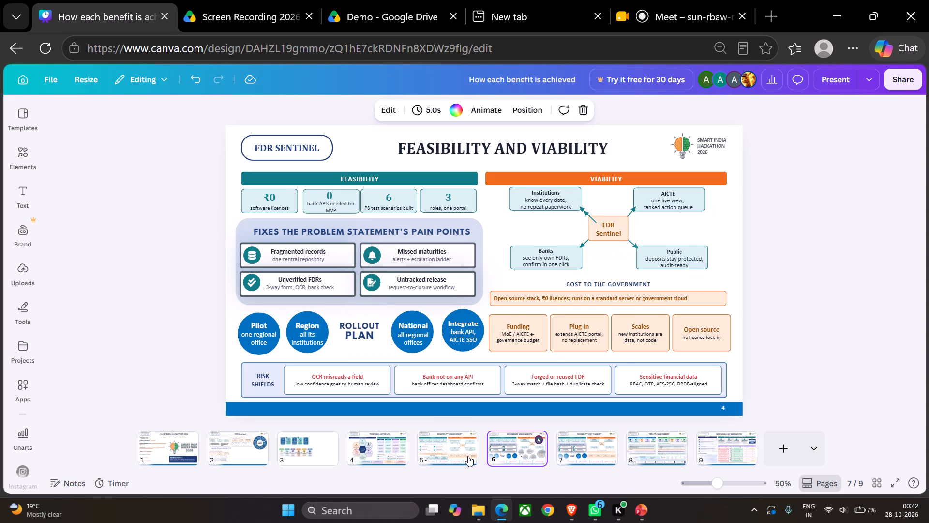
key(Right)
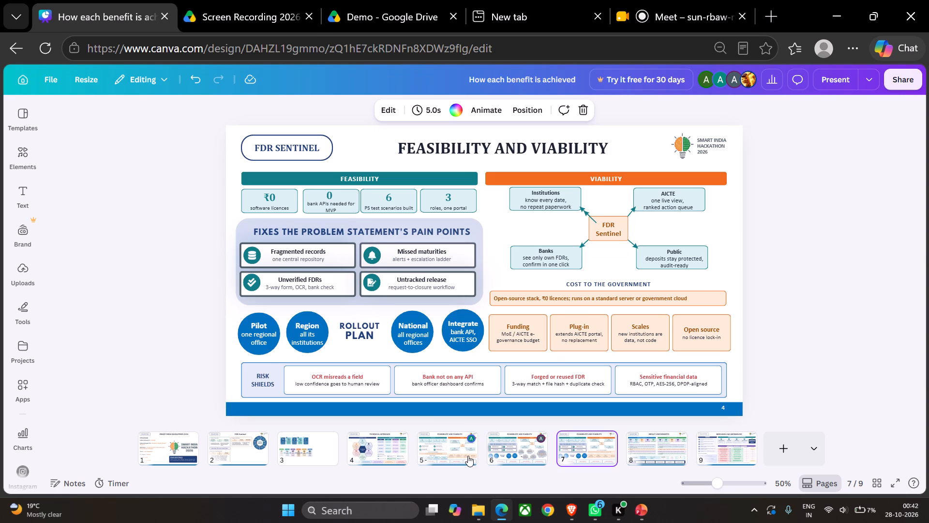
key(Left)
key(Left)
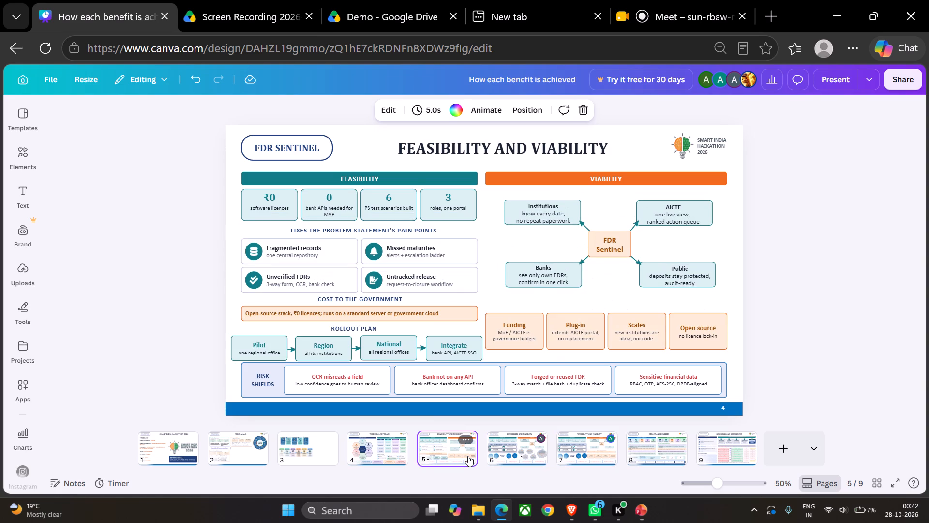
key(Right)
key(Right)
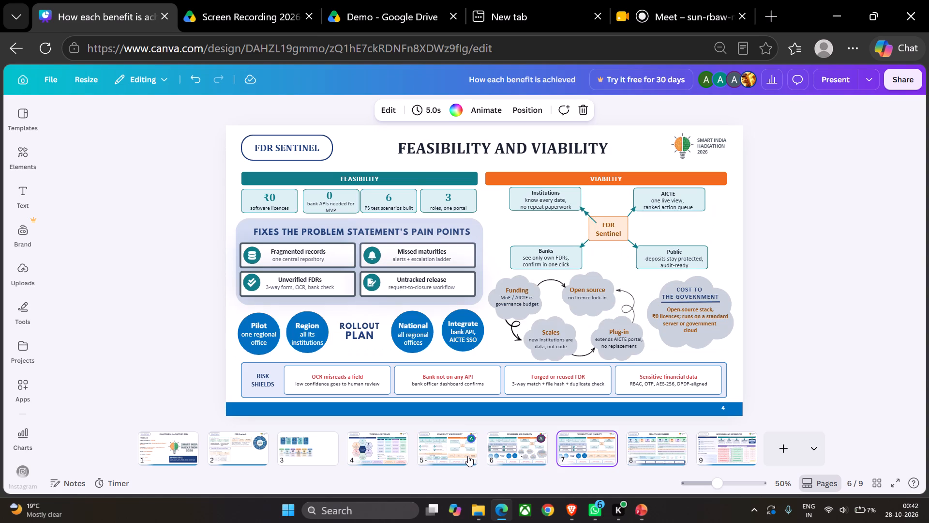
key(Left)
key(Left)
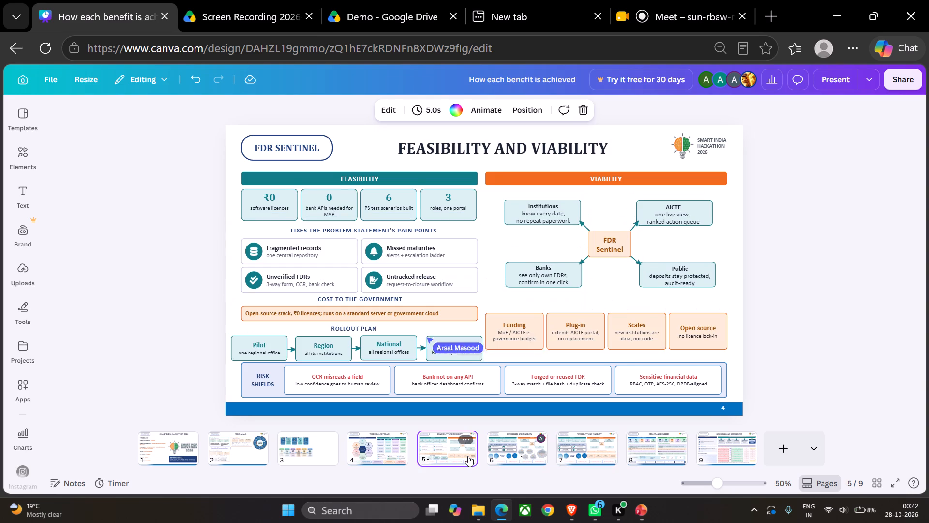
key(Right)
key(Left)
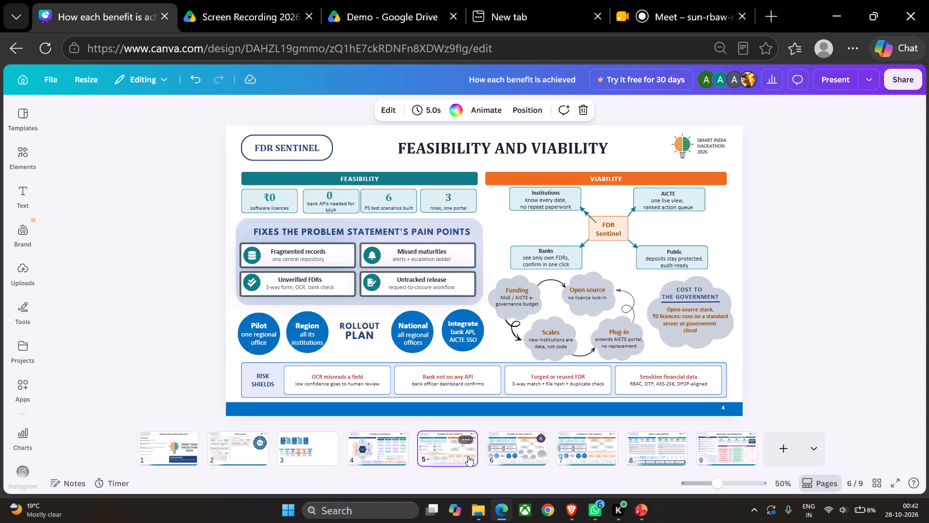
key(Right)
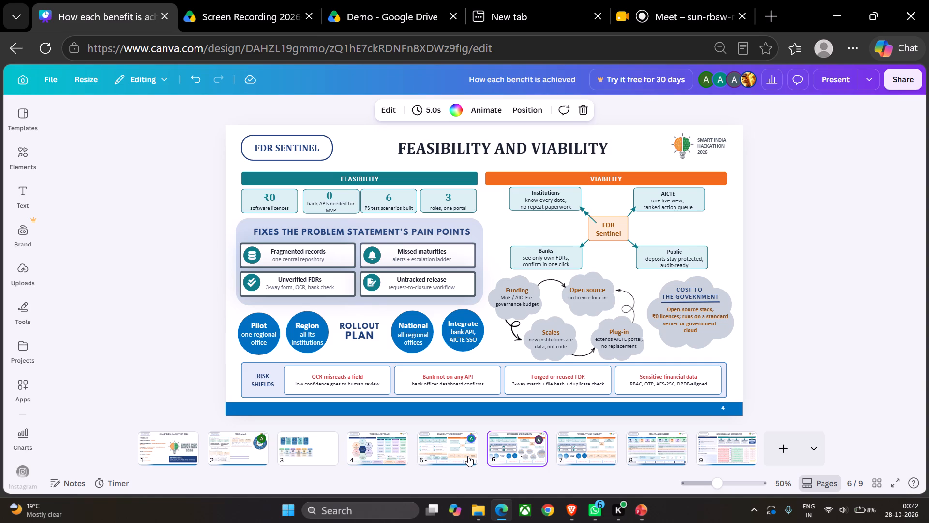
key(Left)
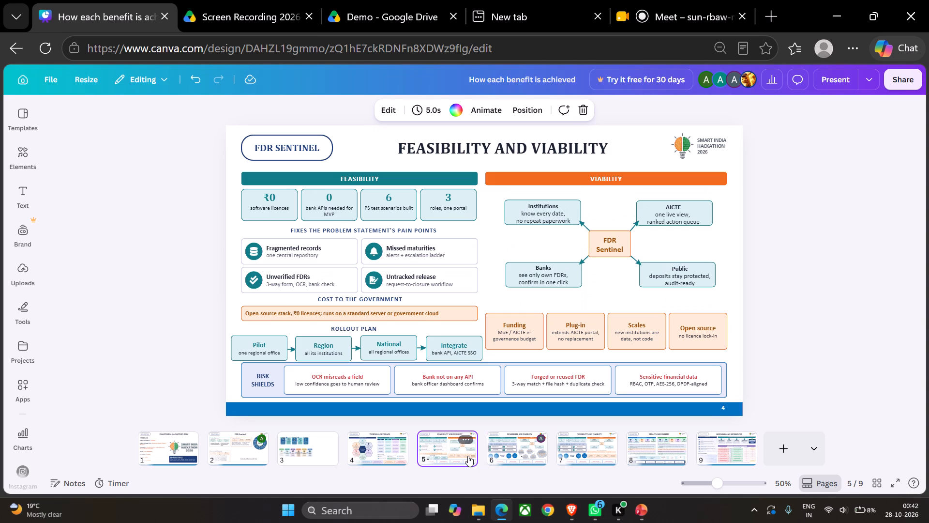
key(Right)
key(Right)
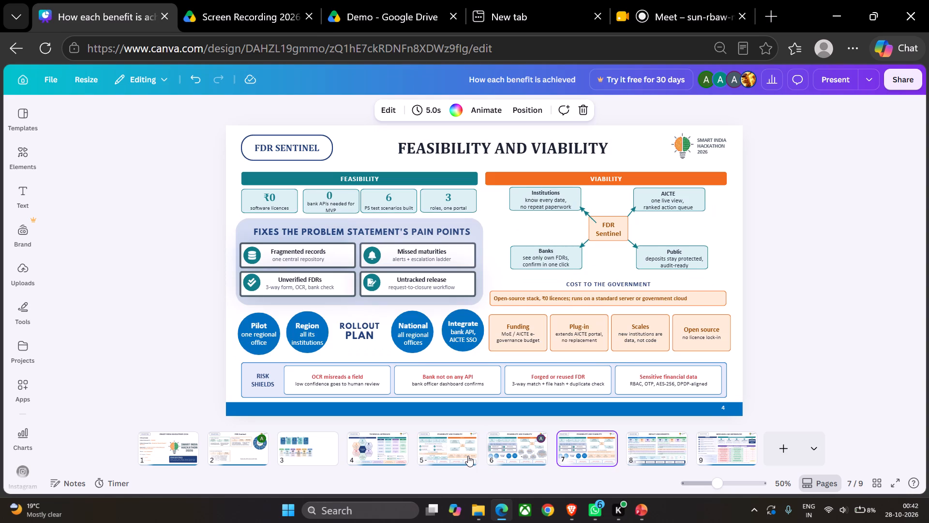
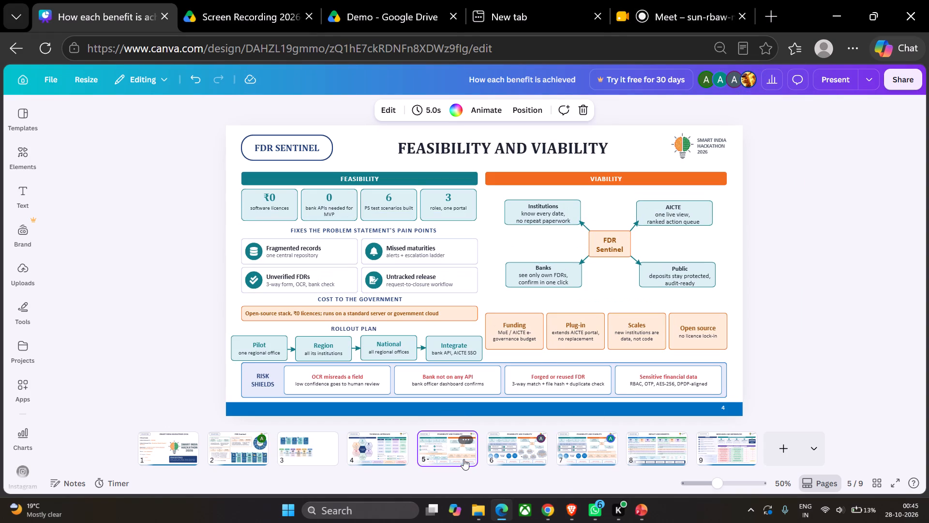
Compare the alternative Feasibility and Viability slide layouts on pages 7 and 6 of the presentation.
click(566, 454)
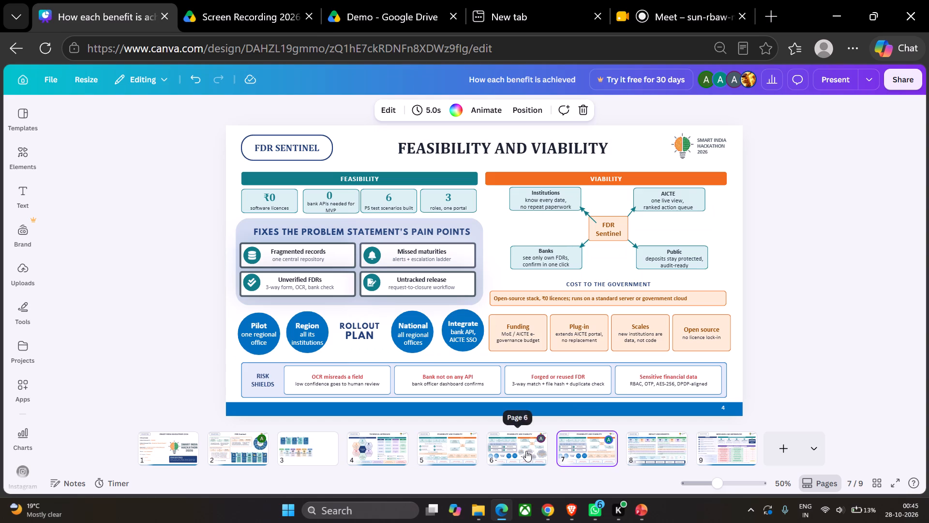
click(526, 451)
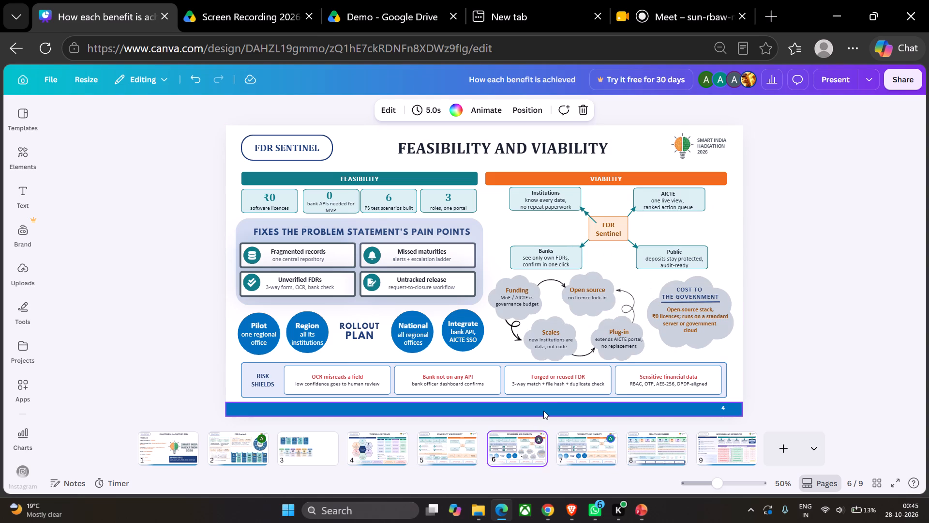
Delete the Feasibility and Viability slide version that shows the Funding, Open source, Scales and Plug-in texts in clouds.
key(Delete)
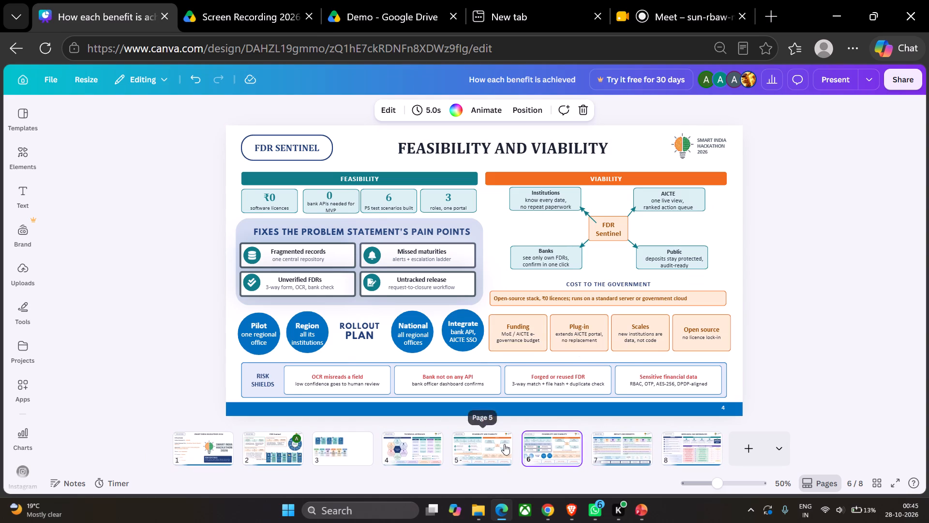
Compare the two remaining Feasibility and Viability slides, and cut the ROLLOUT PLAN heading, boxes and arrows from the first one.
click(504, 444)
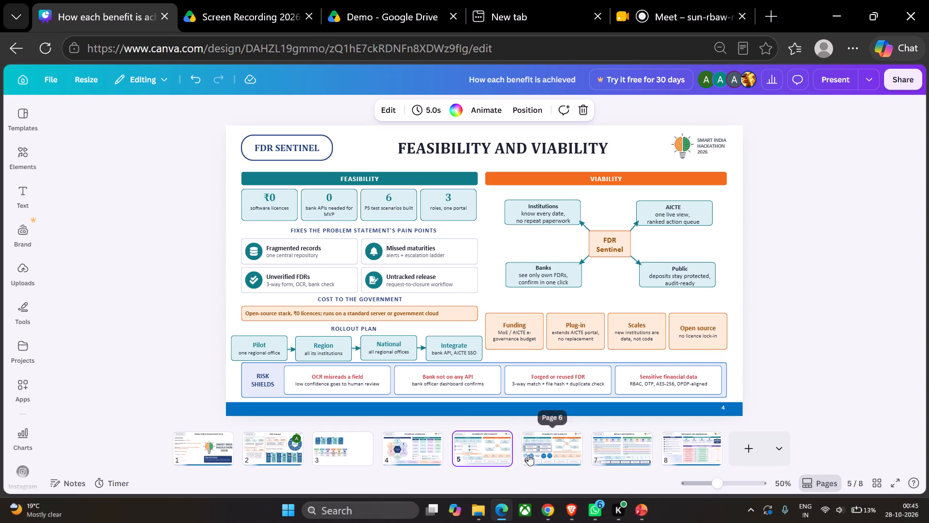
click(528, 455)
click(490, 451)
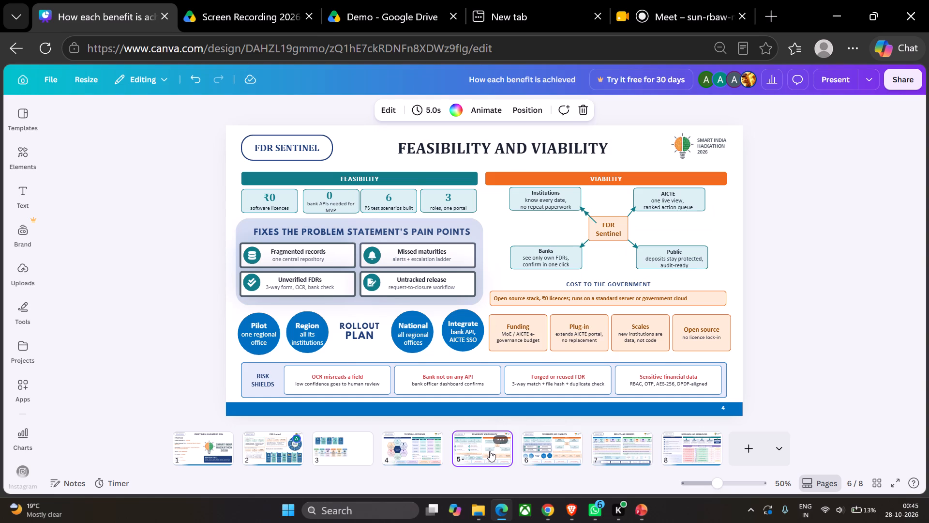
click(524, 457)
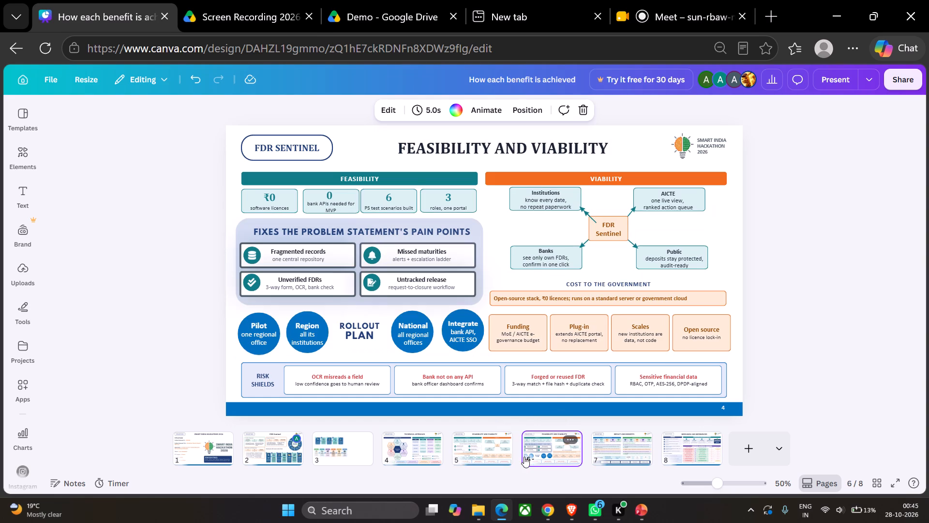
click(455, 454)
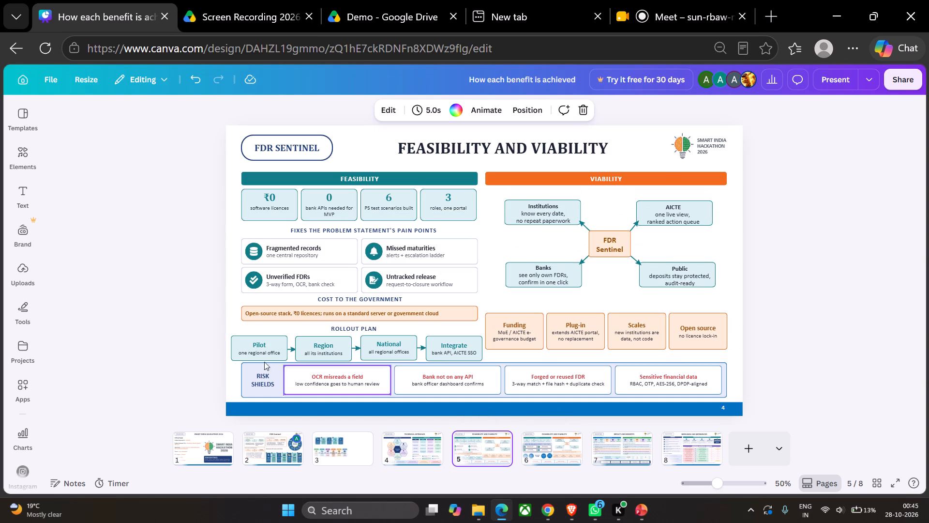
drag(231, 330, 297, 364)
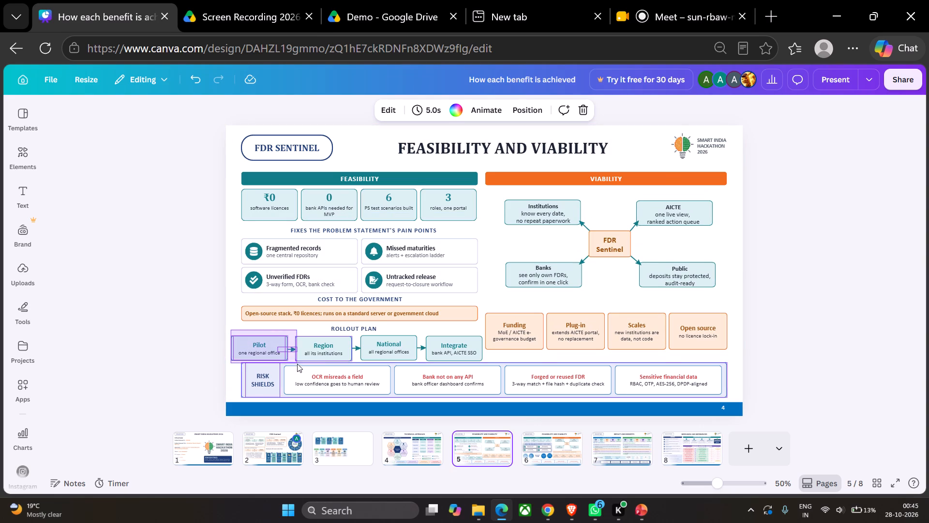
drag(297, 364, 432, 350)
scroll(353, 349, right, 2)
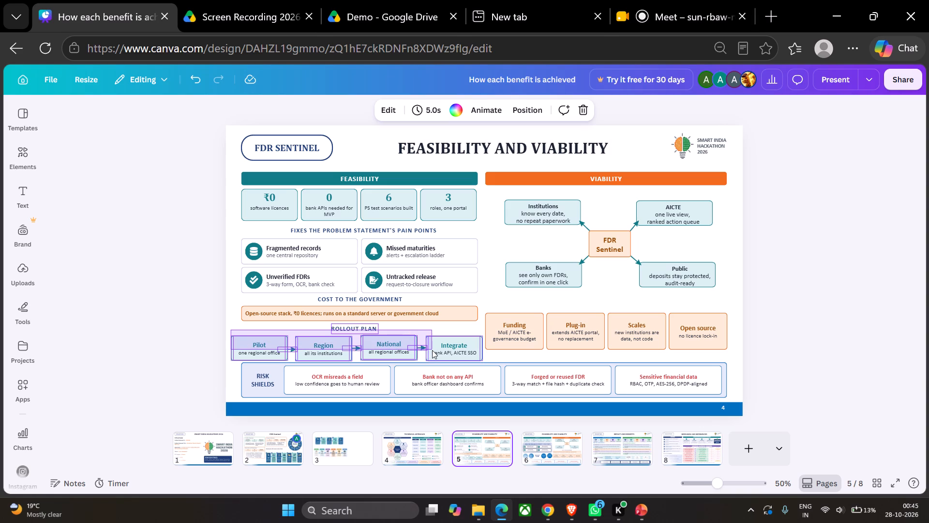
drag(432, 350, 440, 355)
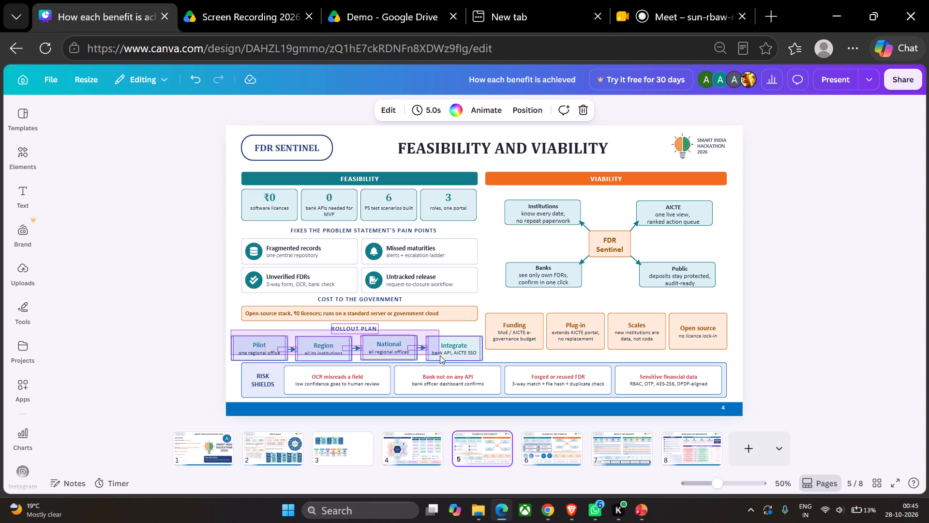
drag(440, 355, 447, 355)
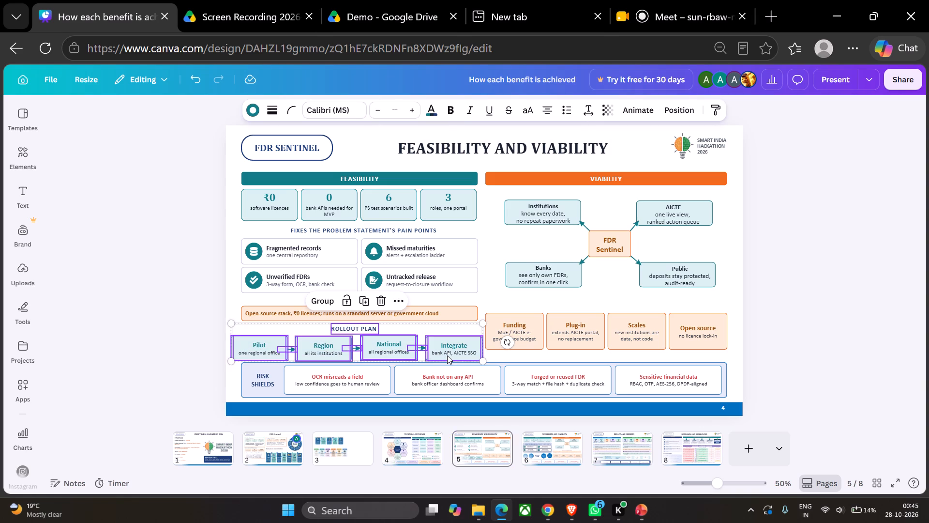
key(ctrl+x)
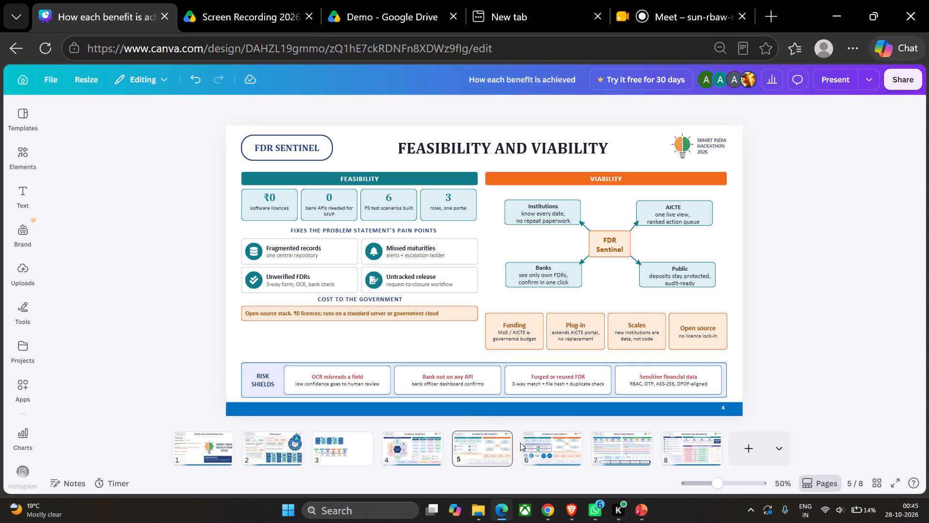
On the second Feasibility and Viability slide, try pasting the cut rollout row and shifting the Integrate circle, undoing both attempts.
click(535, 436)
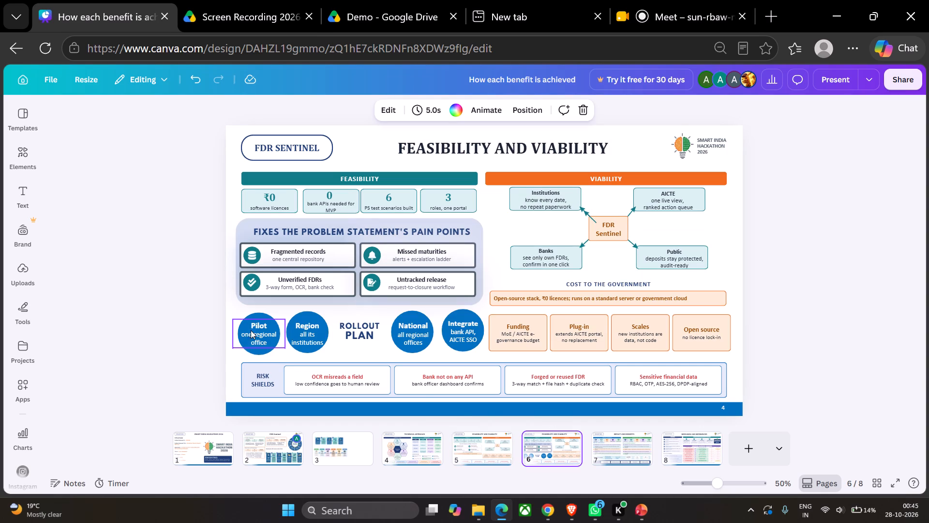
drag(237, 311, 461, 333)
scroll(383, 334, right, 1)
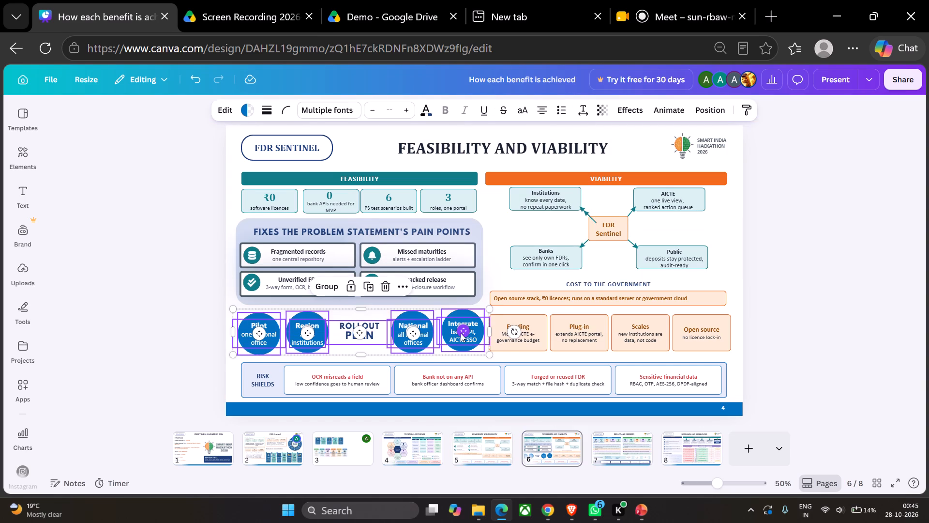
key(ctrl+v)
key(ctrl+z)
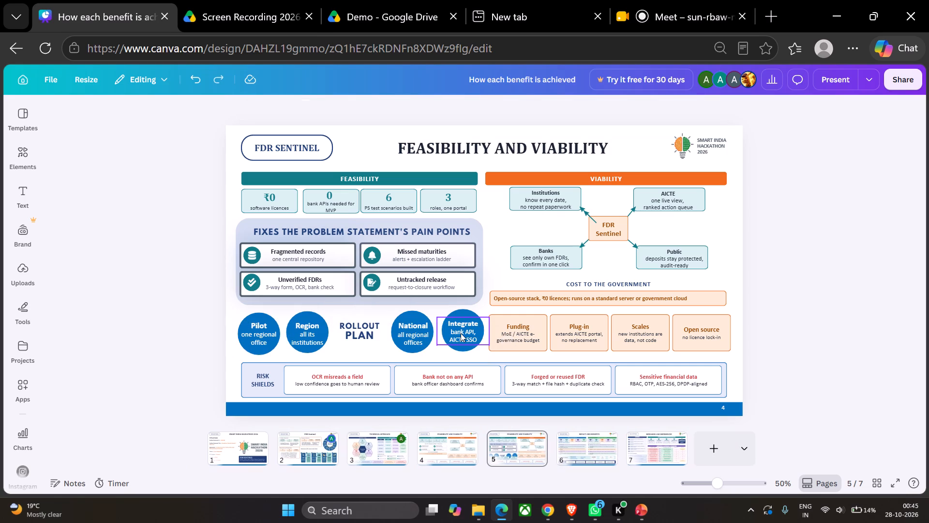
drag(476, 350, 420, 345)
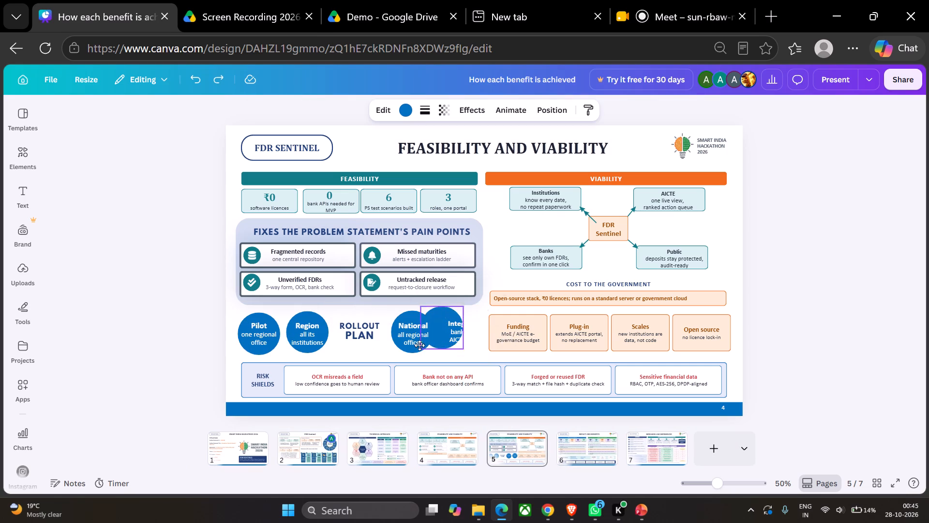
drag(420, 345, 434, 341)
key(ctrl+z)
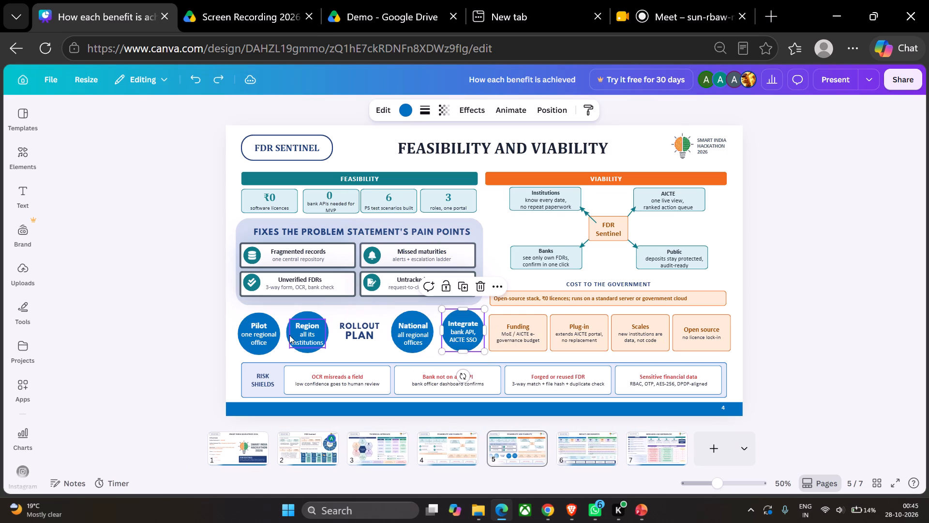
Replace the blue rollout circles and their ROLLOUT PLAN title with the cut row of rollout boxes and arrows.
click(234, 324)
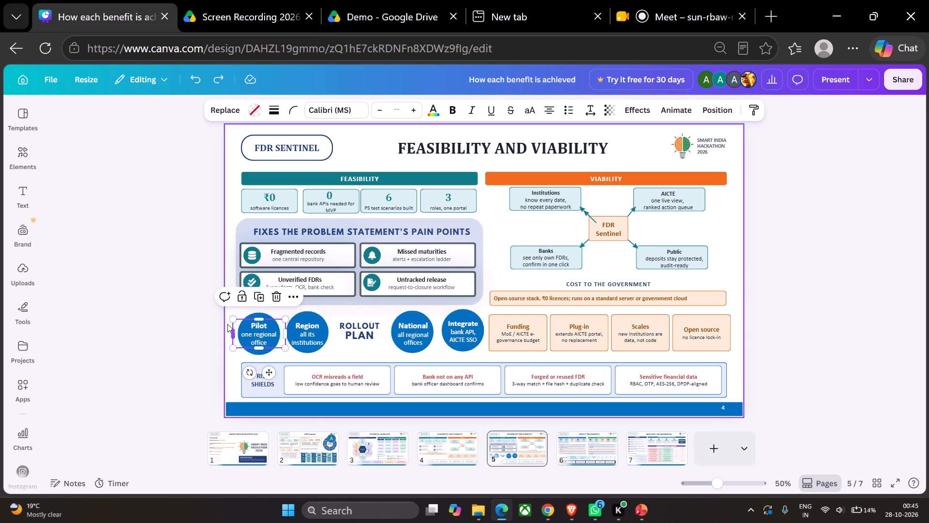
drag(227, 324, 451, 345)
scroll(420, 347, right, 1)
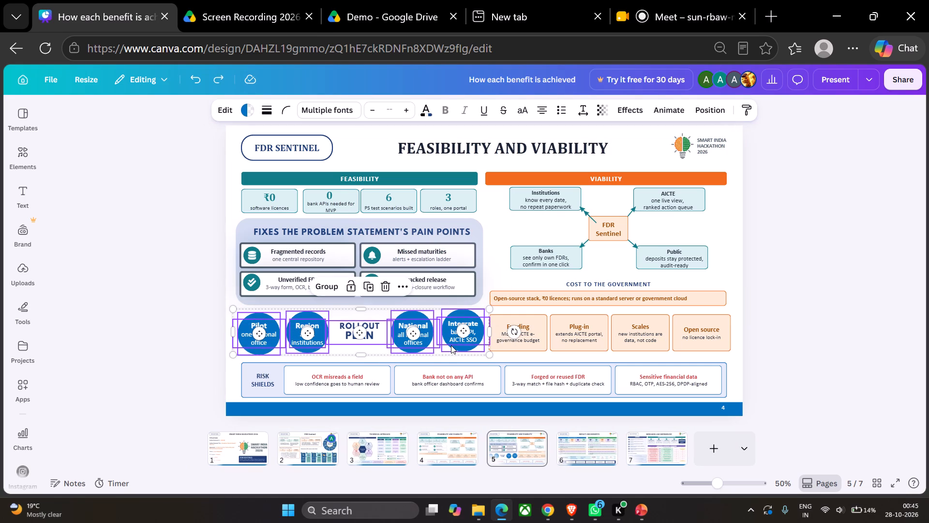
key(Delete)
key(ctrl+c)
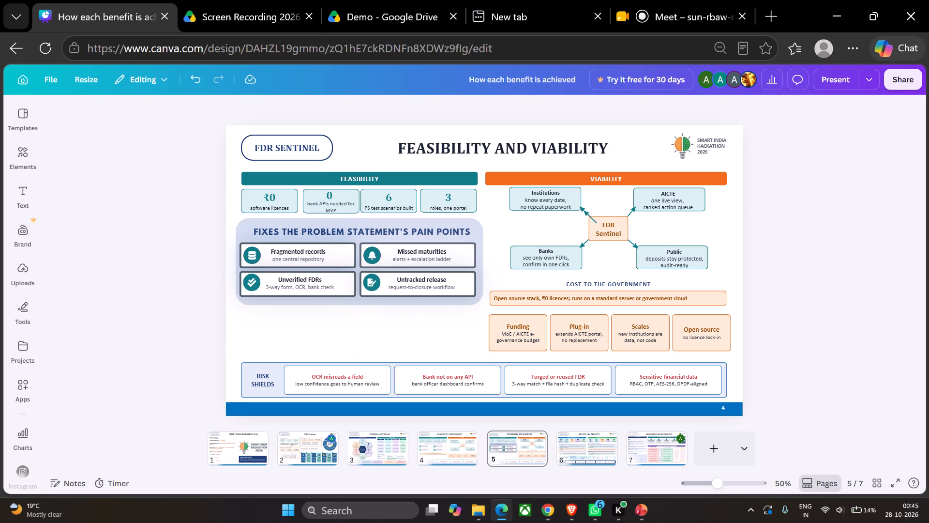
key(ctrl+v)
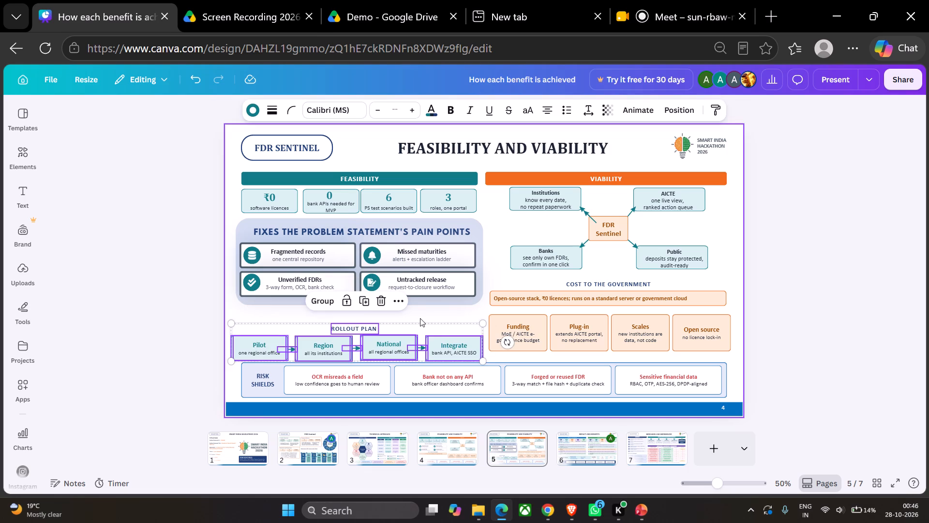
Shift the pasted rollout row up slightly so it sits midway between the pain points block and the RISK SHIELDS bar.
key(Up)
key(Up)
key(Up)
key(Up)
key(Up)
key(Up)
key(Up)
key(Up)
key(Up)
key(Up)
key(Up)
key(Up)
key(Up)
key(Up)
key(Up)
key(Up)
key(Up)
key(Up)
key(Up)
key(Up)
key(Up)
key(Up)
key(Up)
key(Up)
key(Up)
key(Up)
key(Up)
key(Up)
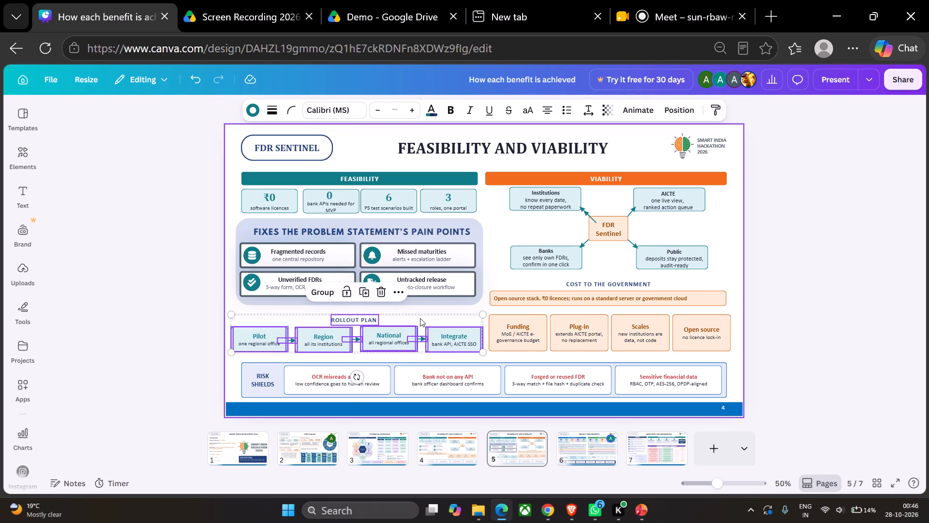
key(Left)
key(Up)
key(Right)
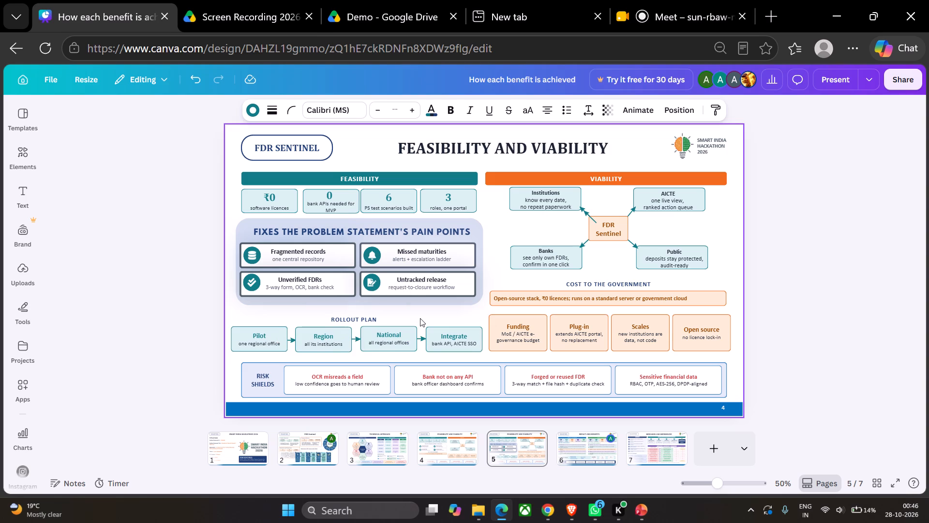
key(Up)
key(Up)
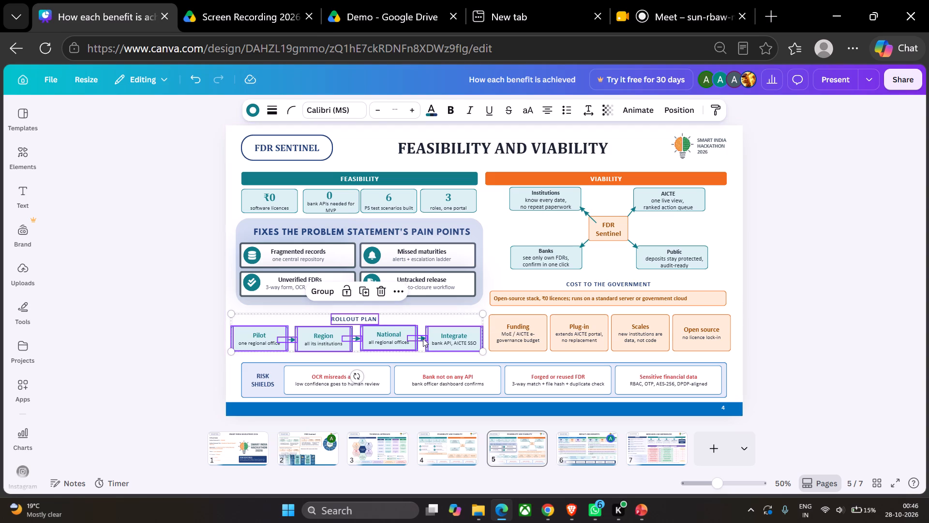
Delete the three arrows connecting the Pilot, Region, National and Integrate boxes.
click(423, 338)
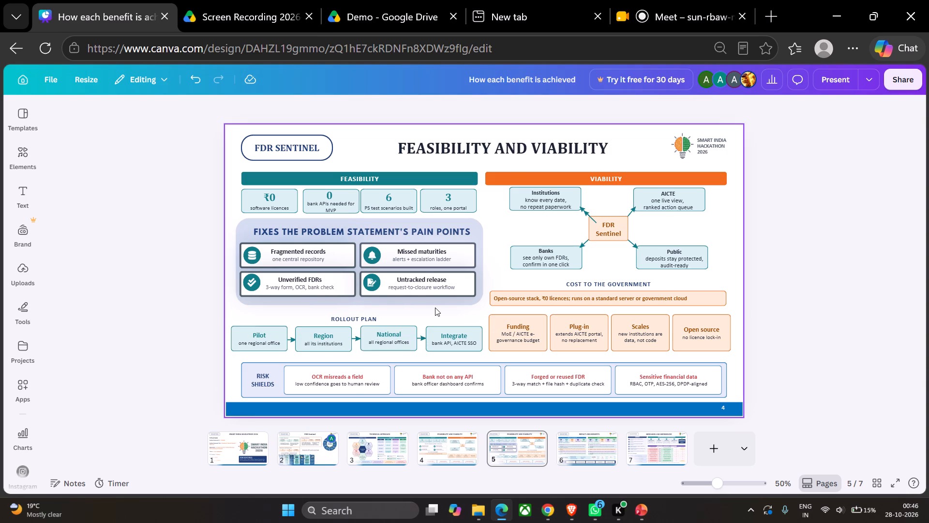
click(422, 341)
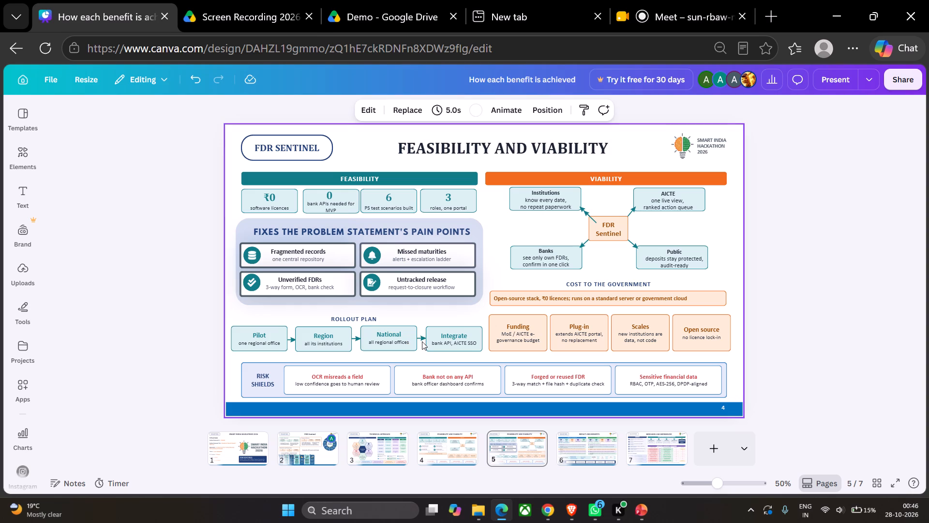
click(422, 339)
key(Delete)
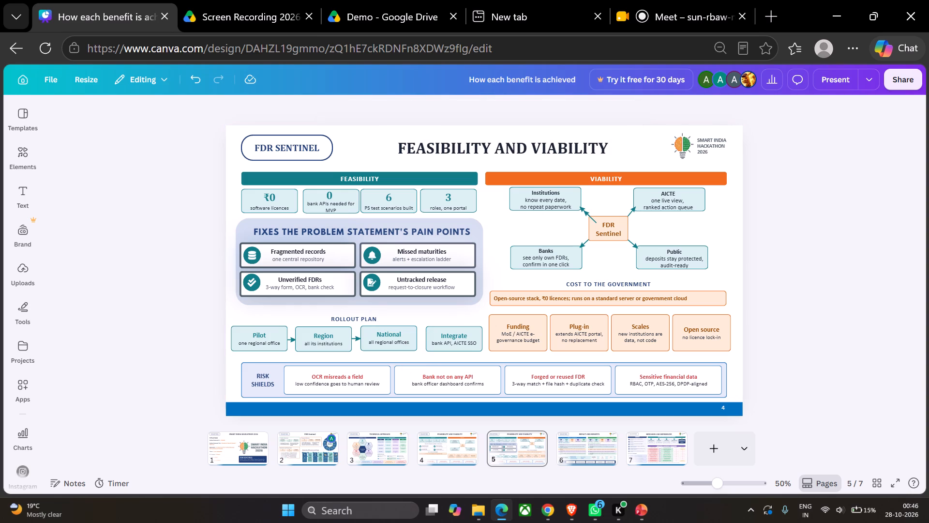
click(355, 338)
key(Delete)
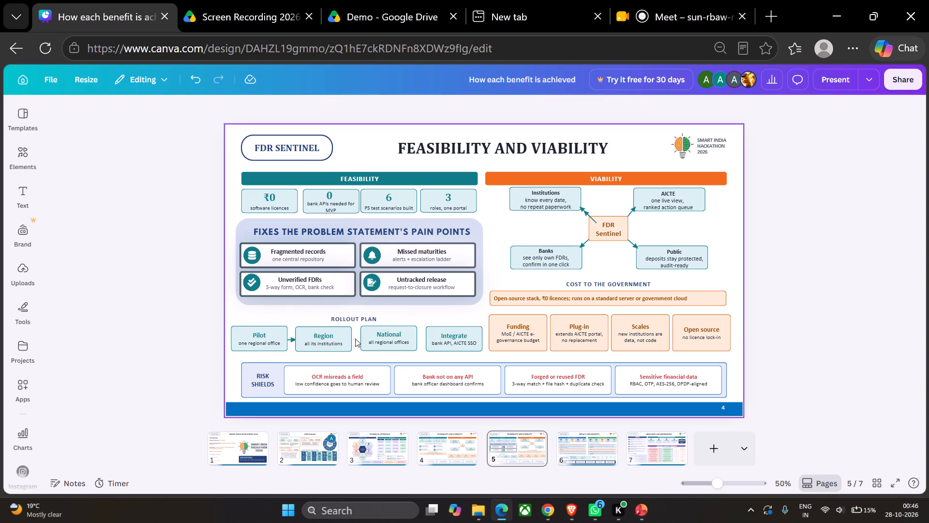
click(288, 339)
key(Delete)
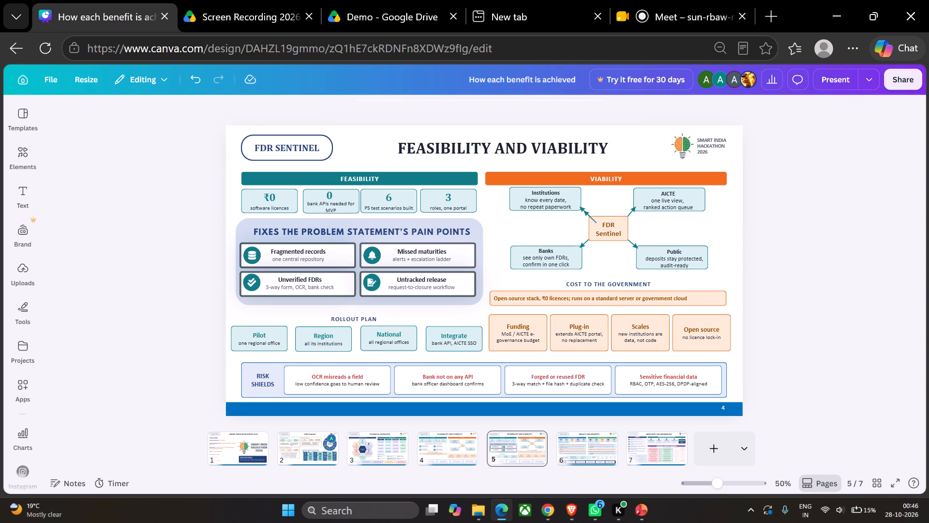
Enlarge the ROLLOUT PLAN heading to size 19.2, widen its text box to fit one line, and place it just above the boxes.
click(349, 314)
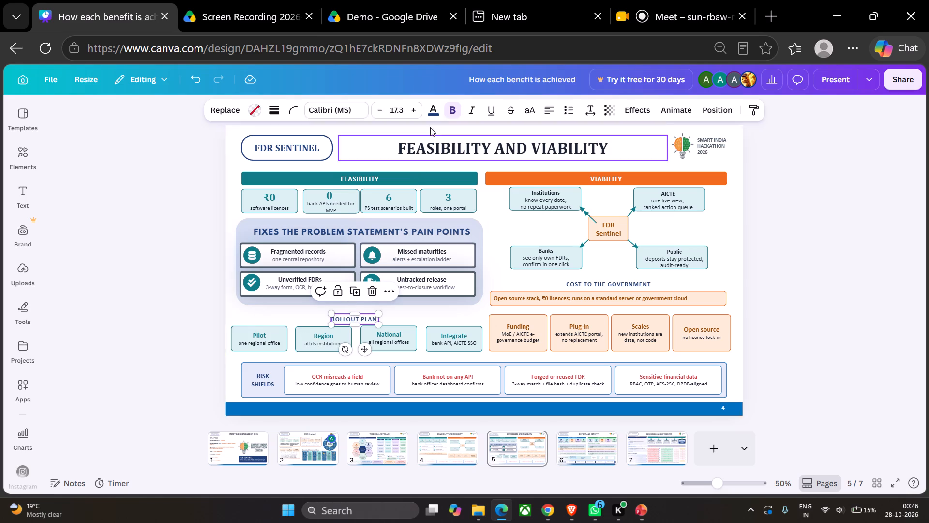
click(410, 107)
click(410, 107)
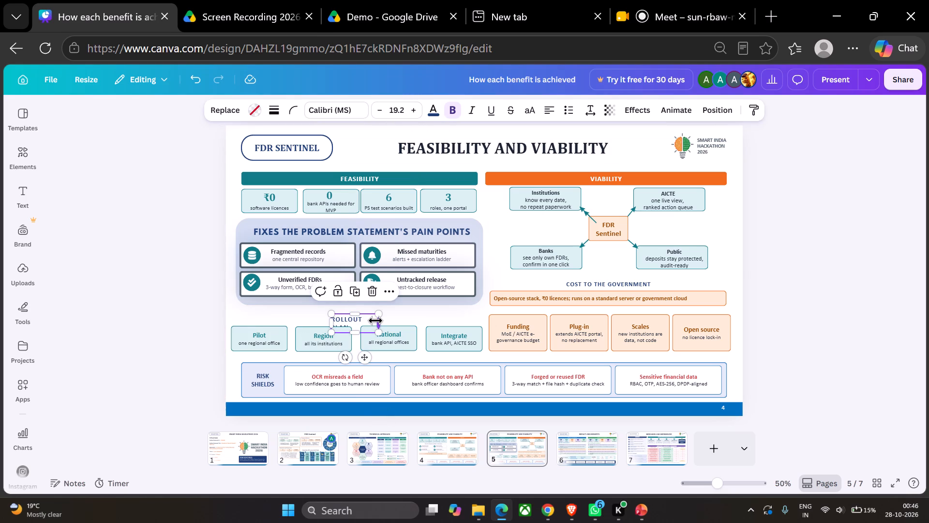
drag(375, 321, 407, 321)
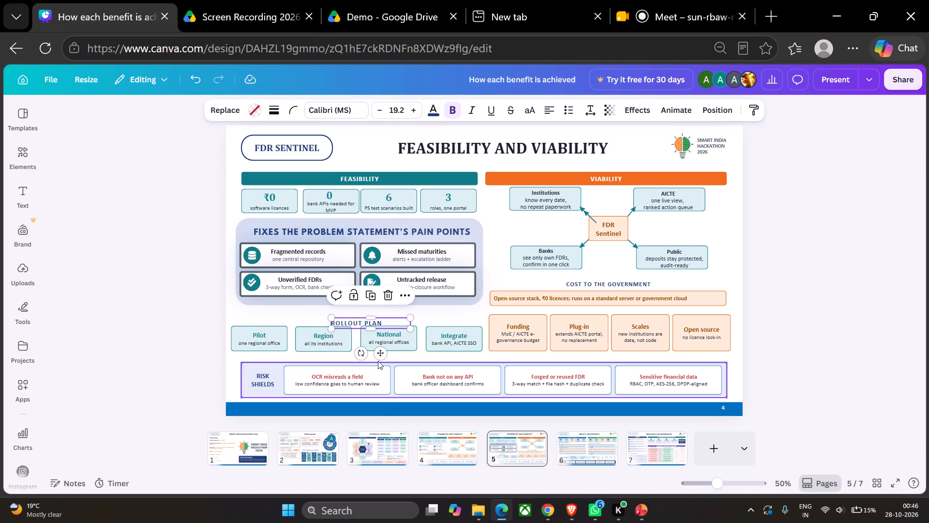
drag(378, 351, 378, 344)
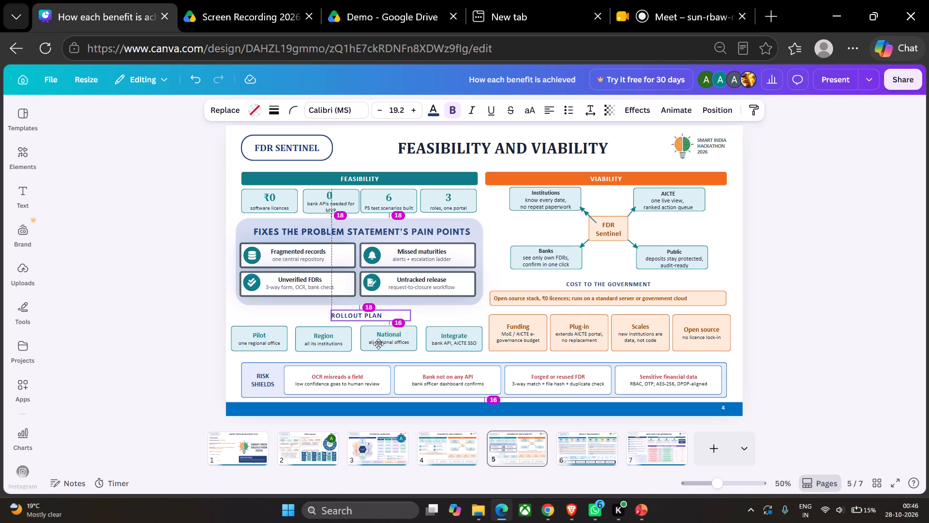
drag(378, 344, 378, 347)
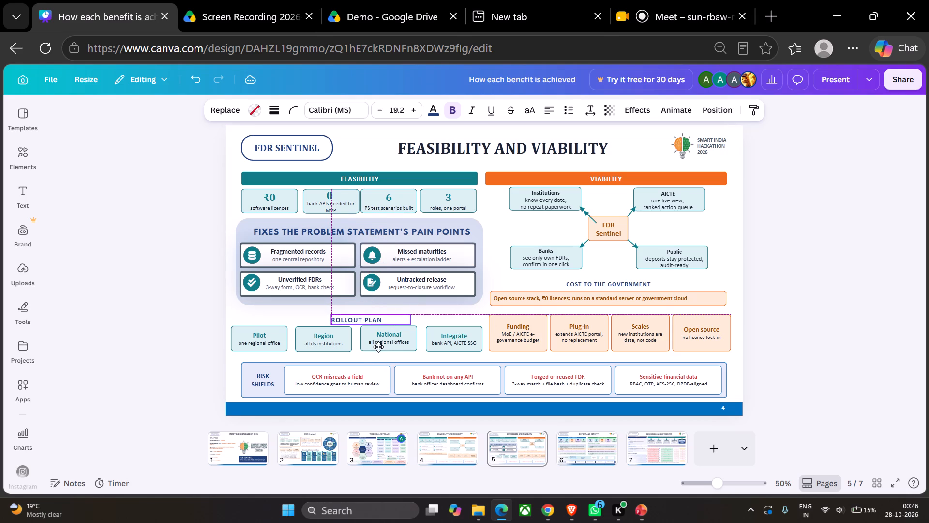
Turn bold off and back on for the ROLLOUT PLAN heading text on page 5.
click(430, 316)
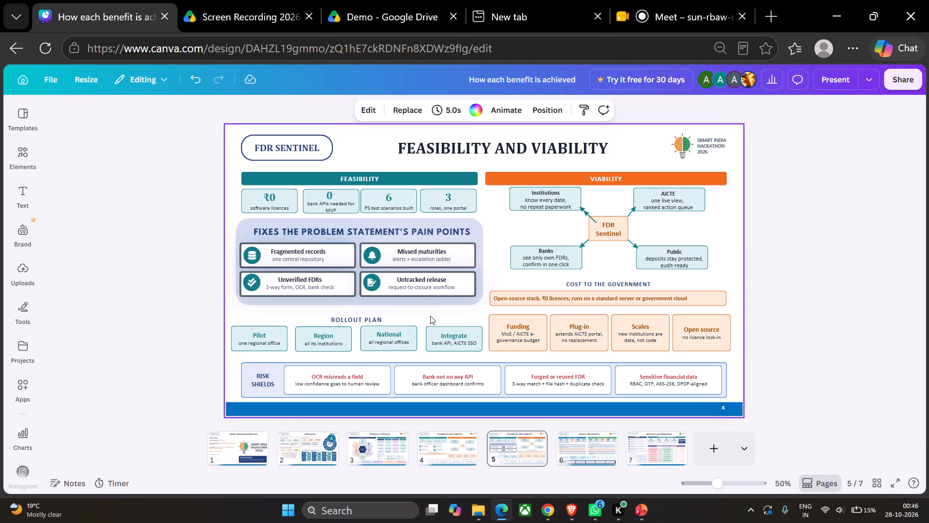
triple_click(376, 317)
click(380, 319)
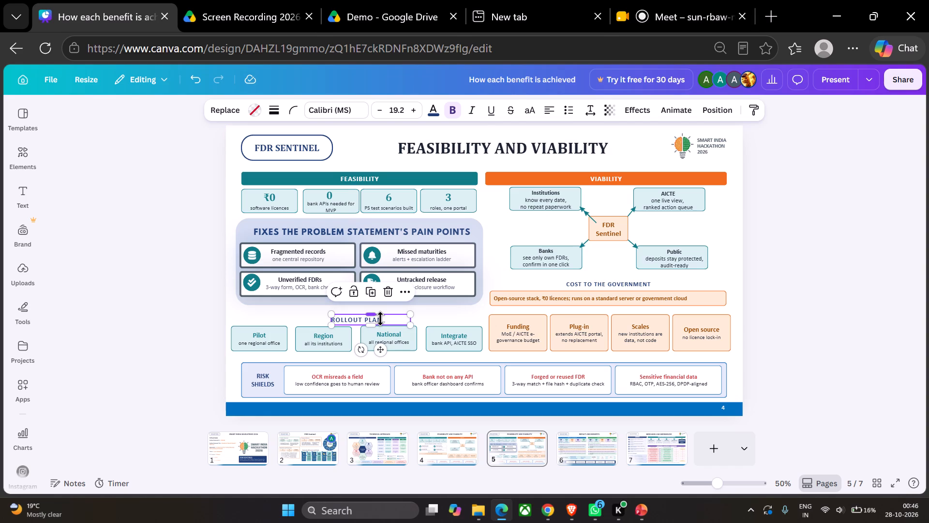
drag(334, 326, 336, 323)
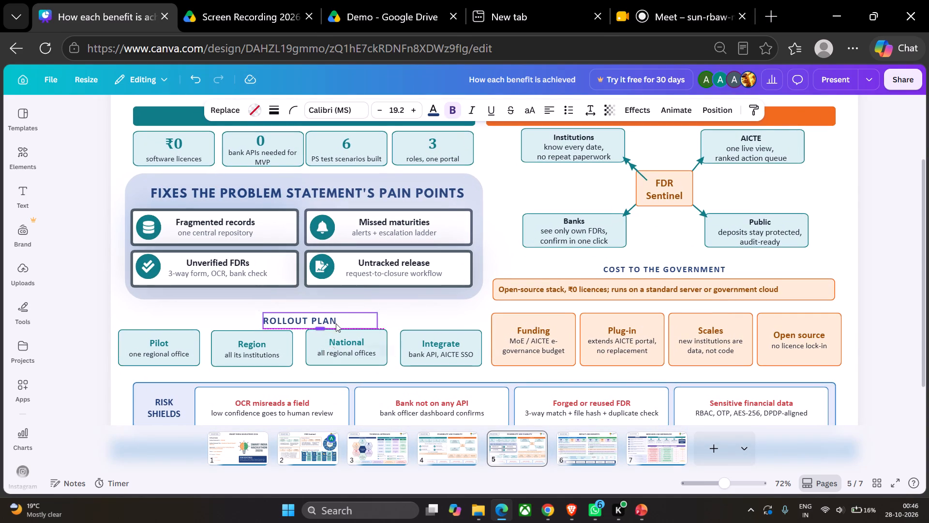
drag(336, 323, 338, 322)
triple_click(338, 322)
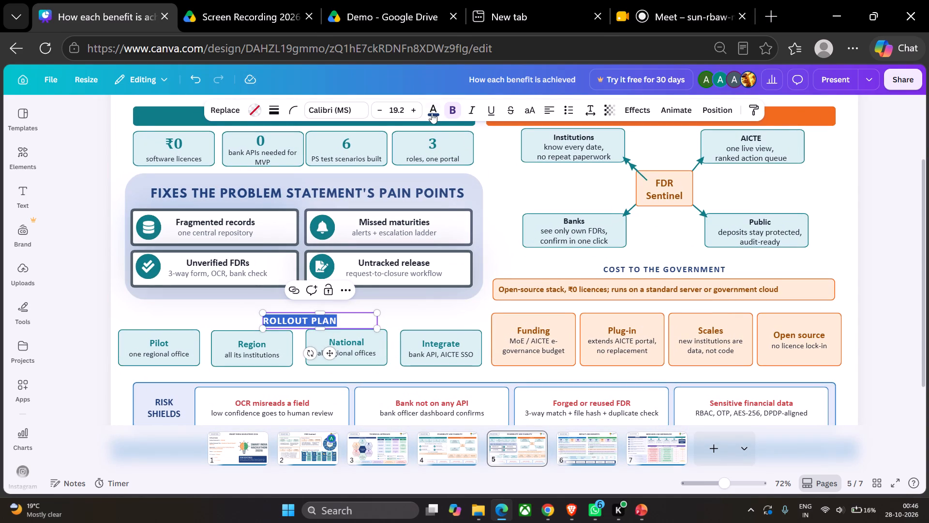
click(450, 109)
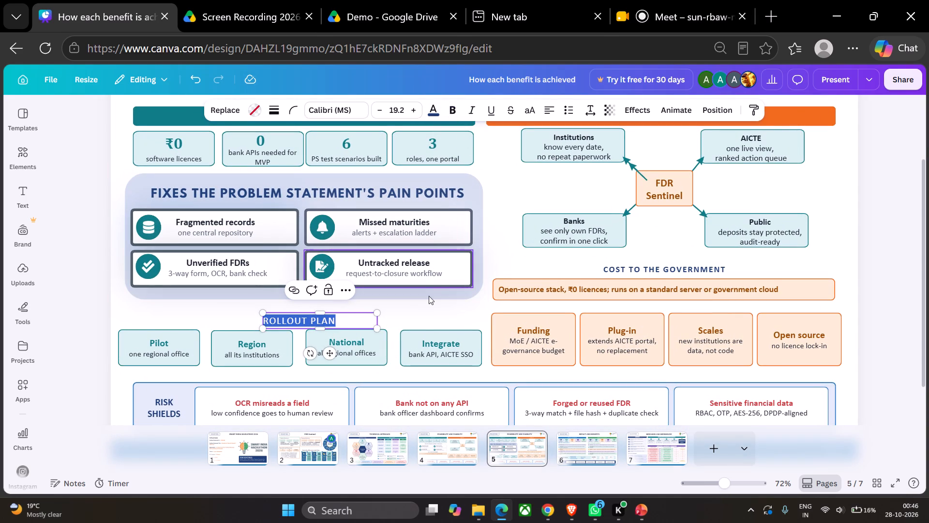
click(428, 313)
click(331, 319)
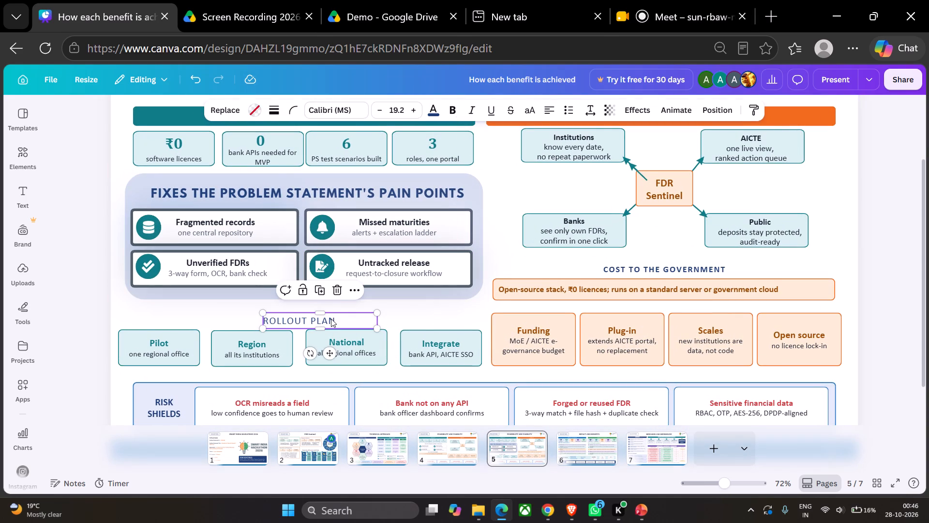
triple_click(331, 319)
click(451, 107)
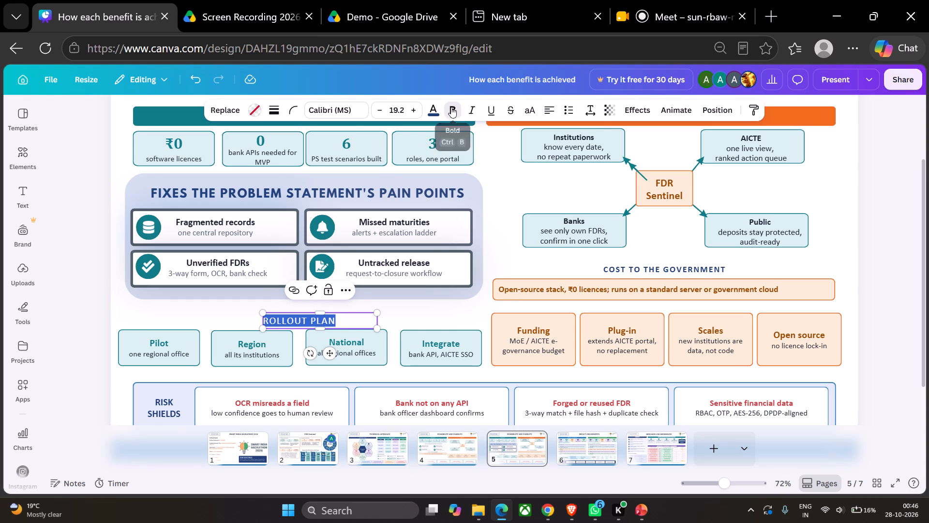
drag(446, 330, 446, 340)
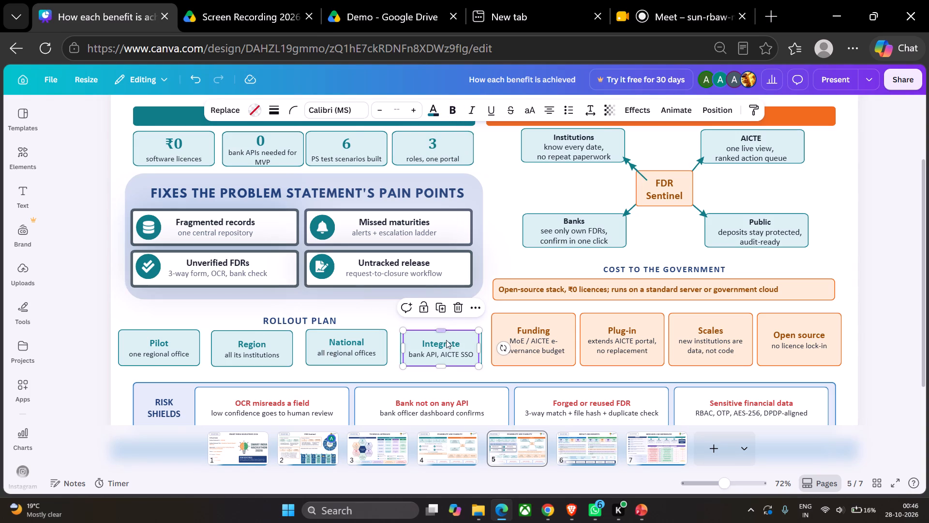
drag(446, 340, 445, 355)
On page 2, nudge the seven-step process graphic, Register FDR to Authorized Release, 15 increments up and 9 to the right.
click(334, 440)
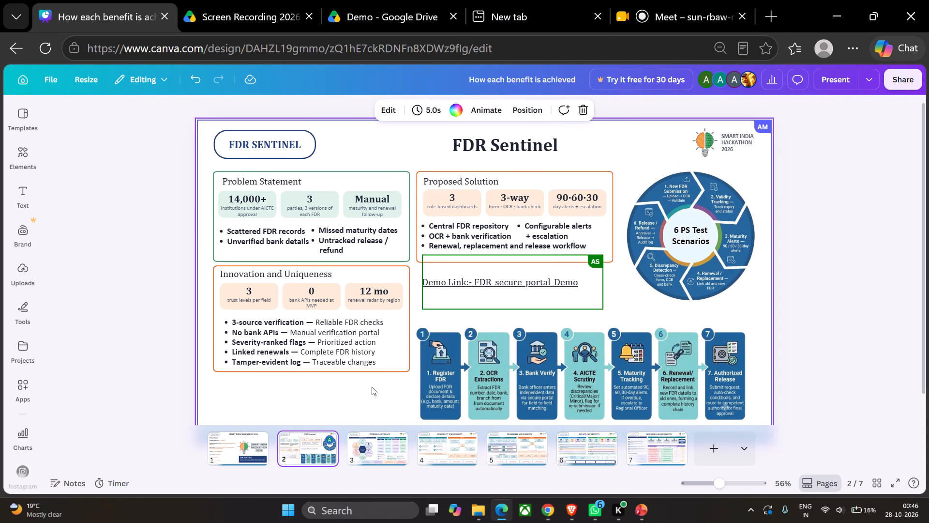
scroll(372, 387, down, 1)
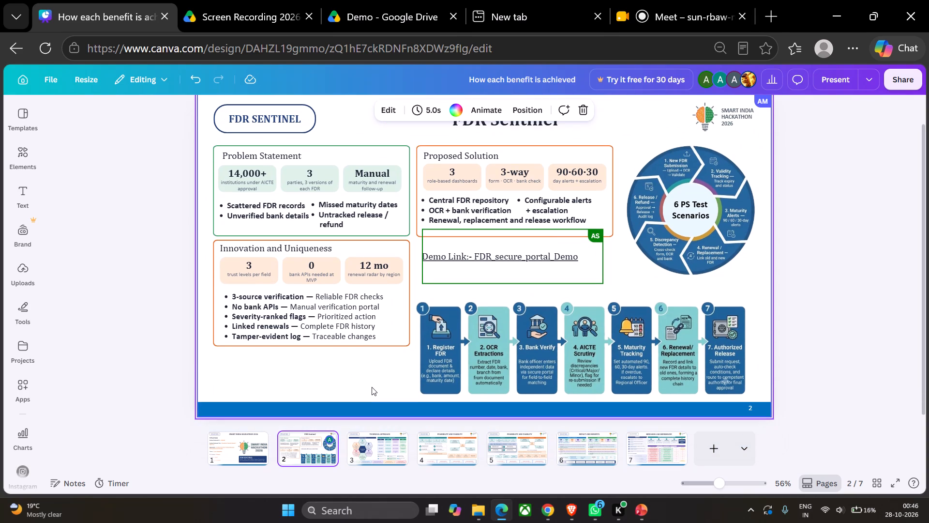
click(323, 368)
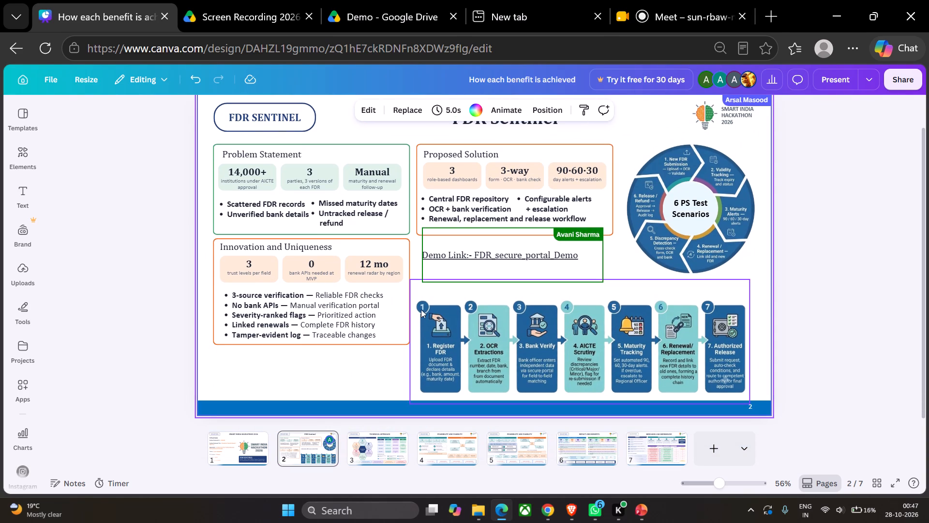
click(488, 263)
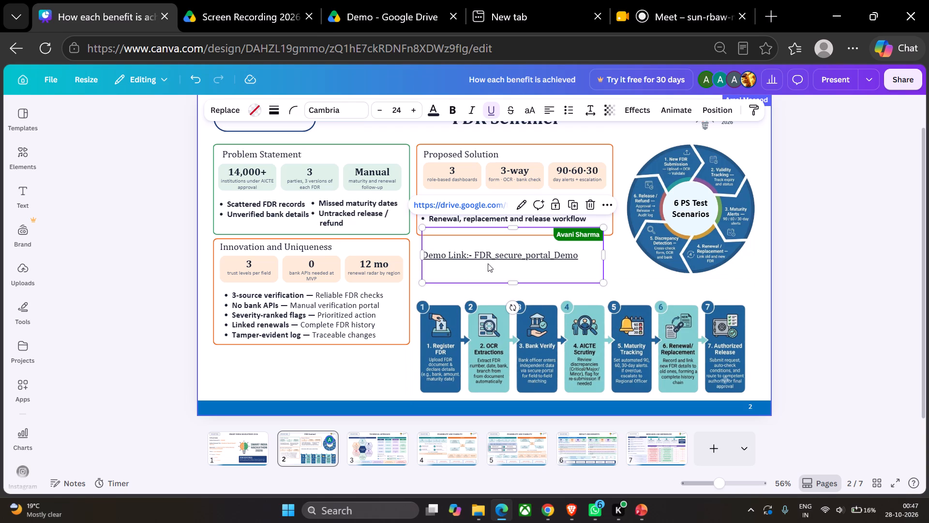
click(541, 309)
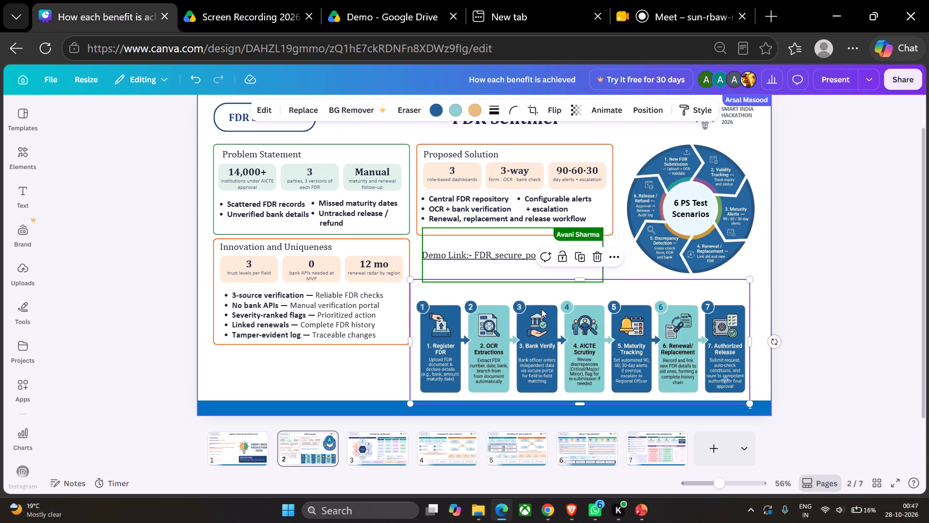
key(Up)
key(Up)
key(Up)
key(Up)
key(Up)
key(Up)
key(Up)
key(Up)
key(Up)
key(Up)
key(Up)
key(Up)
key(Up)
key(Up)
key(Up)
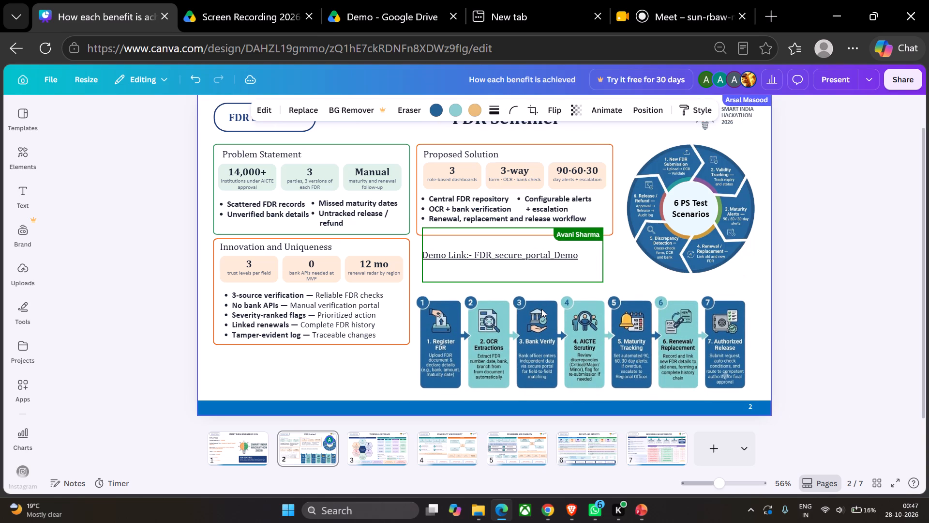
key(Right)
key(Right)
key(Right)
key(Right)
key(Right)
key(Right)
key(Right)
key(Right)
key(Right)
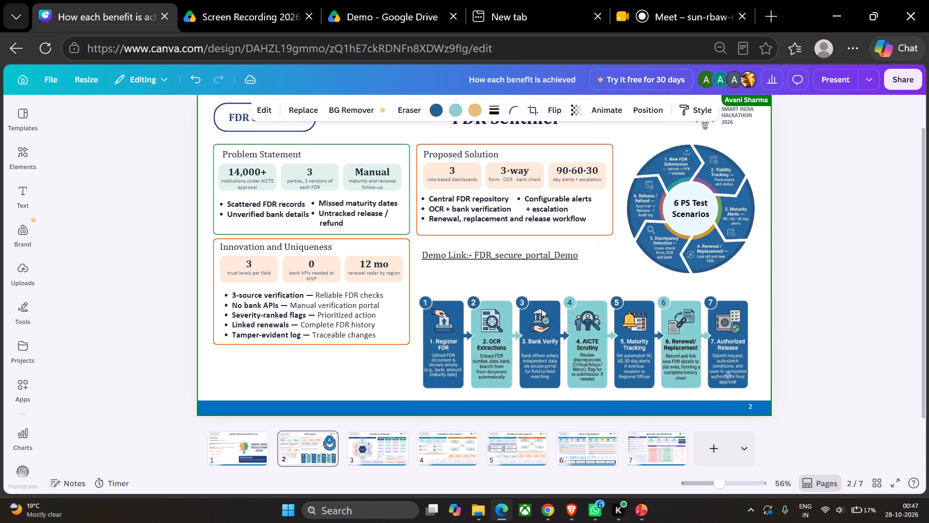
click(378, 359)
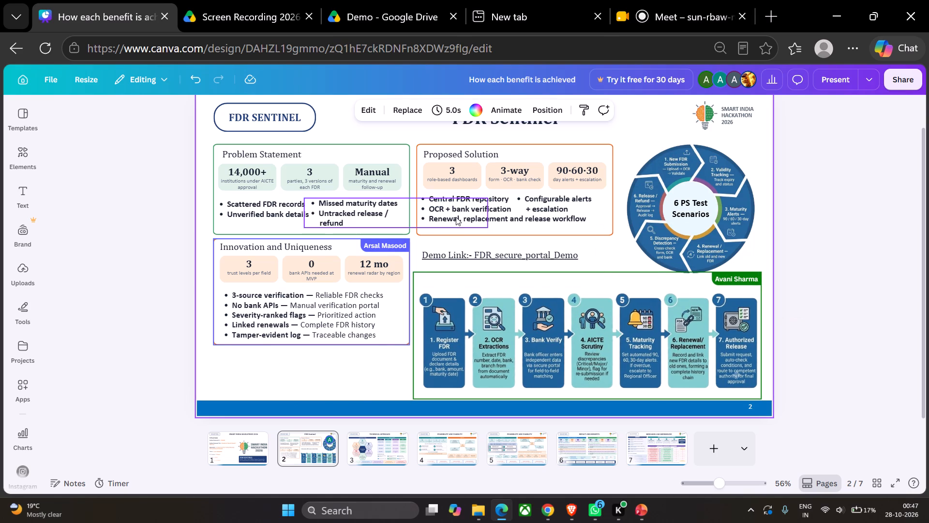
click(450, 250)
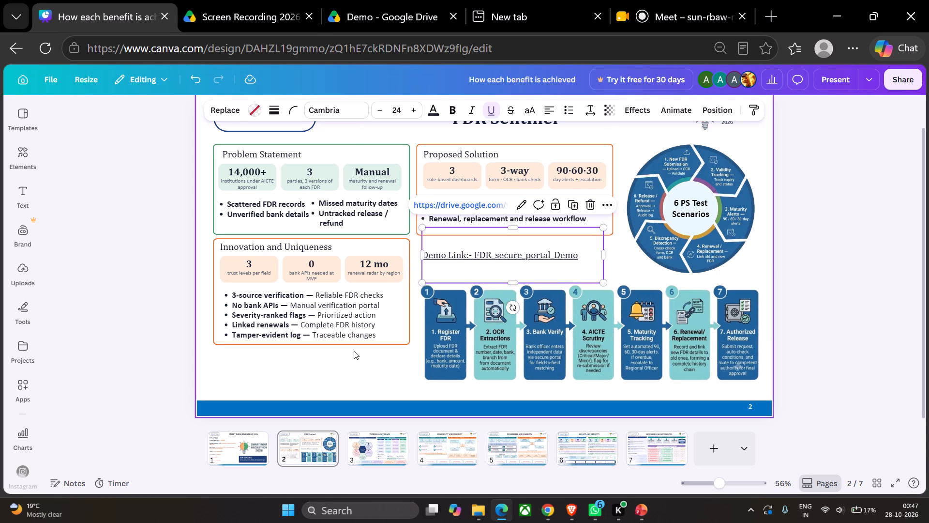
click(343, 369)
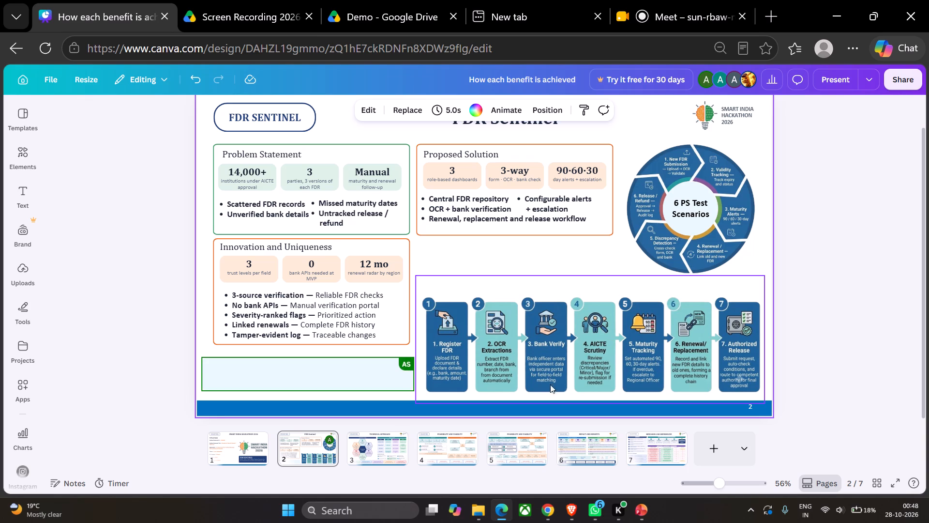
Review the slides backwards from page 7 to the title page, checking their layouts, and return to page 2.
click(652, 457)
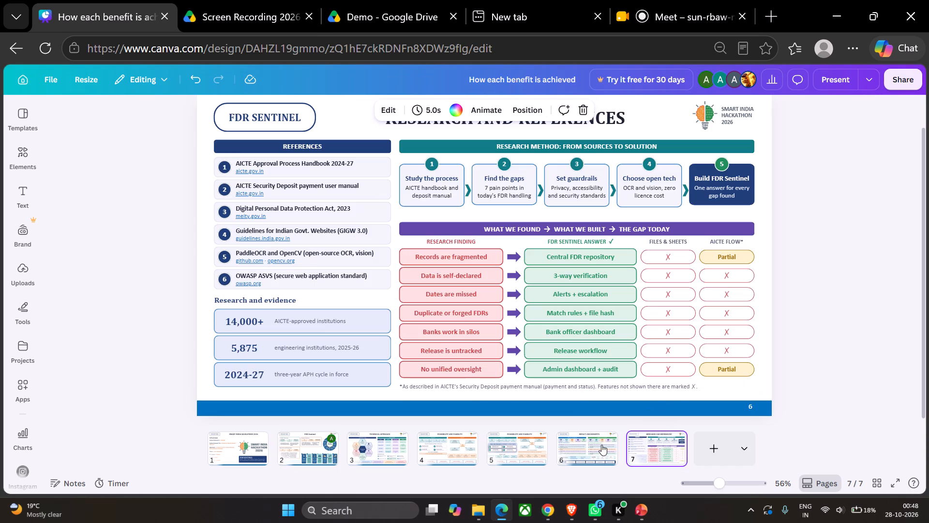
click(598, 445)
click(527, 436)
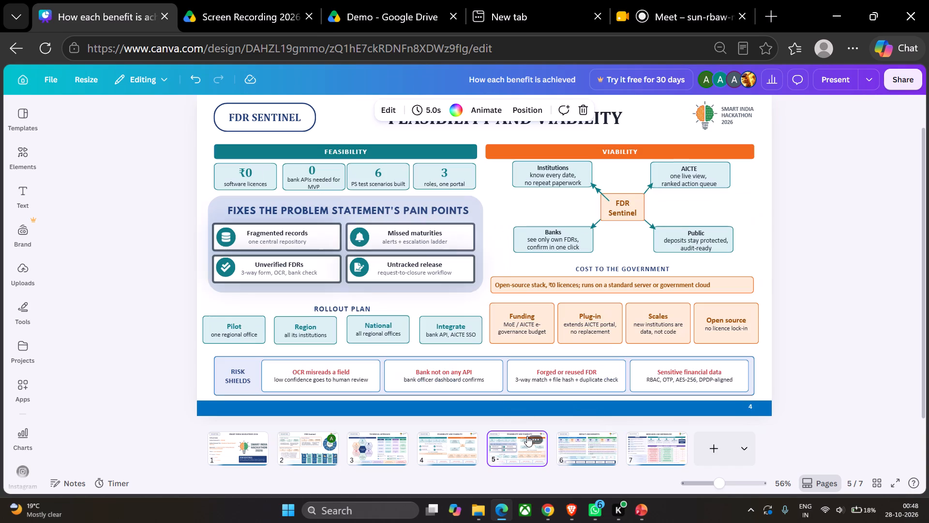
click(451, 433)
click(370, 438)
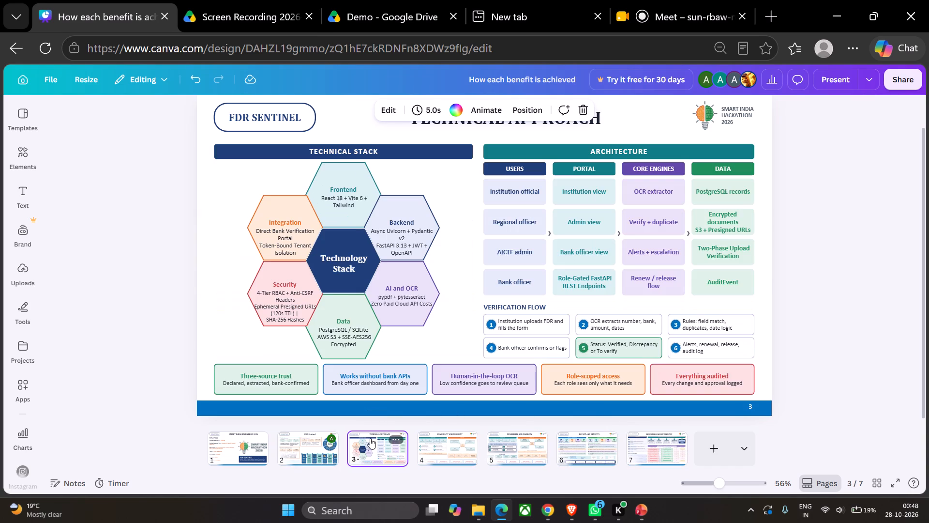
click(335, 443)
click(307, 450)
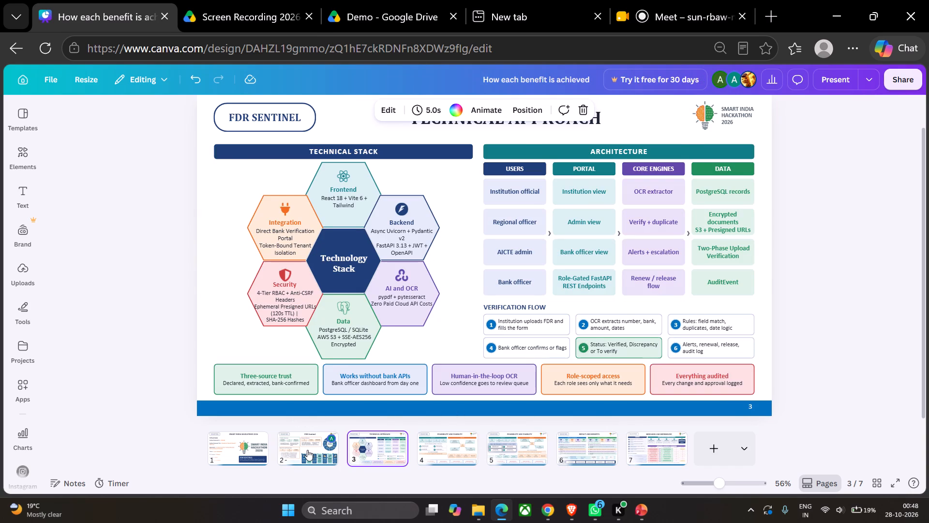
click(266, 449)
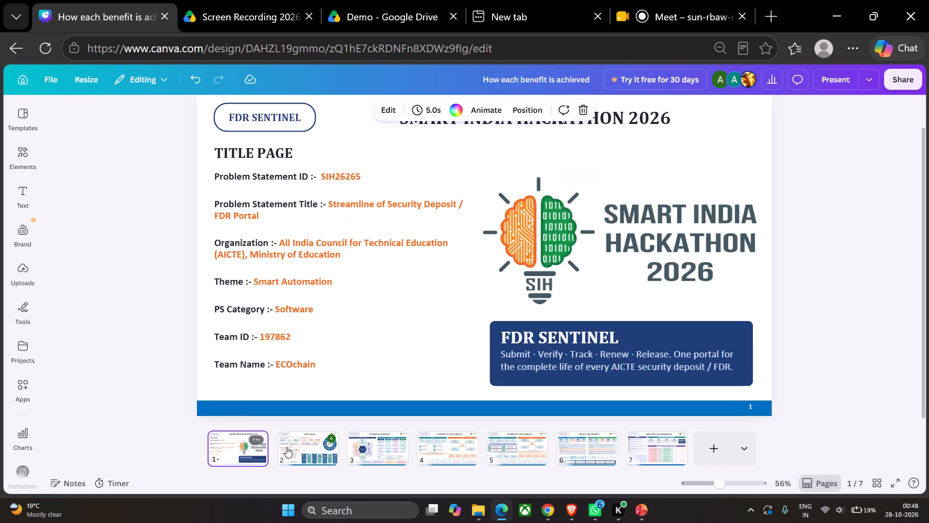
click(310, 448)
click(368, 460)
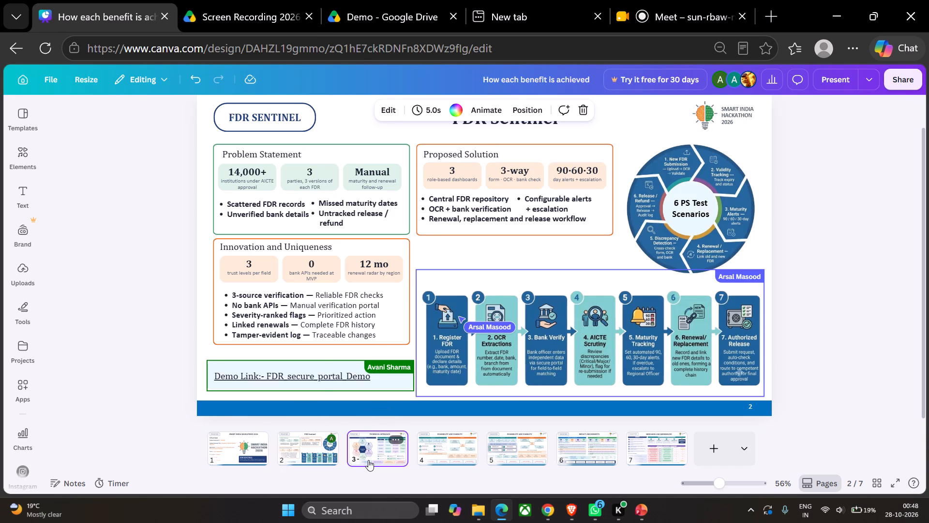
click(318, 450)
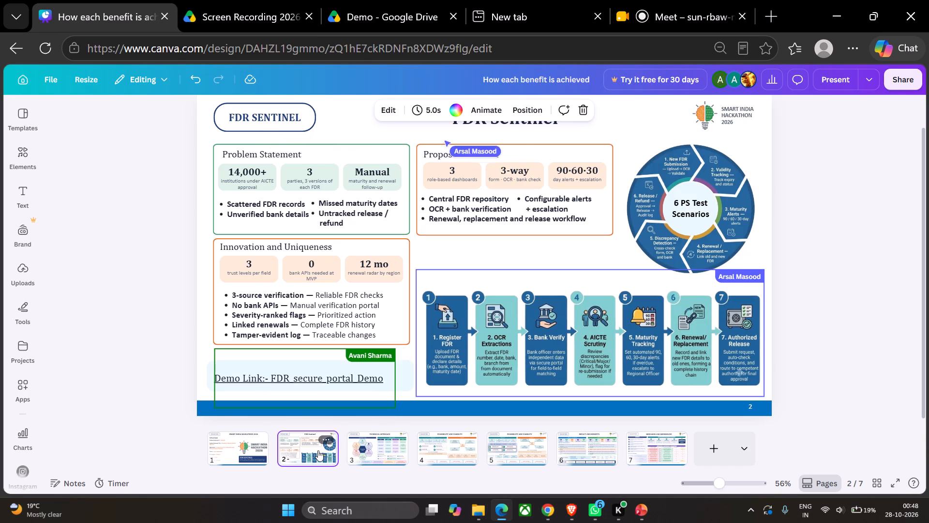
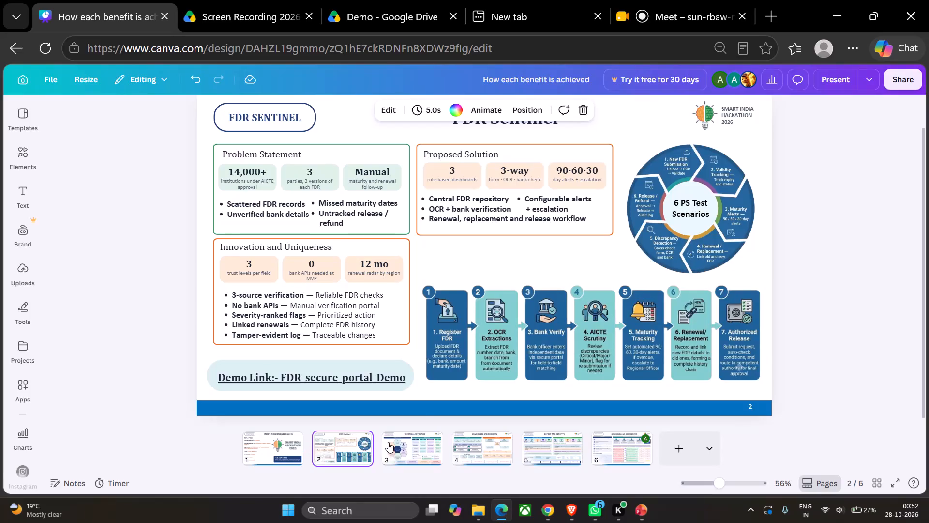
Review the slides forward from page 3, Technical Approach, to page 6, Research and References, checking each layout.
click(388, 442)
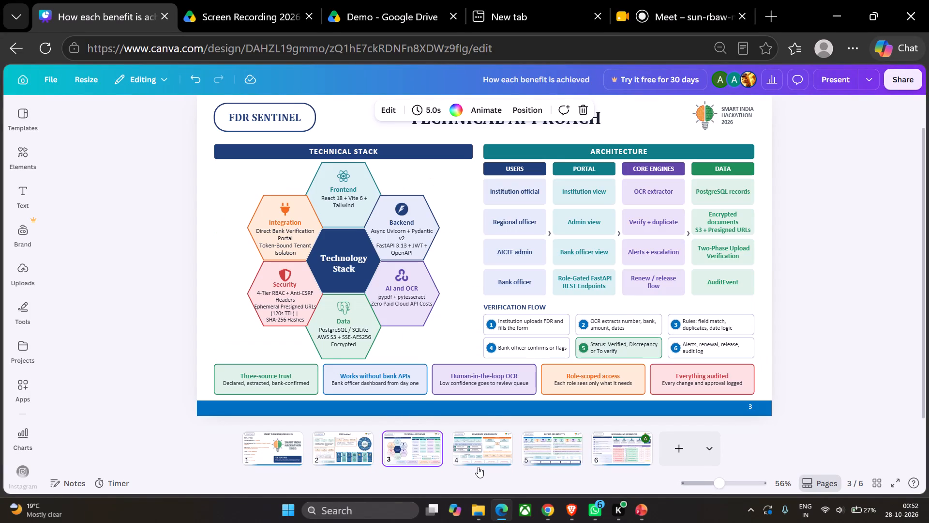
click(478, 467)
click(489, 453)
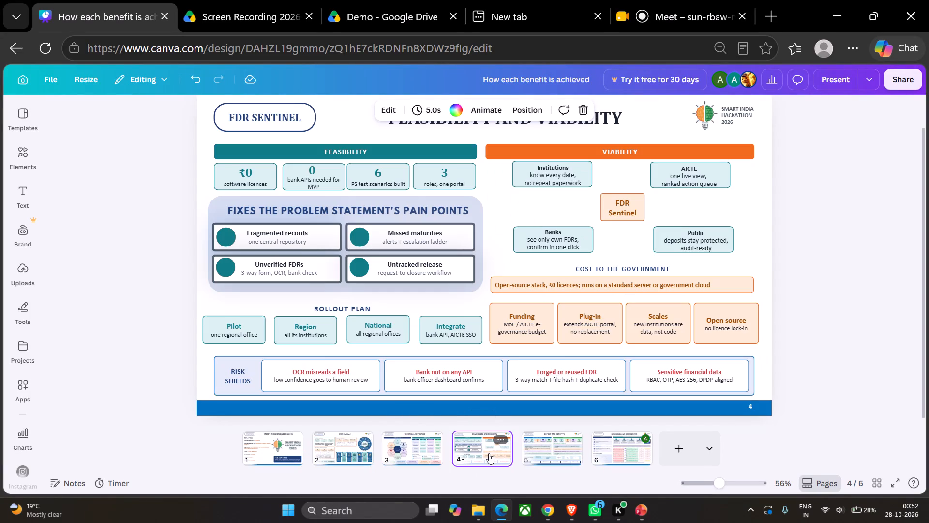
click(584, 449)
click(568, 452)
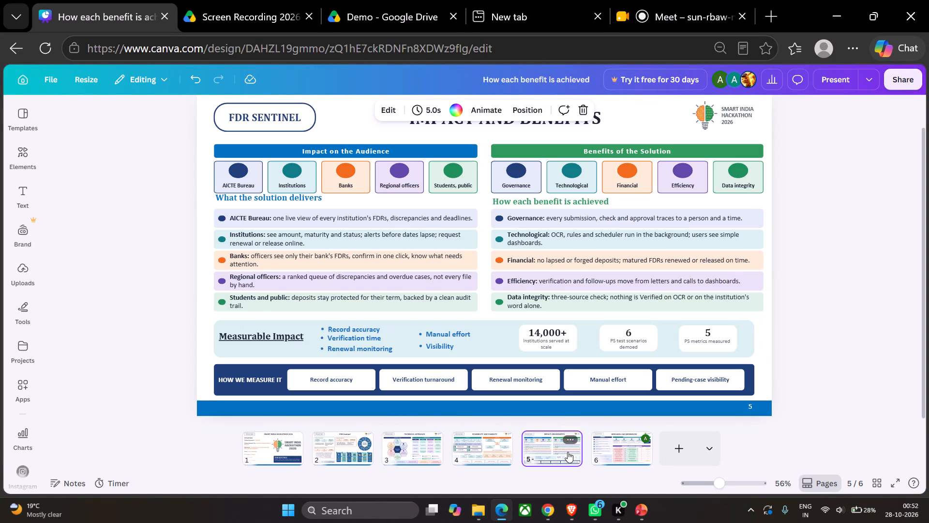
scroll(568, 452, up, 1)
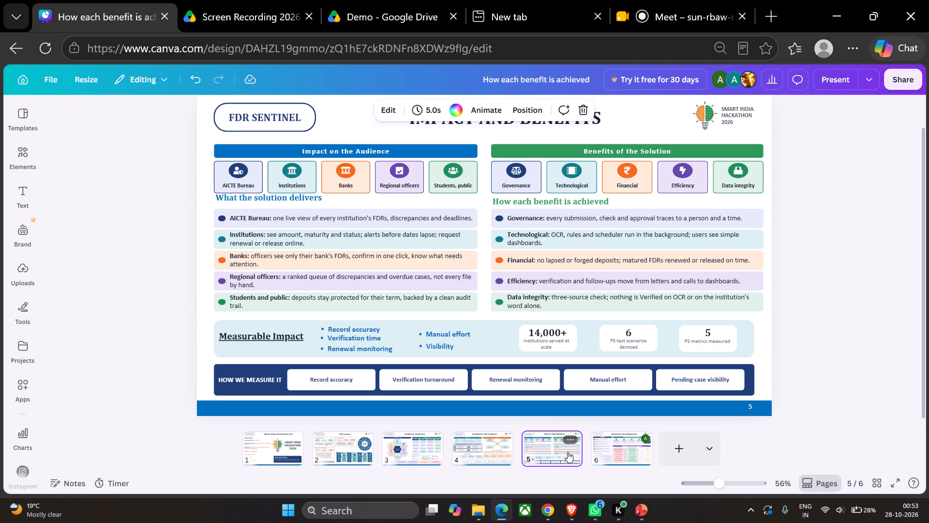
scroll(568, 354, up, 1)
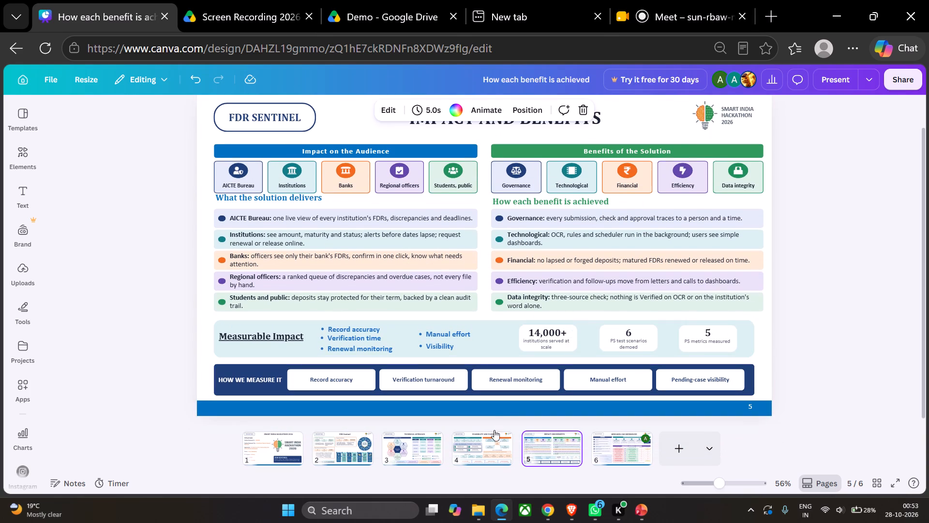
click(493, 439)
click(618, 435)
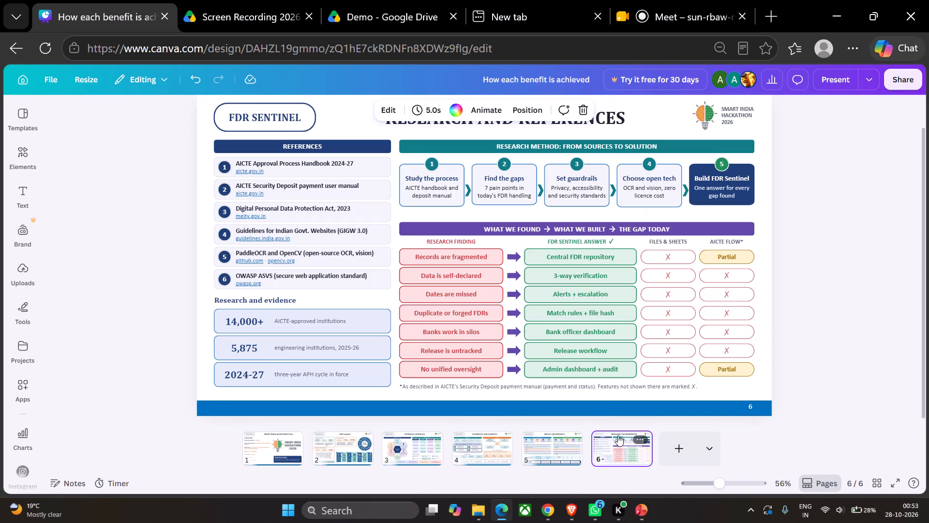
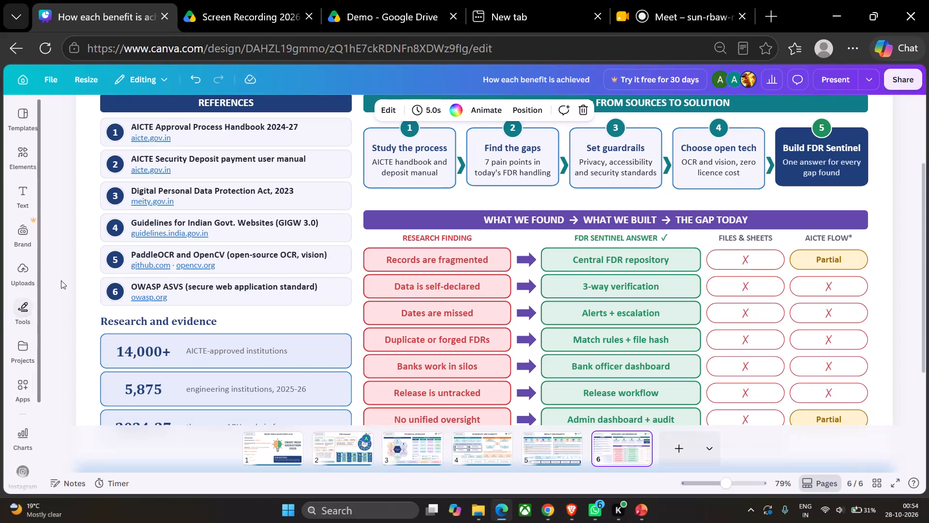
Lower the seven-step FDR process graphic on page 2 until its cards sit just above the blue footer bar.
click(335, 450)
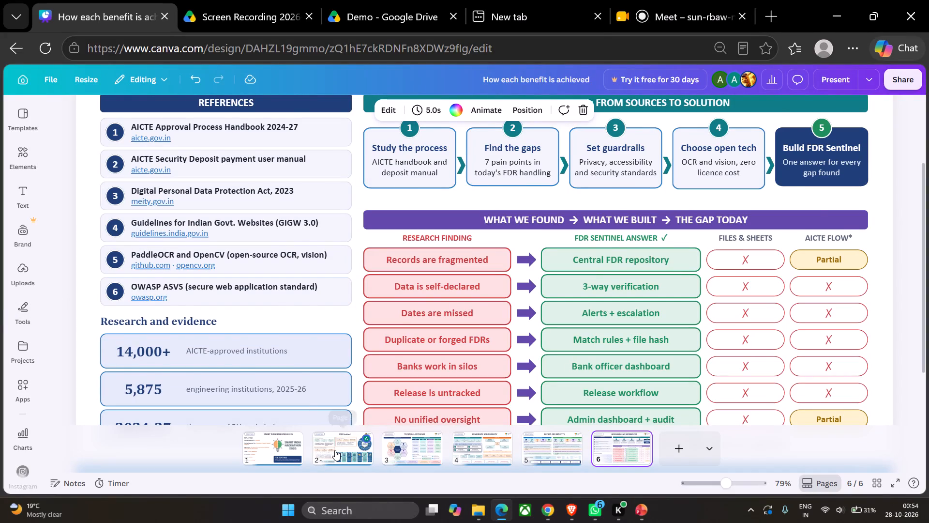
scroll(357, 375, down, 1)
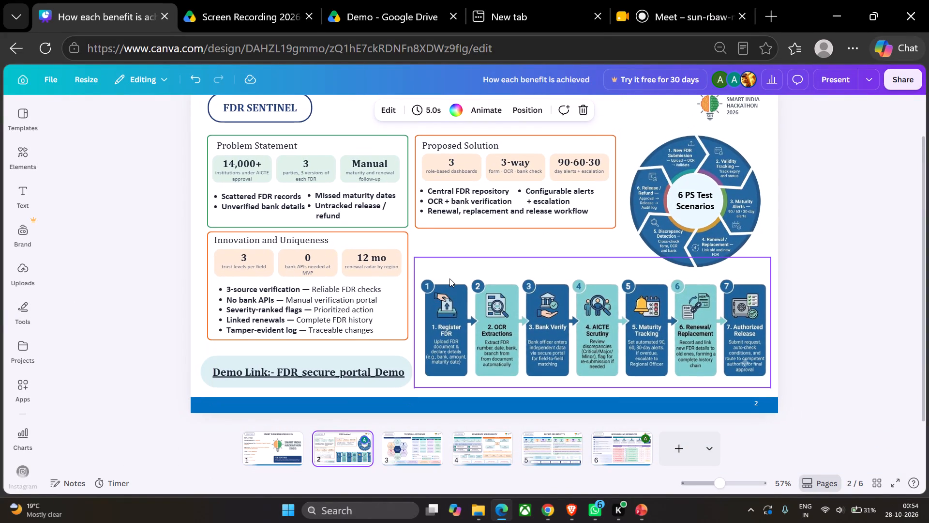
click(450, 279)
key(Down)
key(Down)
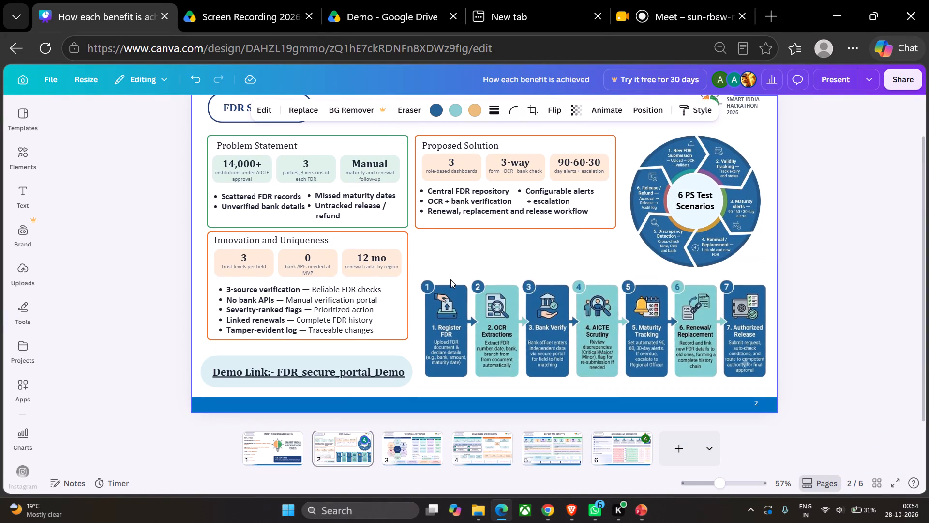
key(Down)
key(Down)
key(Down)
key(Down)
key(Down)
key(Down)
key(Down)
key(Down)
key(Down)
key(Down)
key(Down)
key(Down)
key(Down)
key(Down)
key(Down)
key(Down)
key(Down)
key(Down)
key(Down)
key(Down)
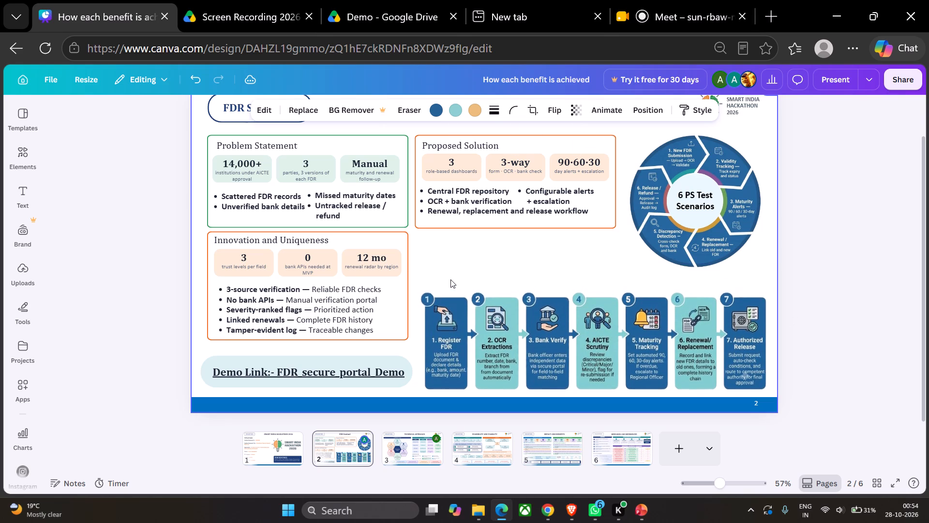
key(Up)
key(Right)
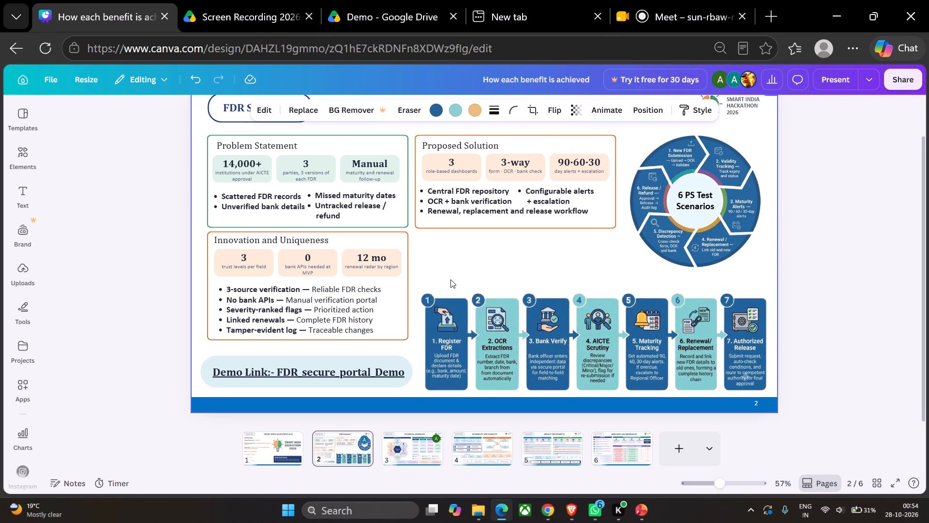
key(Down)
Shift the process graphic left until its frame lines up with the right edge of the Innovation and Uniqueness box.
key(Left)
key(Left)
key(Left)
key(Left)
key(Left)
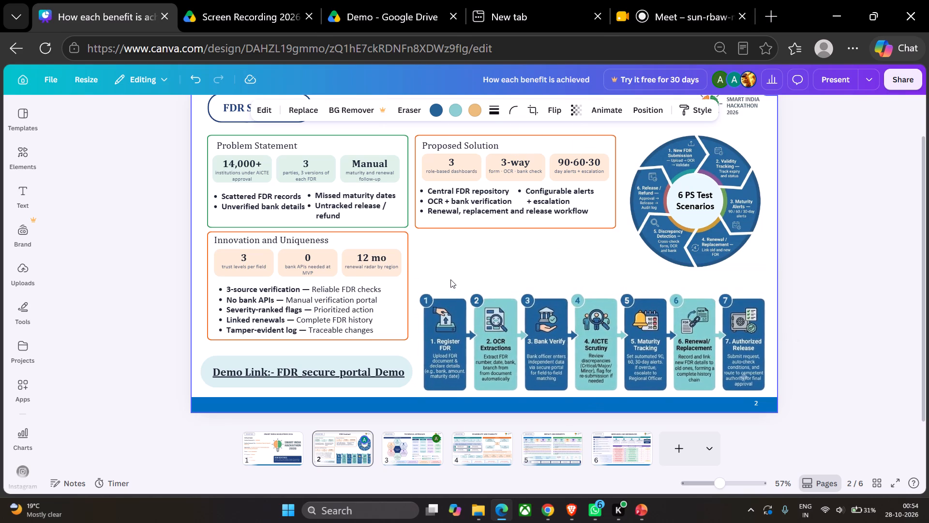
key(Left)
key(Left)
key(Left)
key(Left)
key(Left)
key(Left)
key(Left)
key(Left)
key(Left)
key(Left)
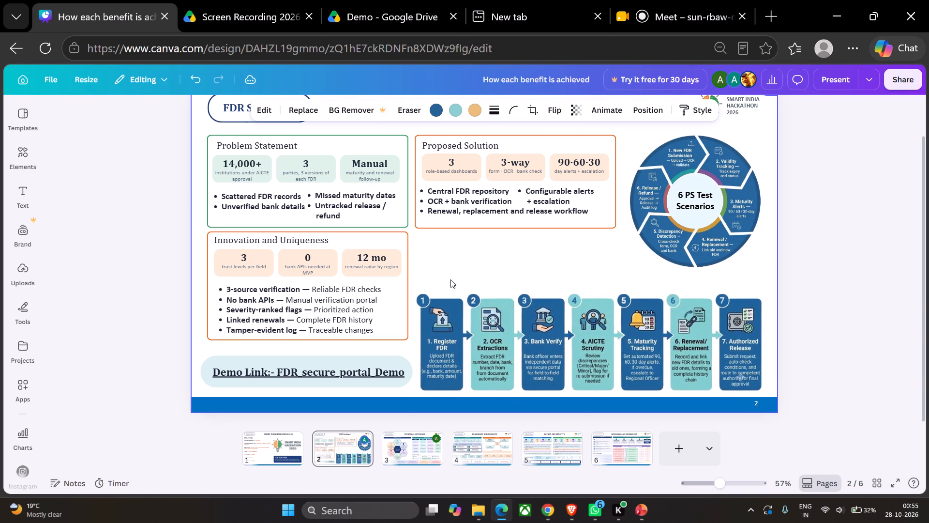
key(Left)
key(Left)
key(Left)
key(Left)
key(Left)
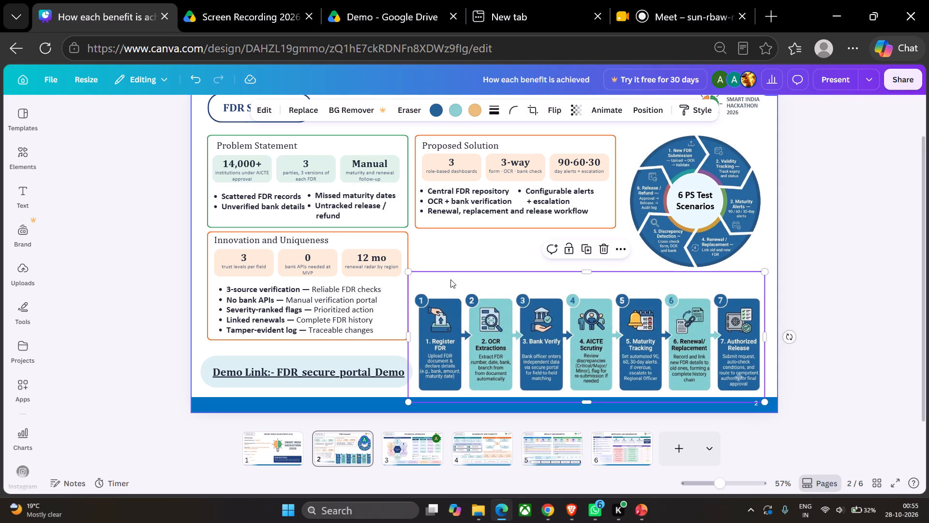
Nudge the process graphic slightly further down, keeping its cards just clear of the blue footer bar.
key(Down)
key(Down)
key(Down)
key(Down)
key(Down)
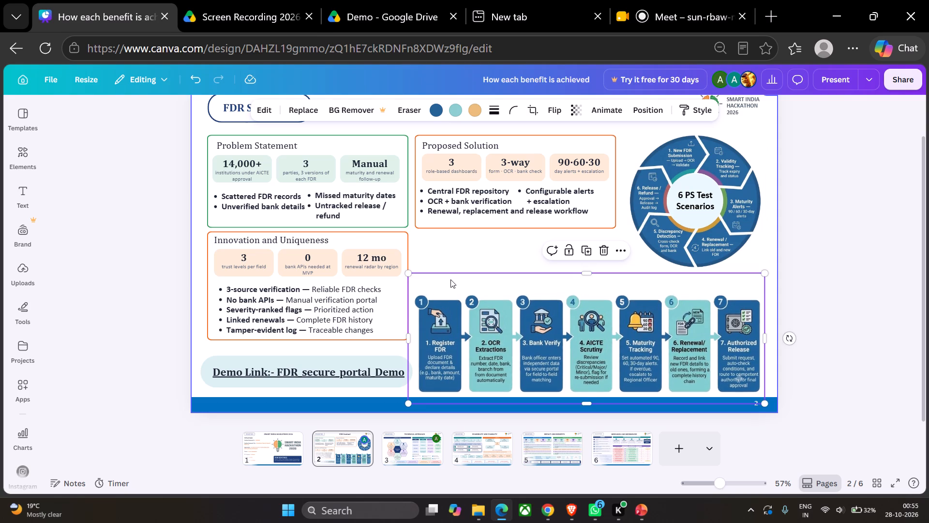